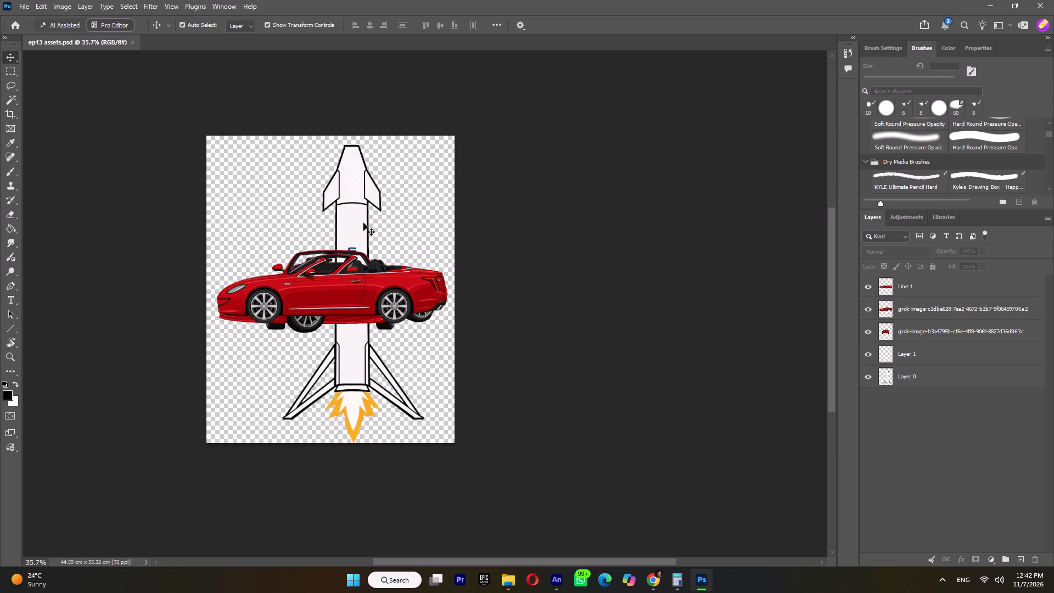
Close the ep13 assets.psd document.
click(133, 44)
key(ctrl+s)
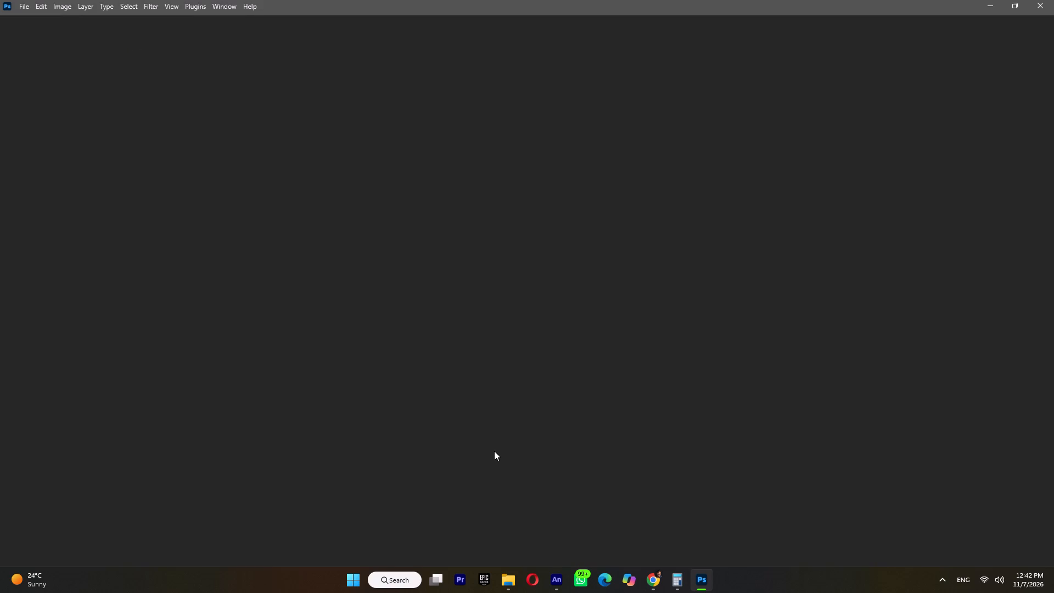
Switch to Animate and create a new 1920 by 1080 document at 25 fps.
click(562, 586)
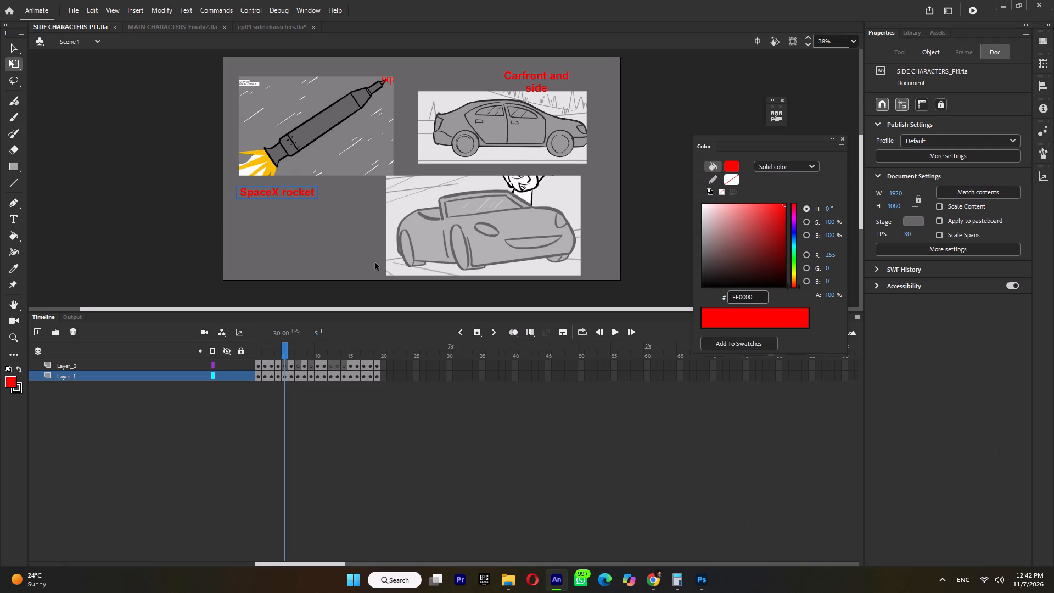
click(69, 7)
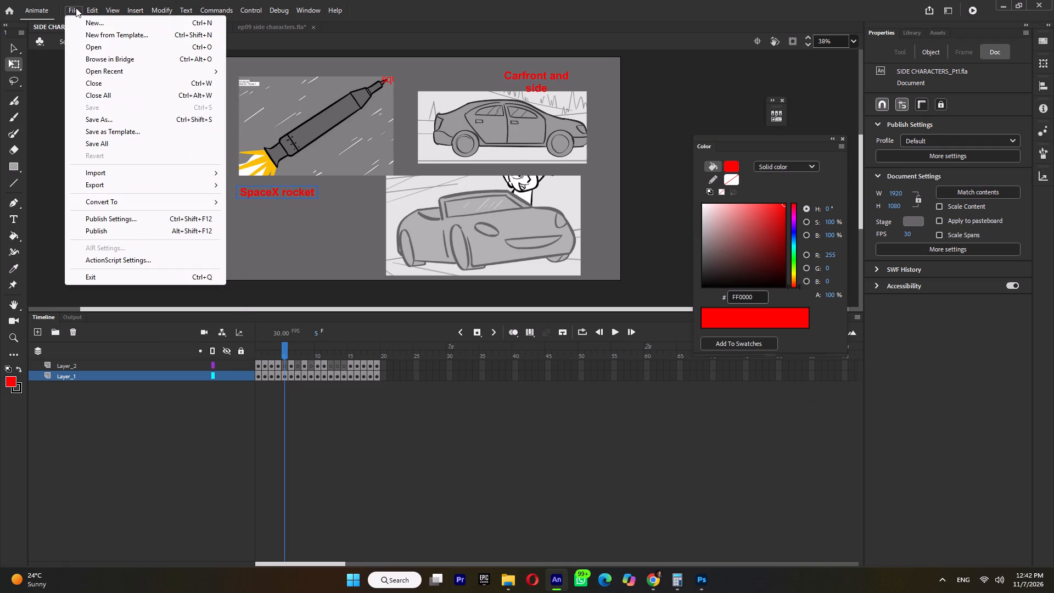
click(86, 21)
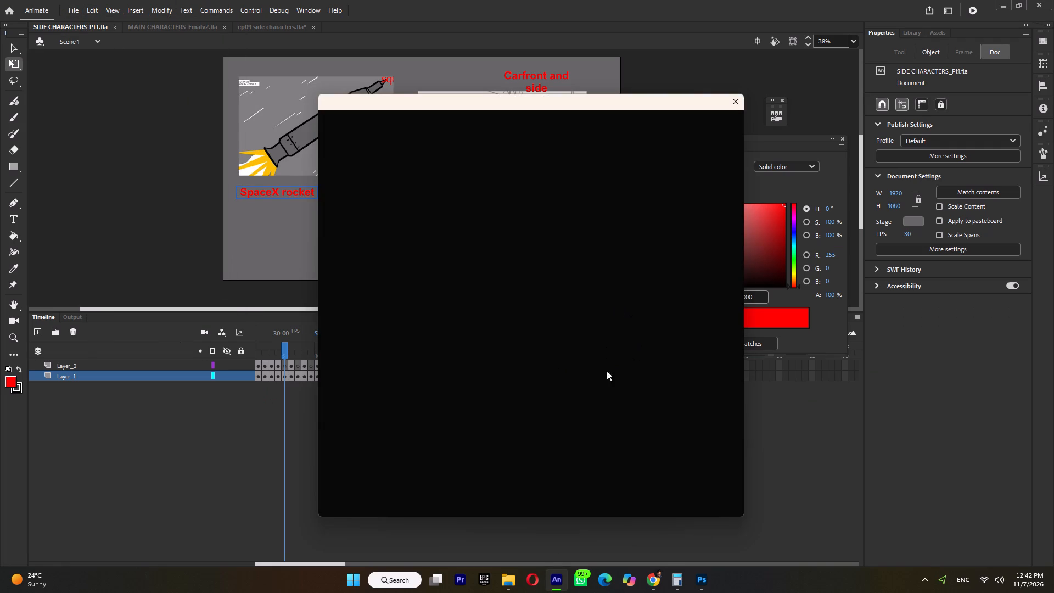
click(697, 398)
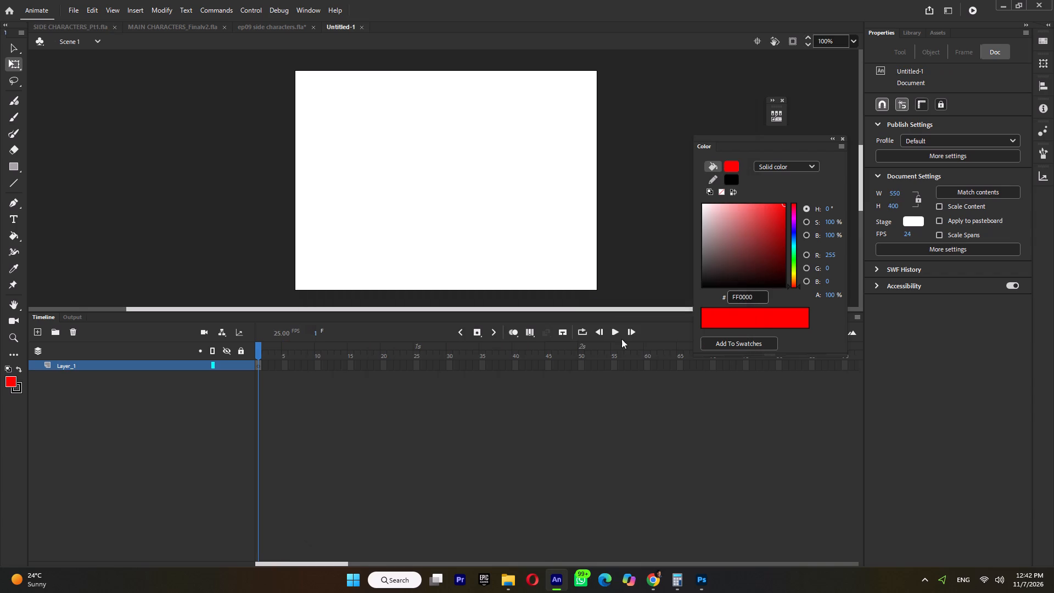
ctrl+scroll(451, 209, down, 7)
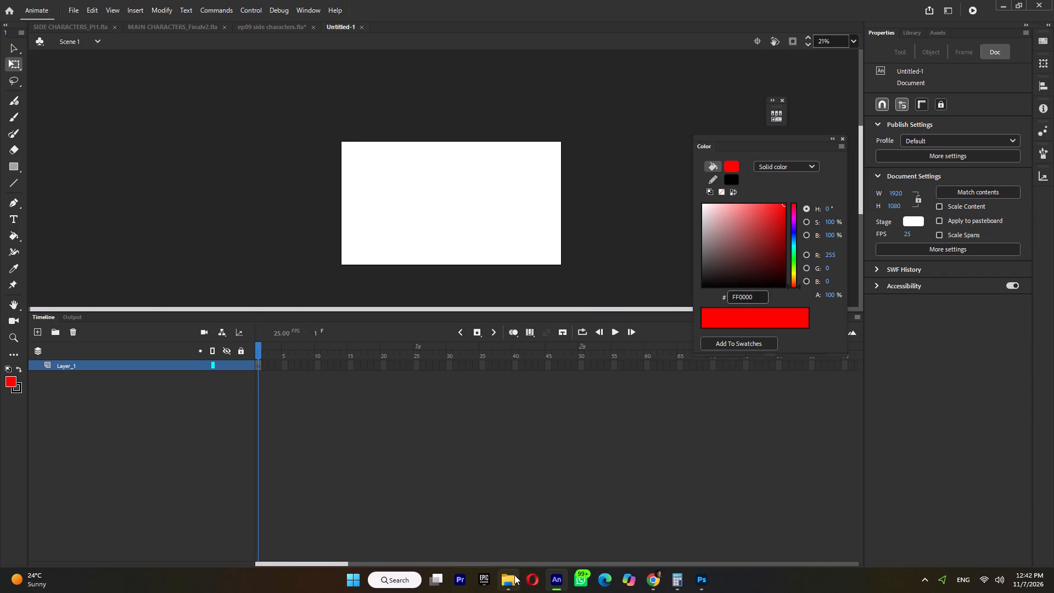
From the stick animation project's ep13 folder in File Explorer, bring ep13 assets.psd onto the new document's stage.
click(511, 582)
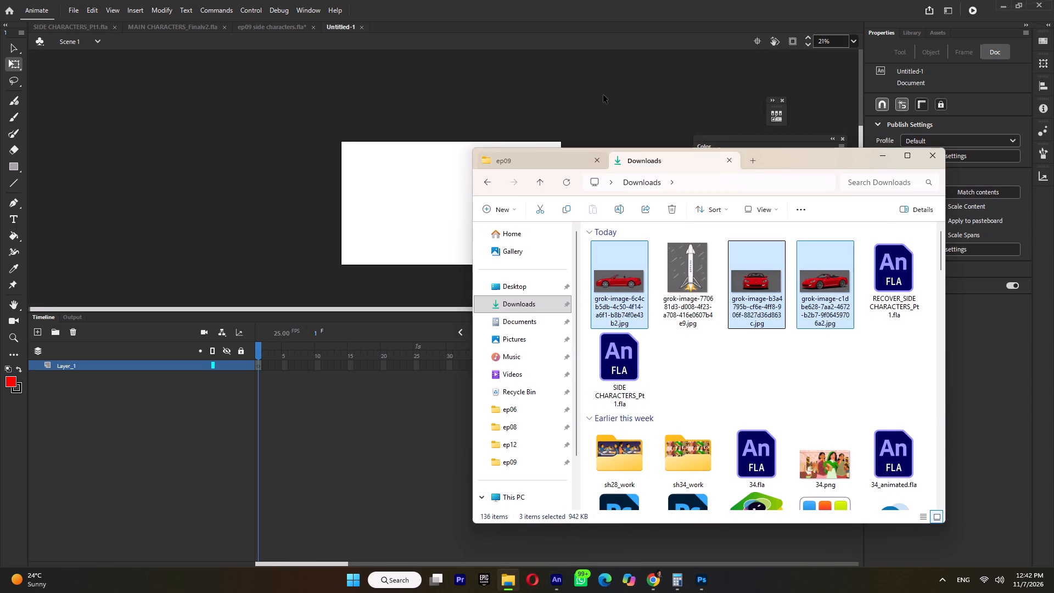
click(522, 164)
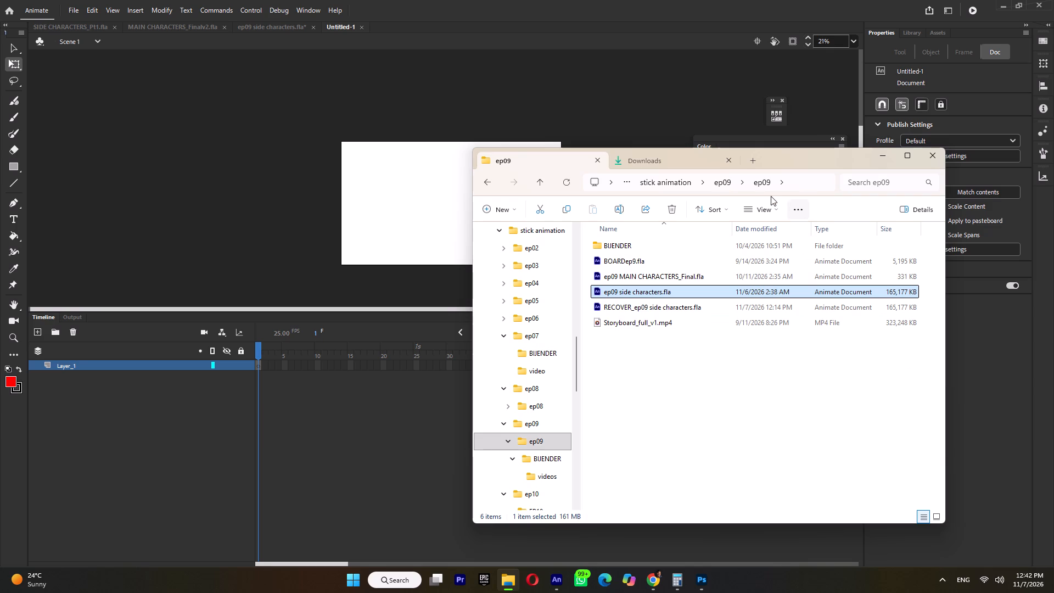
click(716, 183)
click(698, 183)
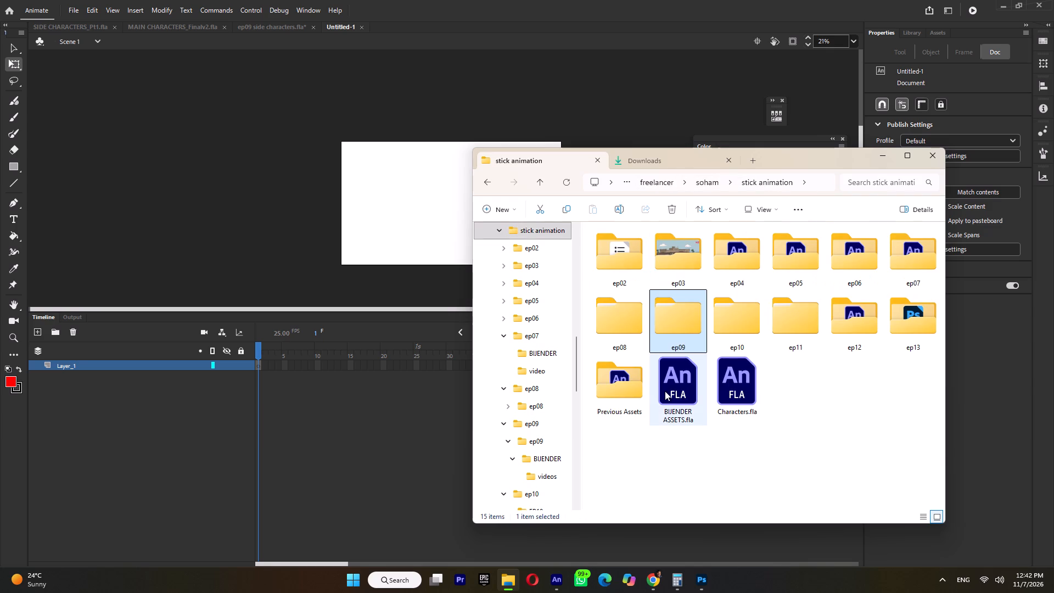
double_click(910, 318)
click(686, 260)
click(623, 264)
drag(613, 264, 485, 249)
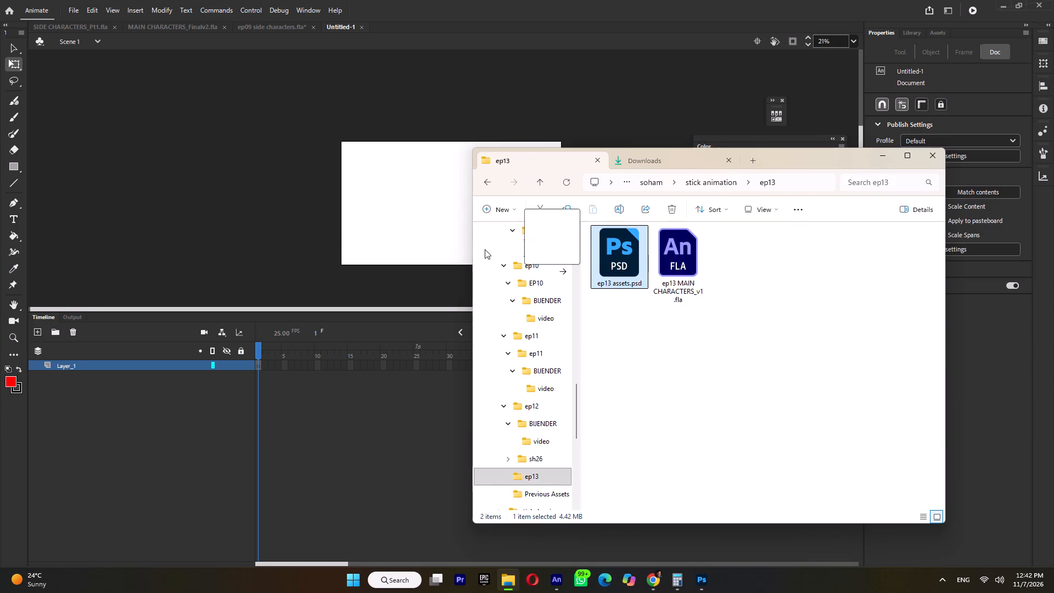
drag(485, 249, 357, 231)
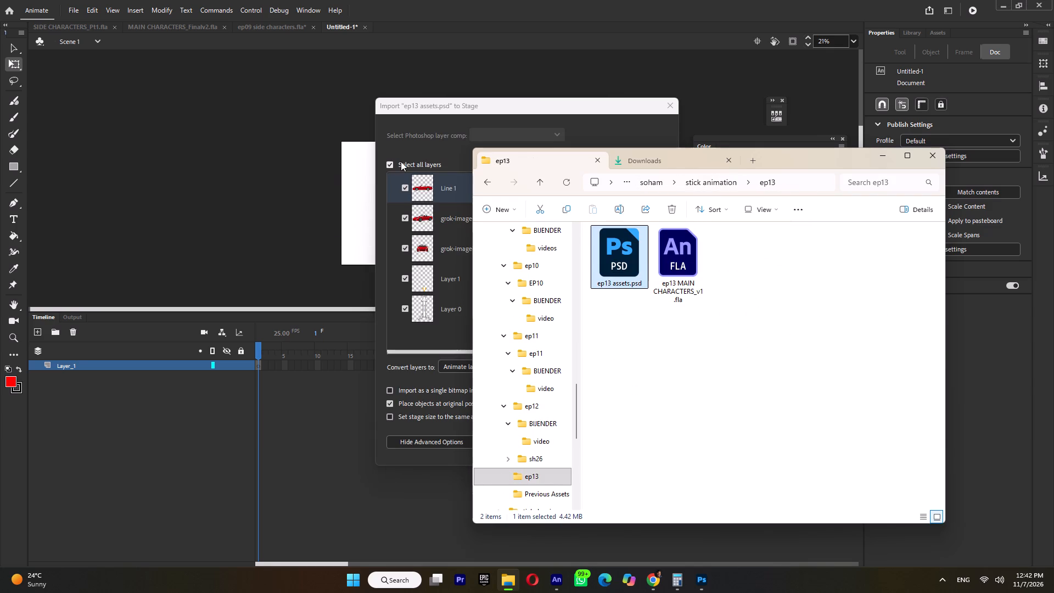
Import all the PSD layers as bitmap images with editable layer styles, changing their compression option.
shift+click(444, 316)
click(569, 178)
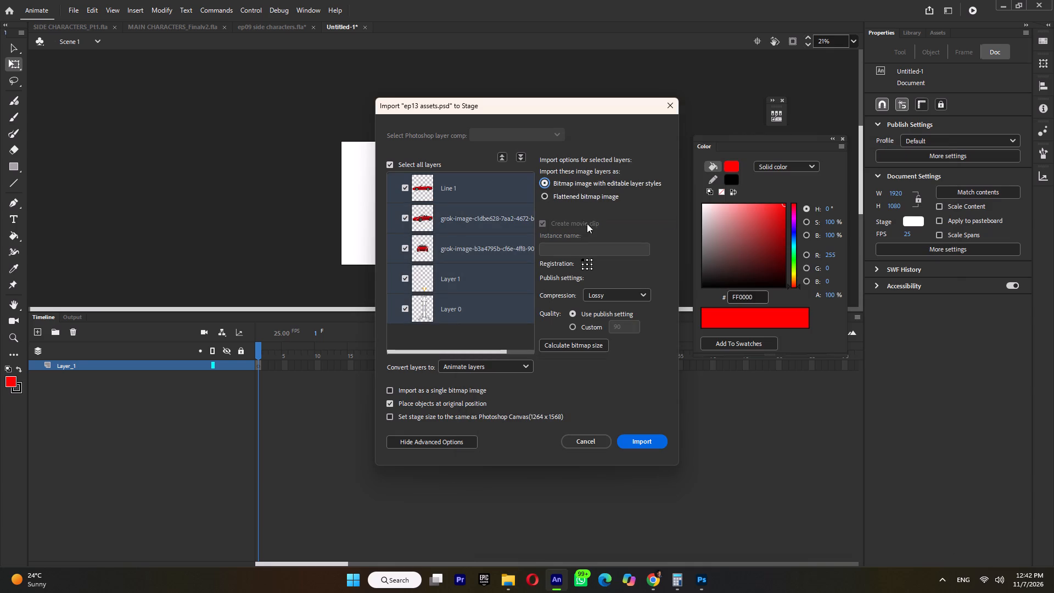
click(614, 294)
click(618, 321)
click(644, 439)
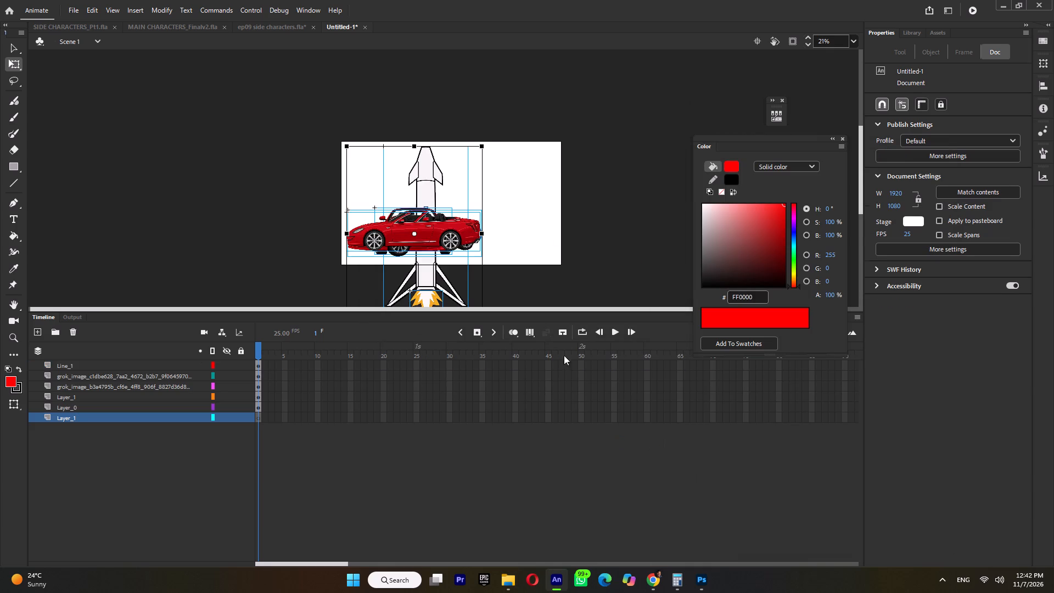
Move the three red cars off the rocket onto the pasteboard beside the stage.
click(316, 242)
drag(419, 237, 627, 174)
drag(401, 229, 567, 238)
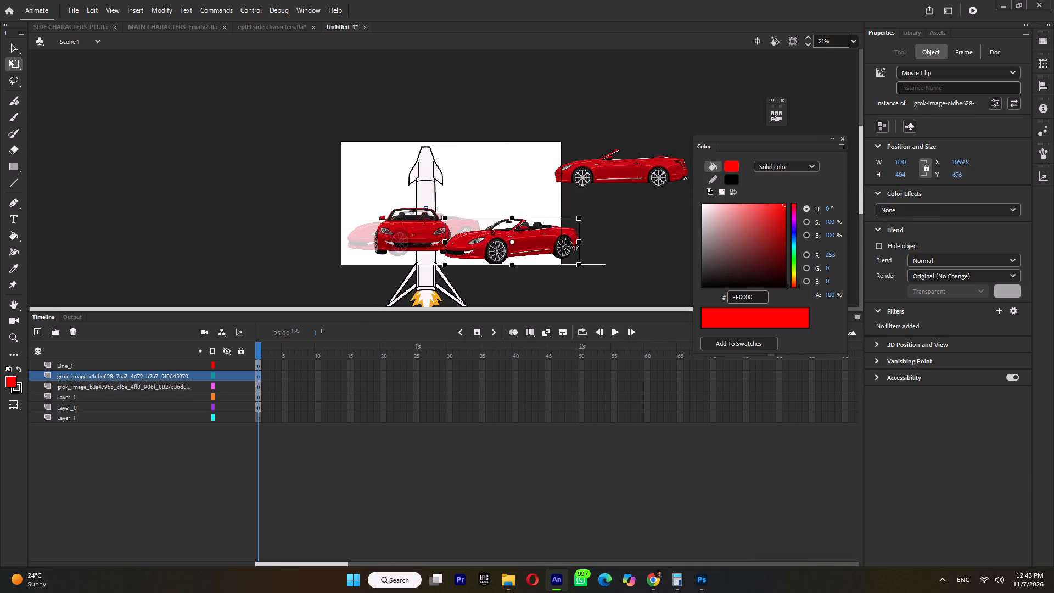
drag(567, 238, 618, 238)
drag(414, 232, 611, 133)
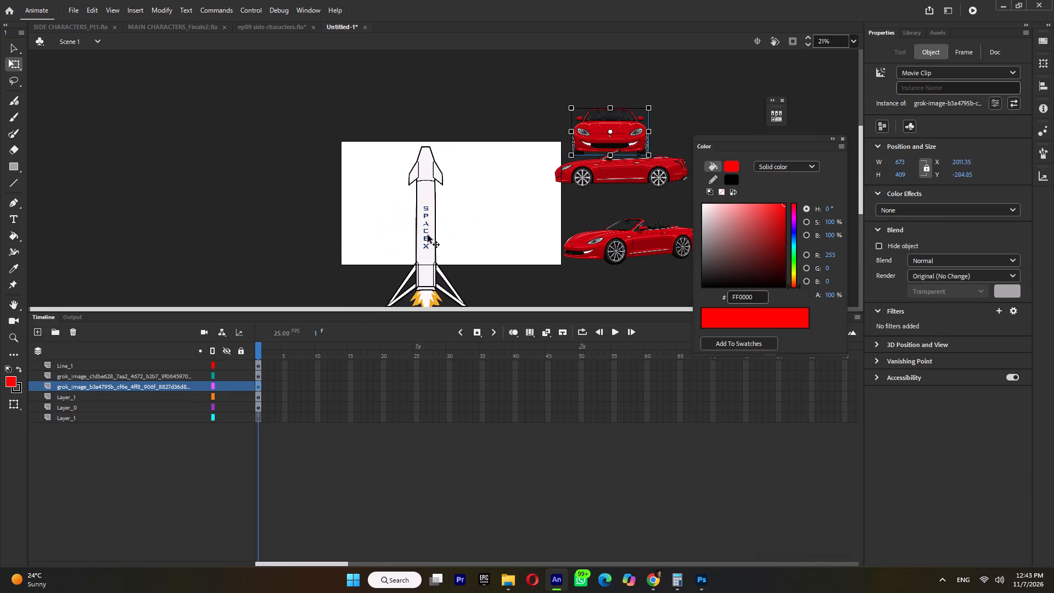
Convert the rocket and its flame together into a single graphic symbol.
drag(367, 220, 461, 362)
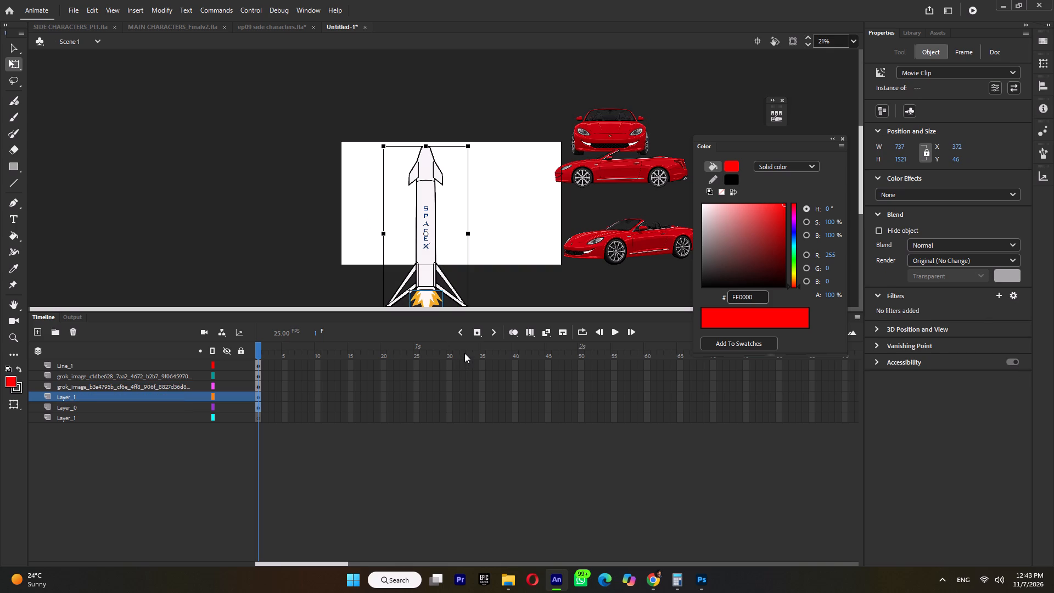
key(F8)
click(582, 139)
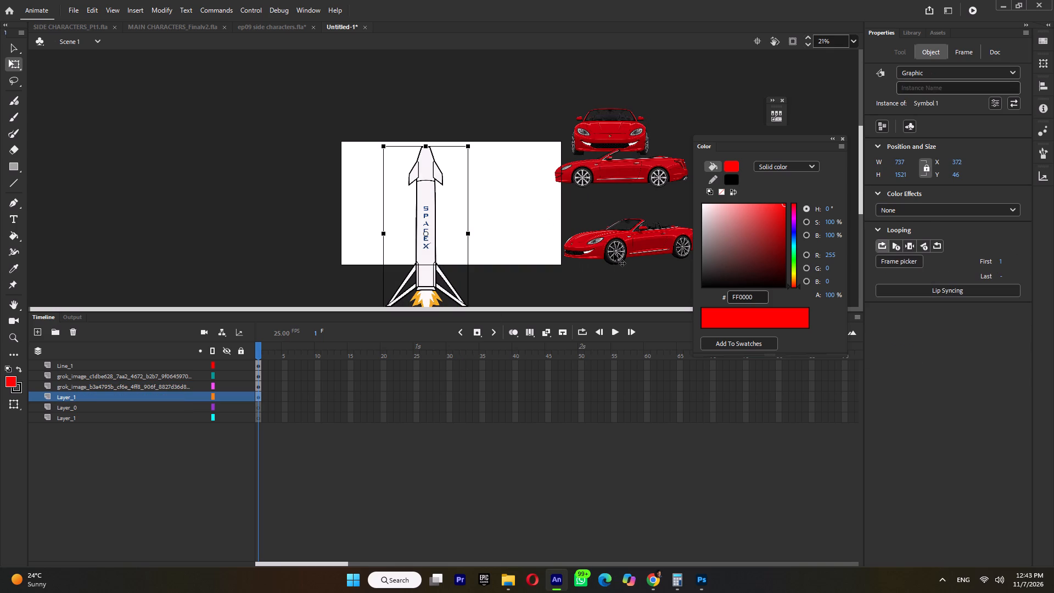
Copy the rocket and three cars into SIDE CHARACTERS_Pt1.fla, putting duplicate library items into a folder.
shift+click(615, 249)
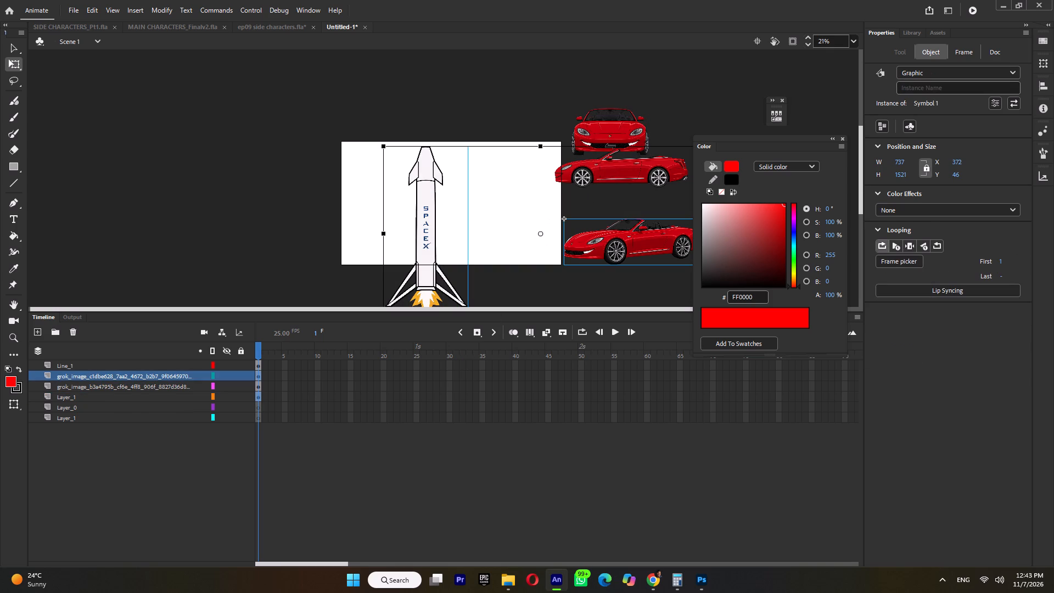
shift+click(609, 137)
shift+click(613, 163)
key(ctrl+c)
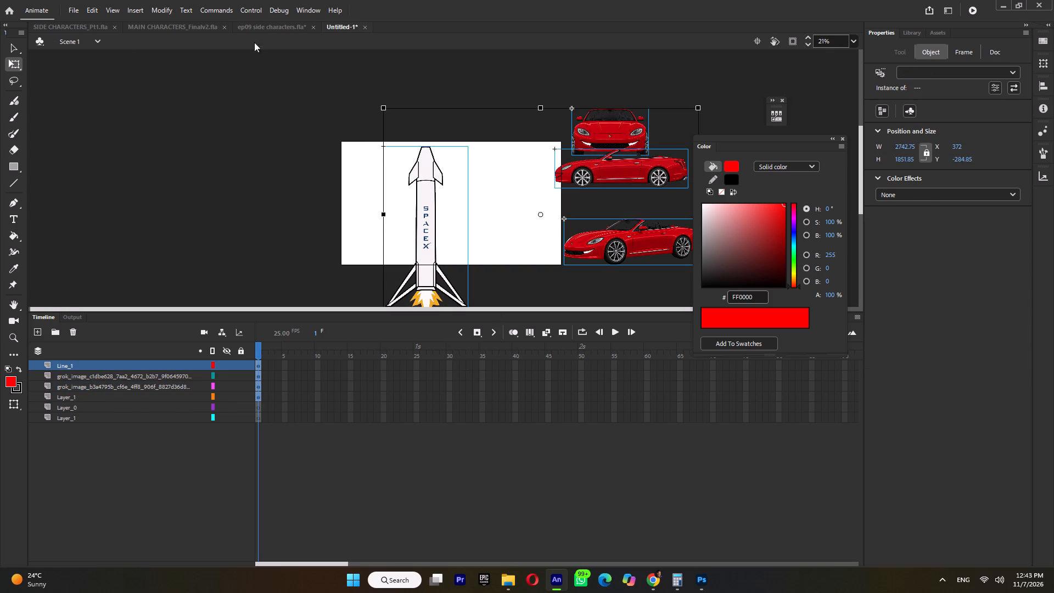
click(64, 27)
ctrl+scroll(389, 169, down, 3)
right_click(610, 178)
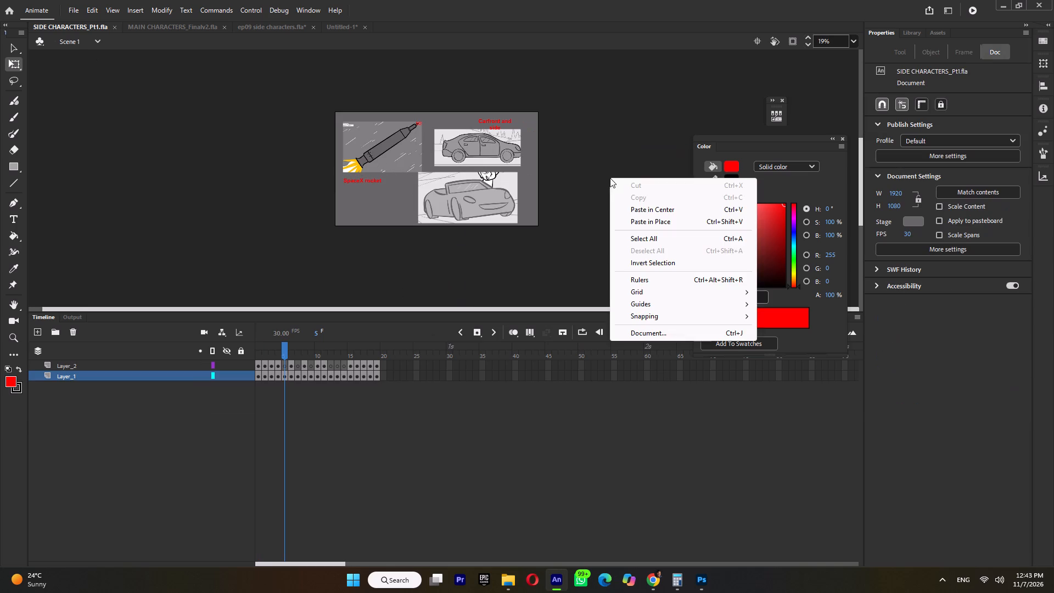
click(640, 210)
click(501, 305)
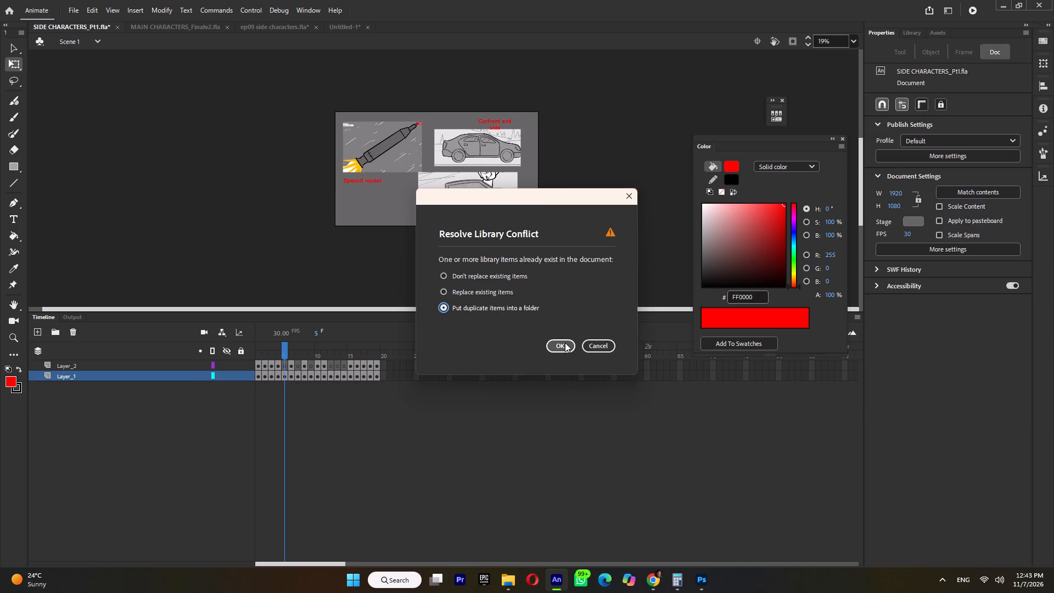
click(552, 343)
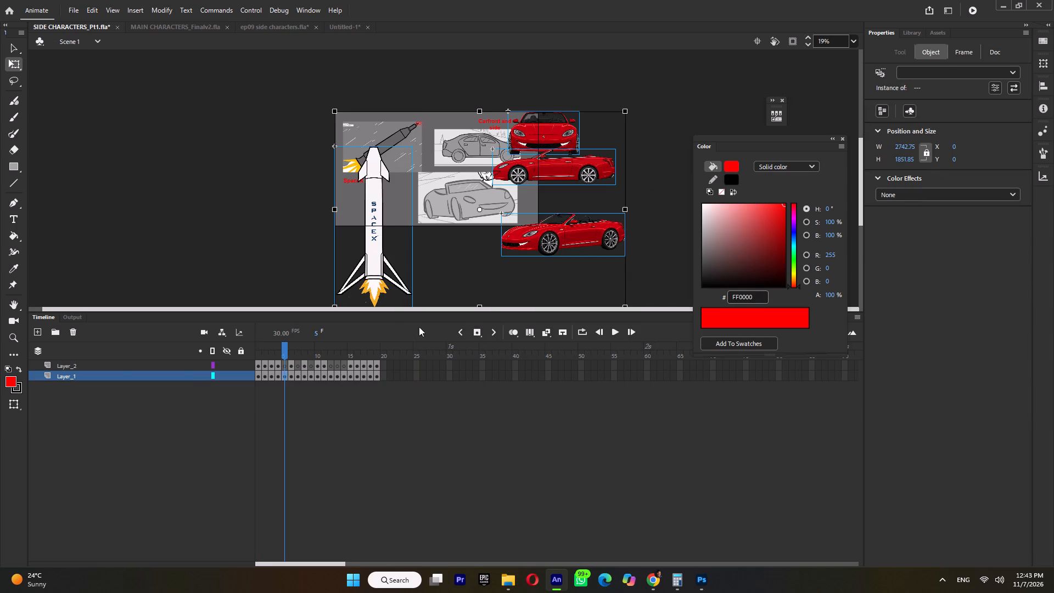
Move the pasted rocket and cars from Layer_1 to frame 5 of Layer_2, keeping their position.
key(ctrl+x)
click(284, 365)
key(ctrl+shift+v)
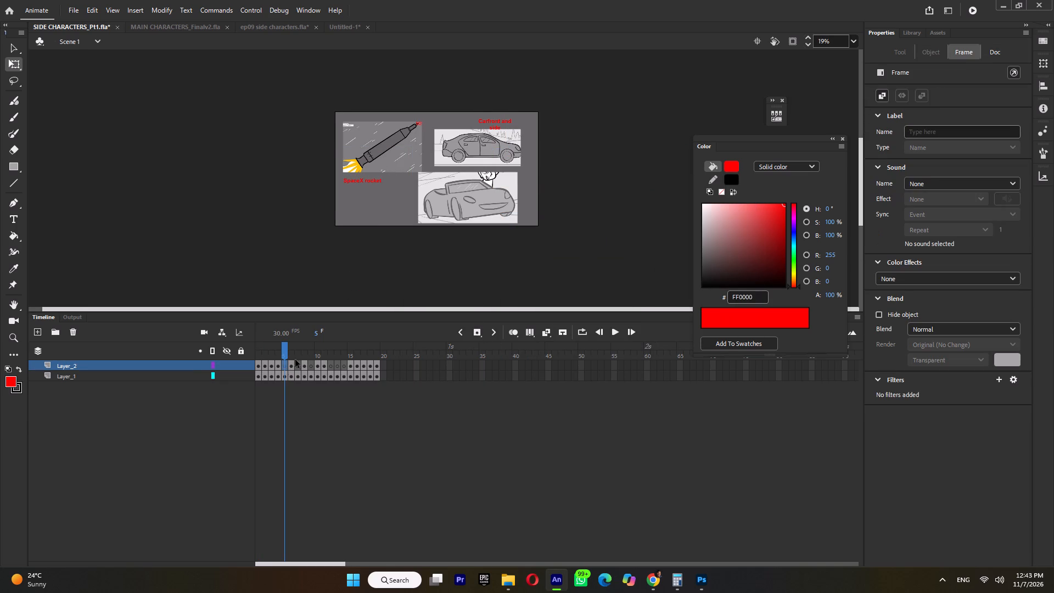
click(695, 188)
click(345, 236)
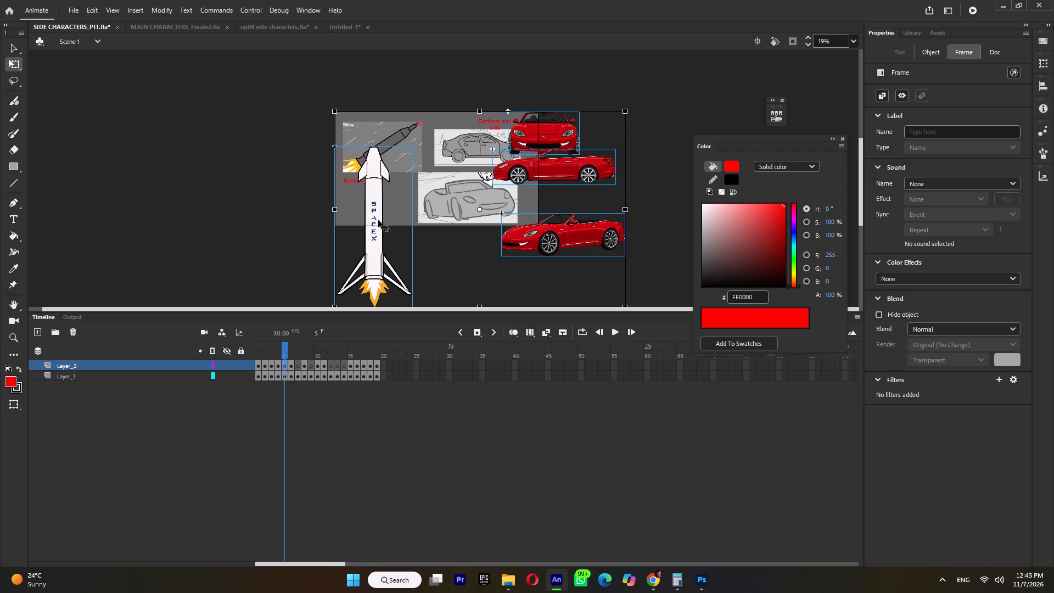
click(299, 238)
Scale, rotate and place the rocket over the SpaceX rocket sketch at about 922 by 765 px, and save the file.
click(375, 237)
shift+drag(412, 147, 414, 176)
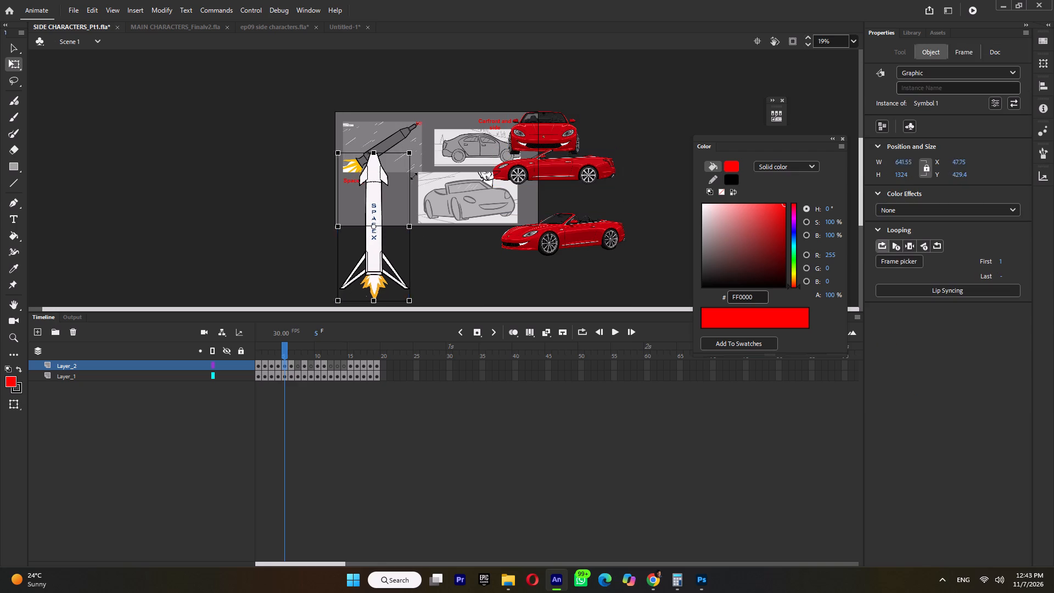
shift+drag(414, 176, 411, 195)
drag(396, 196, 407, 231)
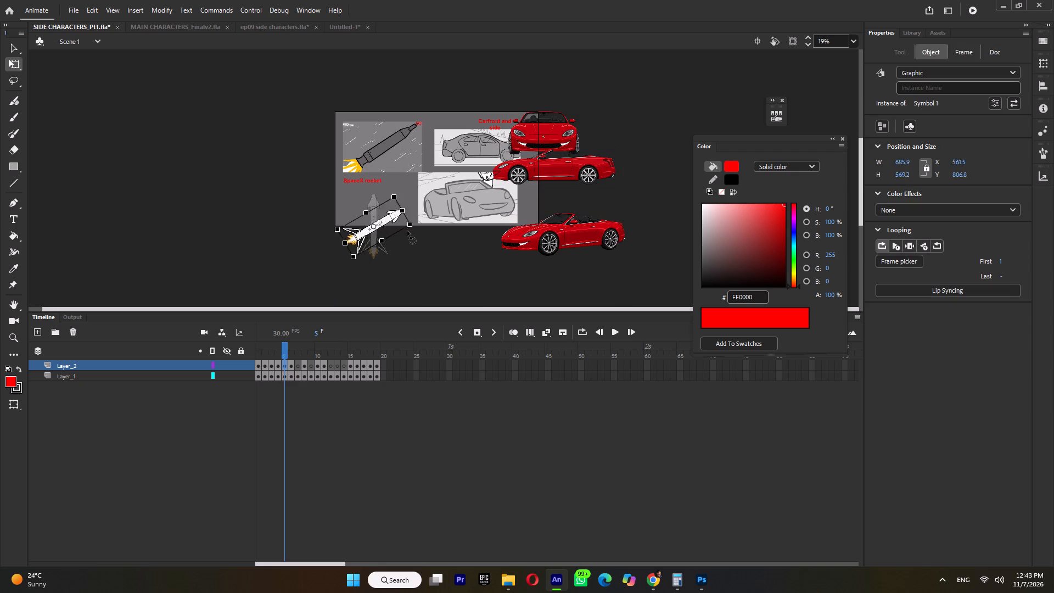
drag(407, 231, 406, 232)
drag(391, 222, 400, 155)
ctrl+scroll(405, 139, up, 3)
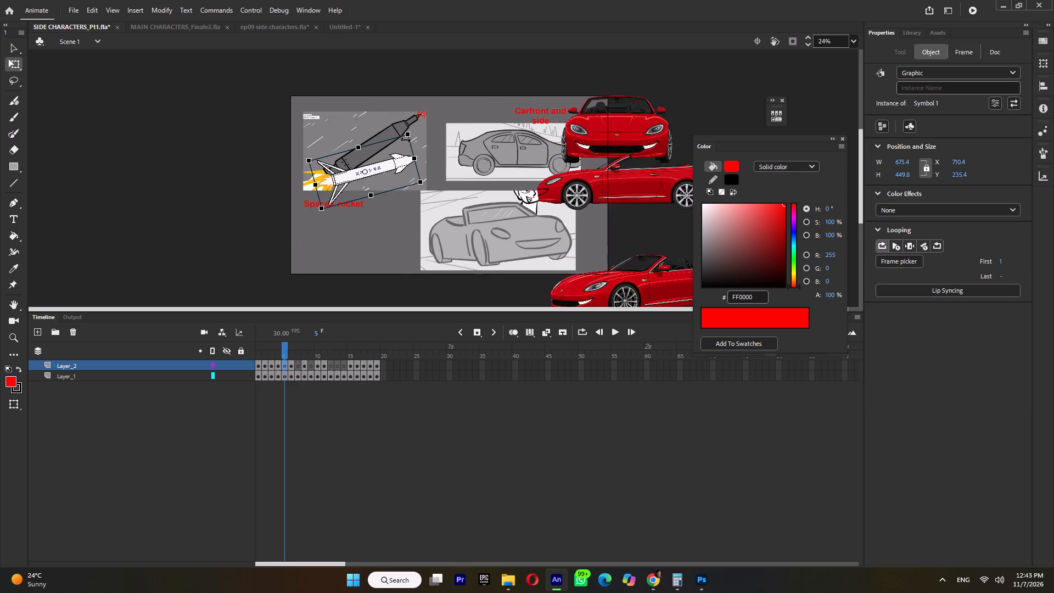
drag(417, 135, 406, 116)
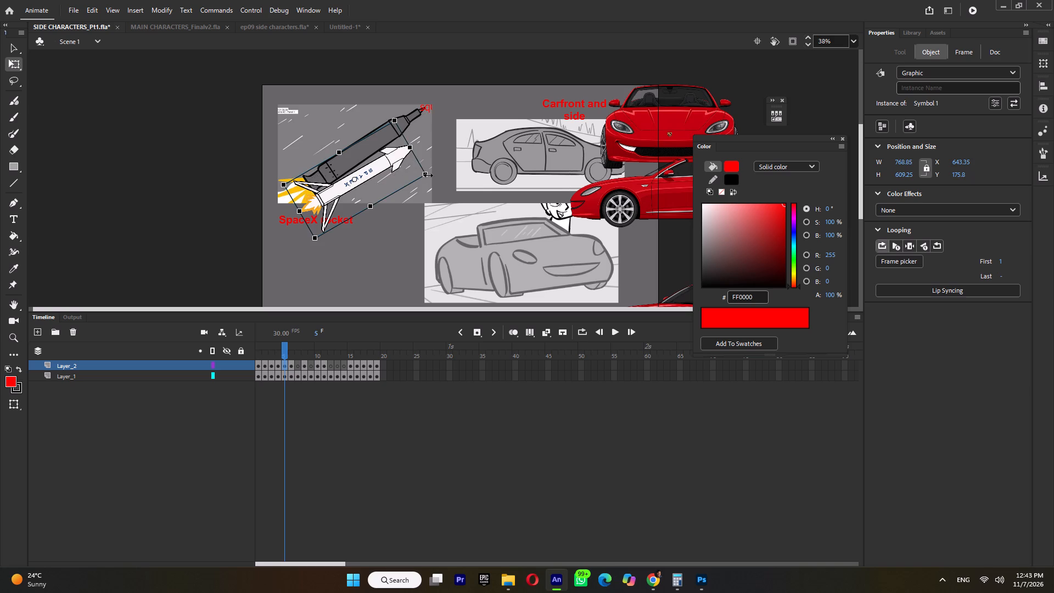
shift+drag(424, 176, 456, 170)
drag(413, 152, 407, 125)
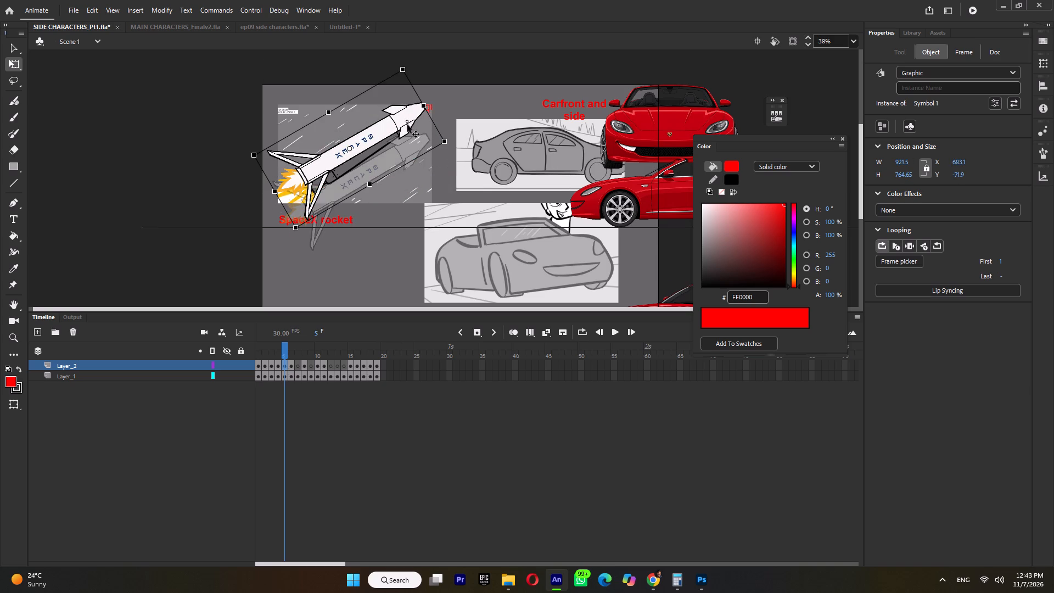
drag(407, 125, 407, 127)
ctrl+scroll(407, 133, down, 2)
key(ctrl+s)
Flip the side-view red car horizontally, place it over the side-view car sketch and scale it to about 847 by 246 px.
click(576, 172)
right_click(577, 172)
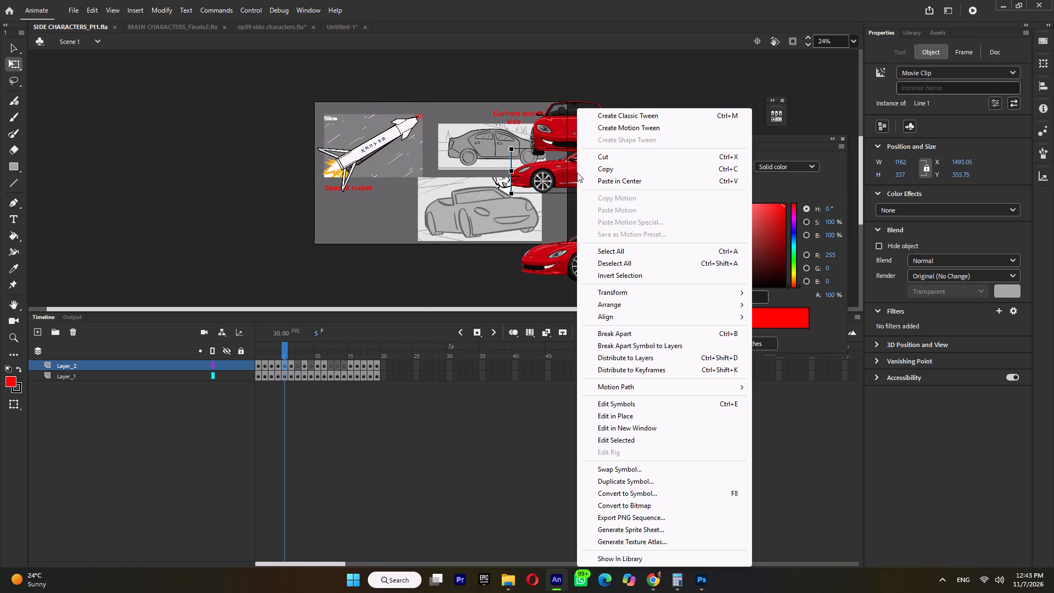
click(625, 292)
click(798, 411)
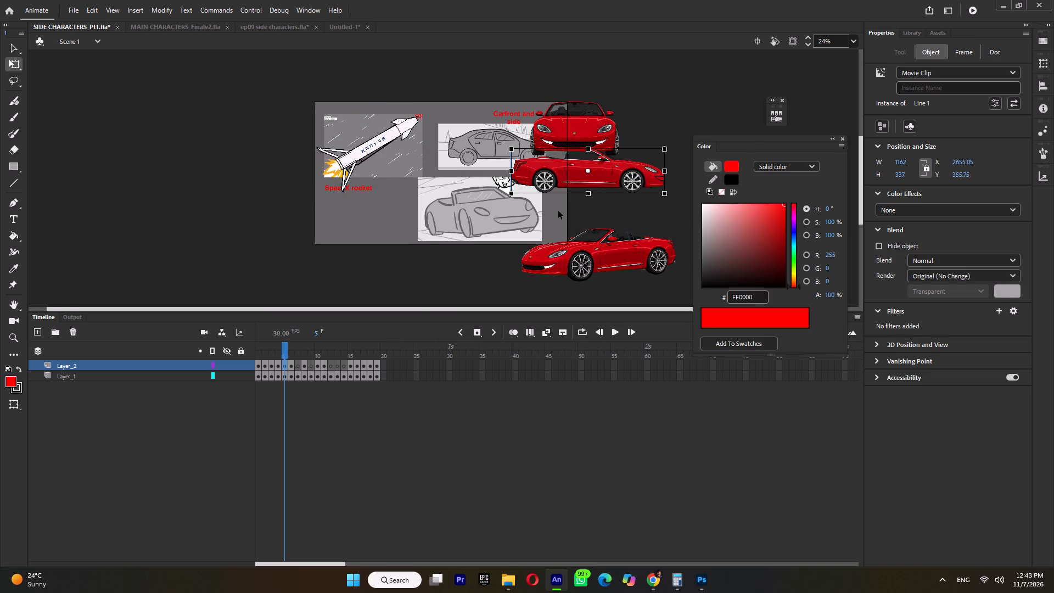
drag(566, 176, 472, 150)
shift+drag(572, 168, 563, 166)
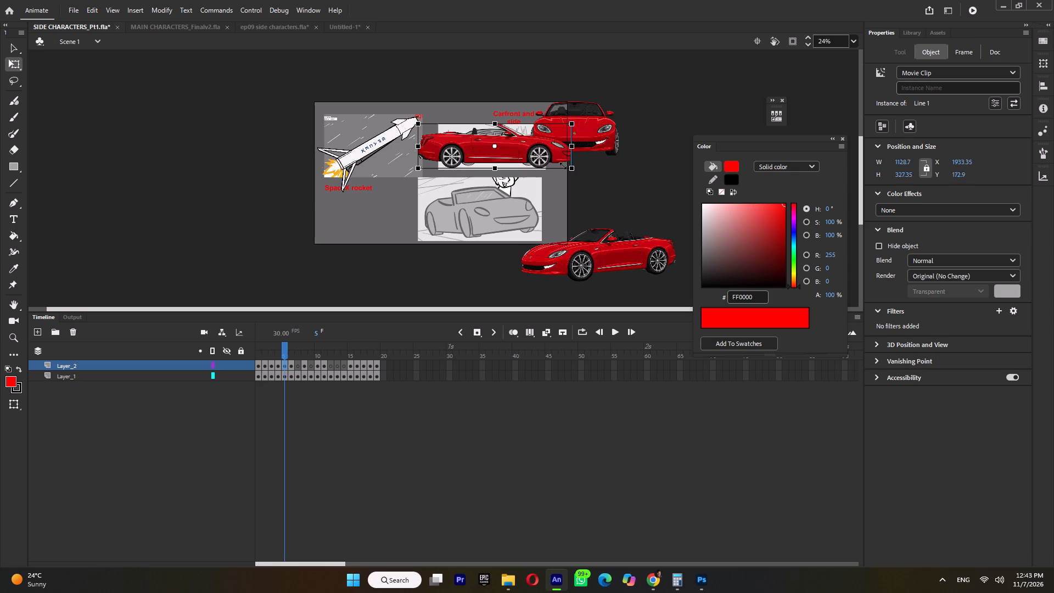
shift+drag(563, 166, 557, 162)
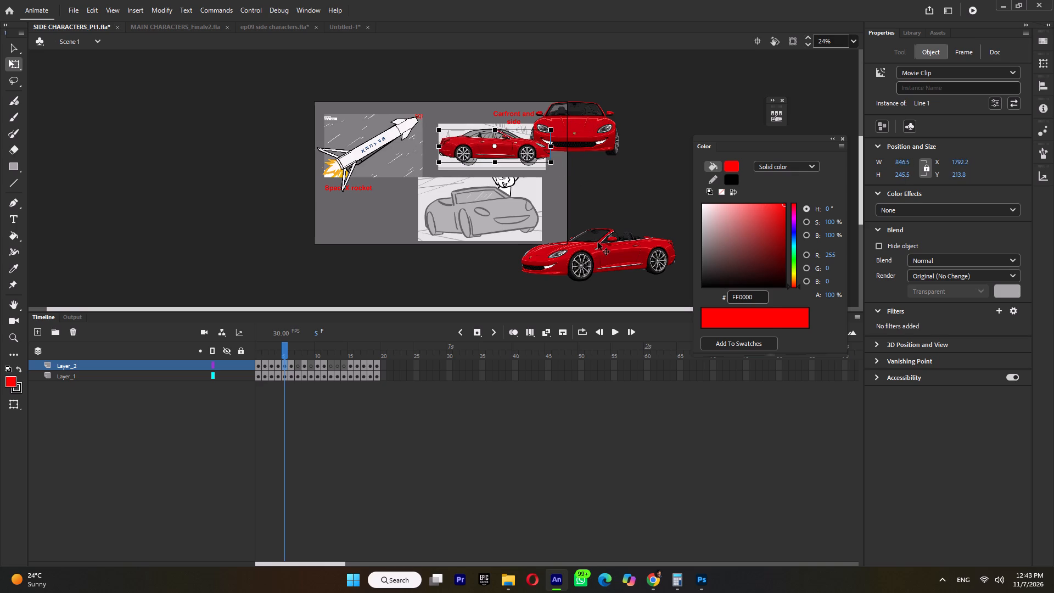
Flip the three-quarter-view red convertible horizontally and place it over the smiling convertible sketch.
click(598, 243)
right_click(597, 243)
double_click(643, 286)
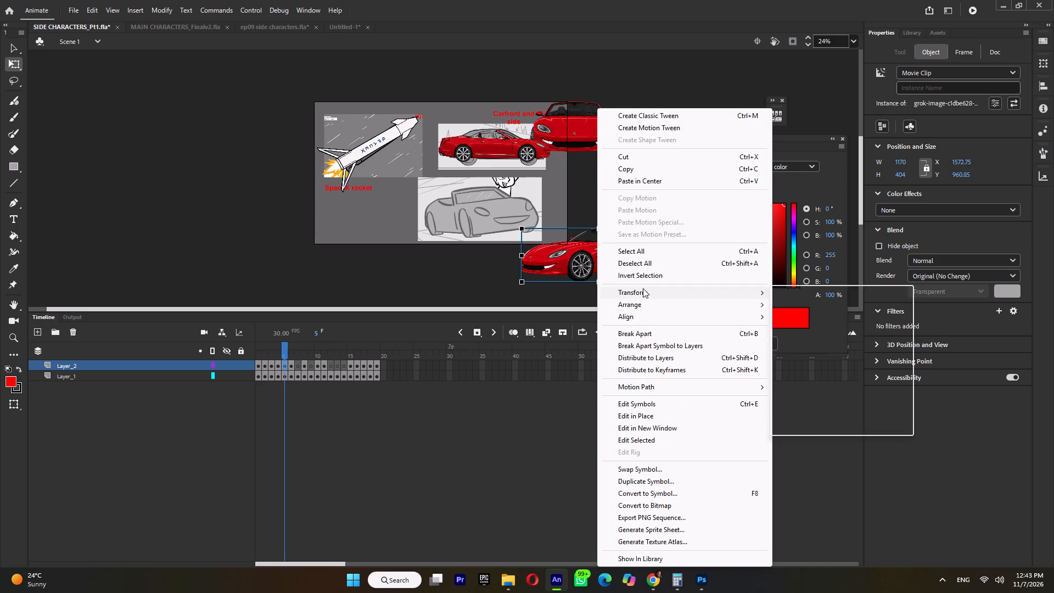
click(815, 409)
drag(614, 261, 483, 197)
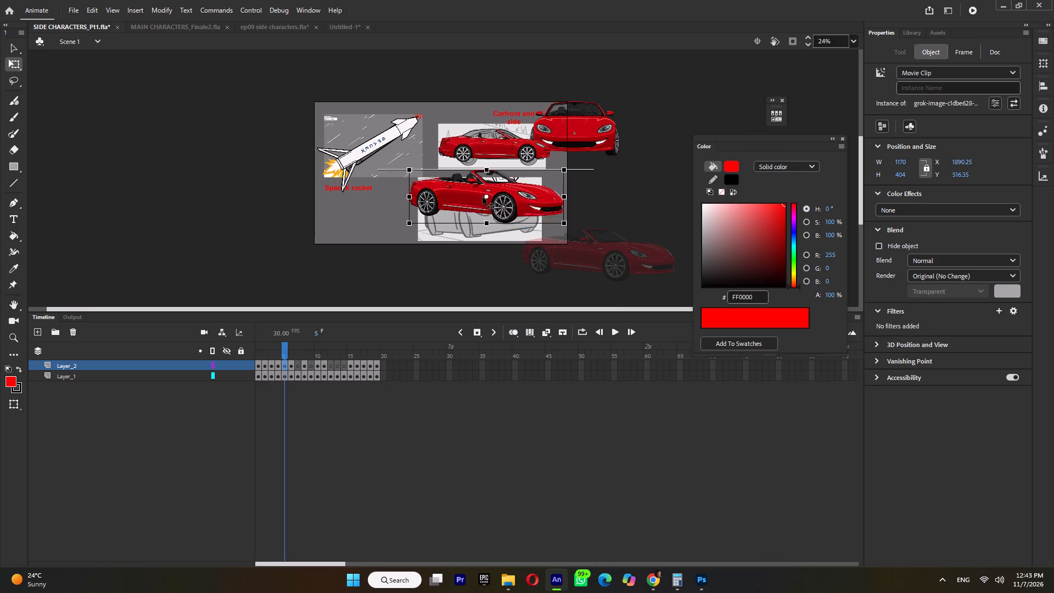
drag(483, 197, 497, 223)
Move the front-view red car below the SpaceX rocket label, at about X -37, Y 723, and save the file.
drag(571, 144, 351, 237)
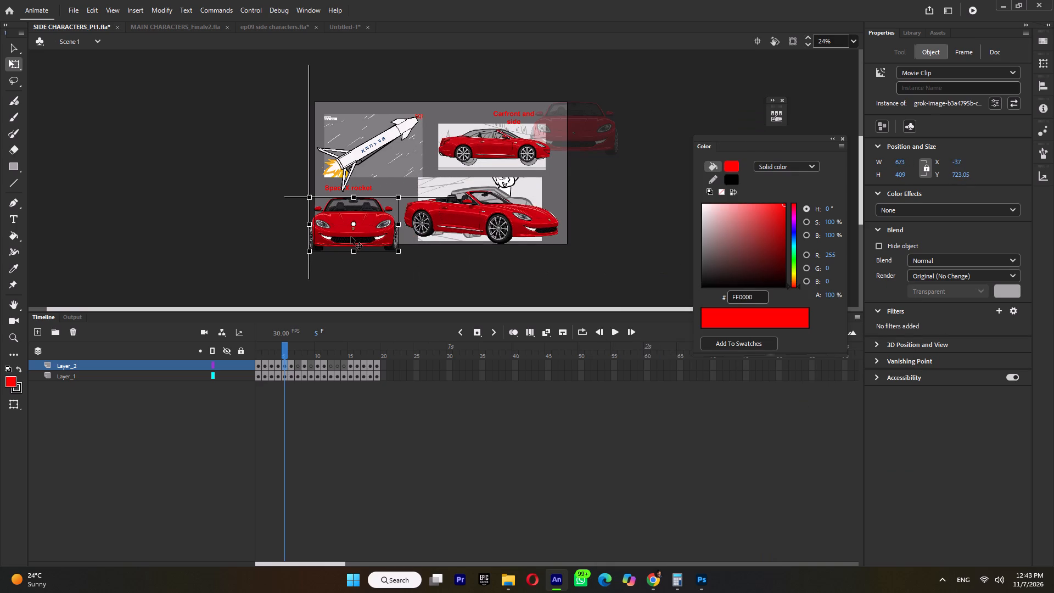
drag(351, 237, 351, 239)
key(ctrl+s)
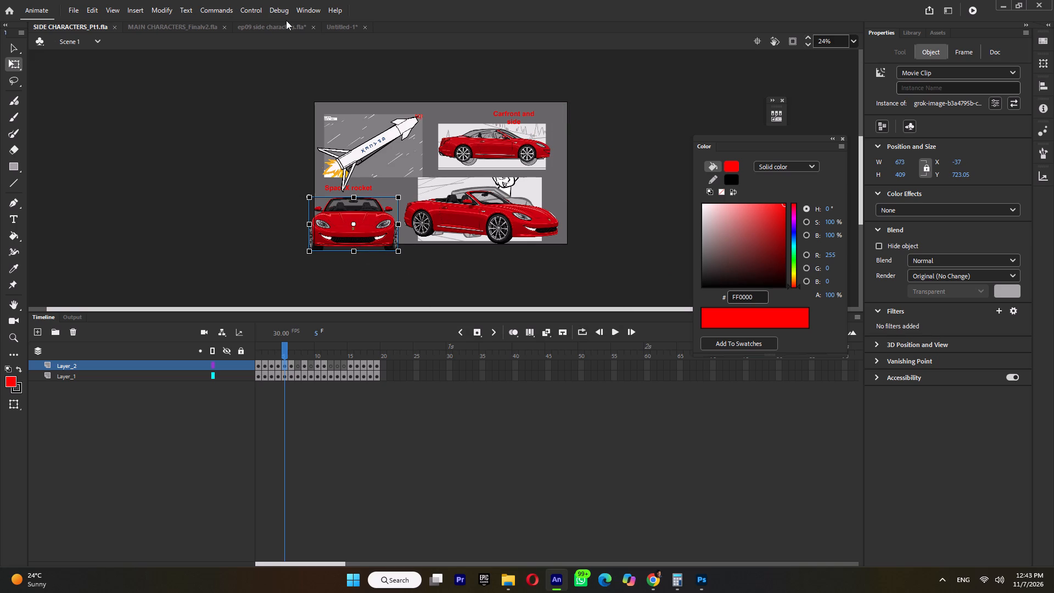
Copy the red sedan from ep09 side characters.fla into frame 5, place it beside the side-view car at X 1853, Y 61, and save.
click(273, 27)
click(512, 187)
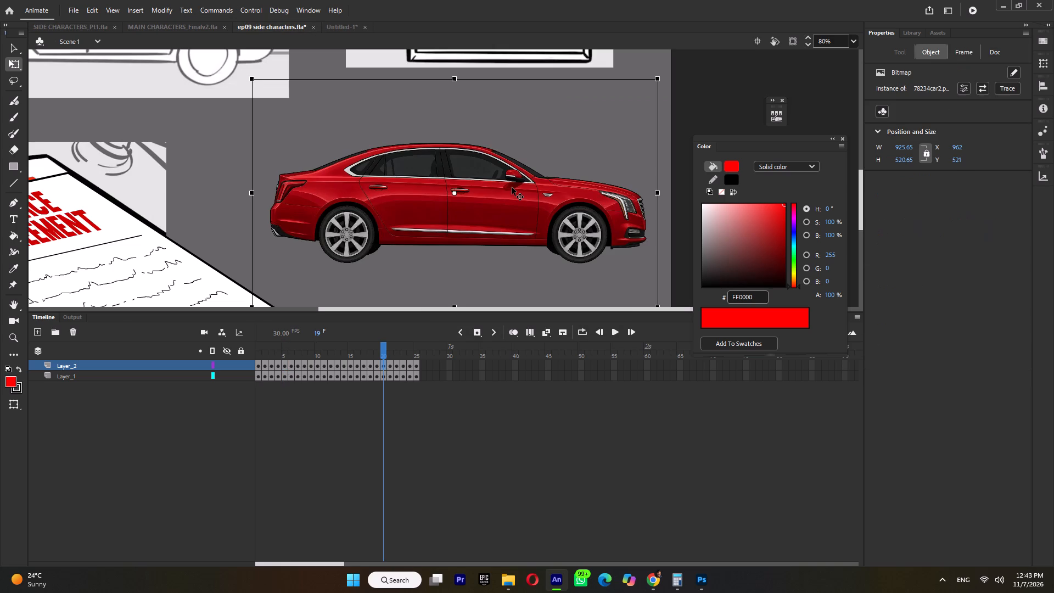
key(ctrl+c)
click(44, 27)
click(609, 206)
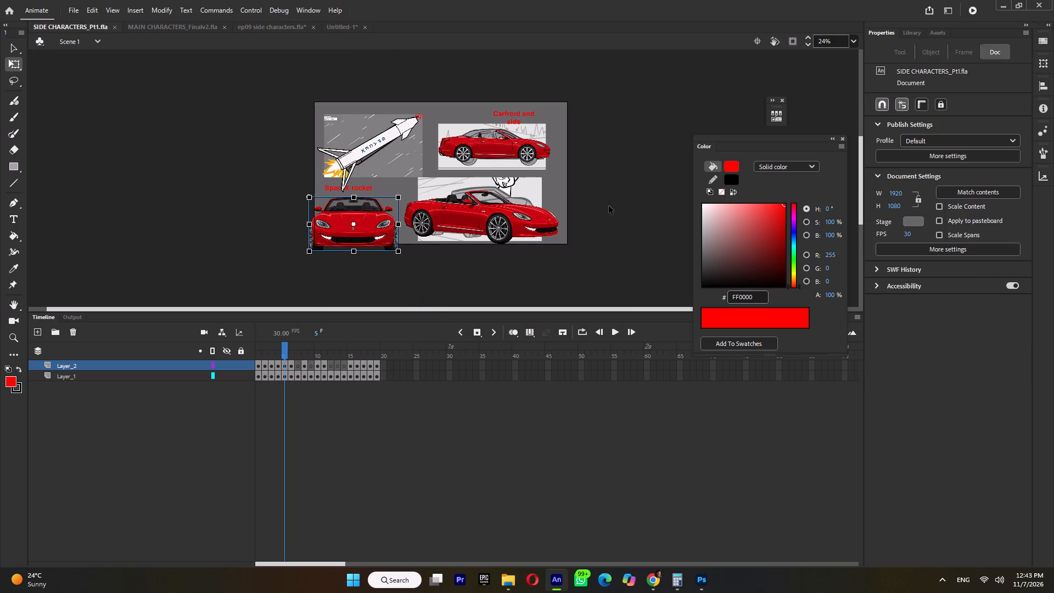
key(ctrl+shift+v)
drag(514, 212, 631, 154)
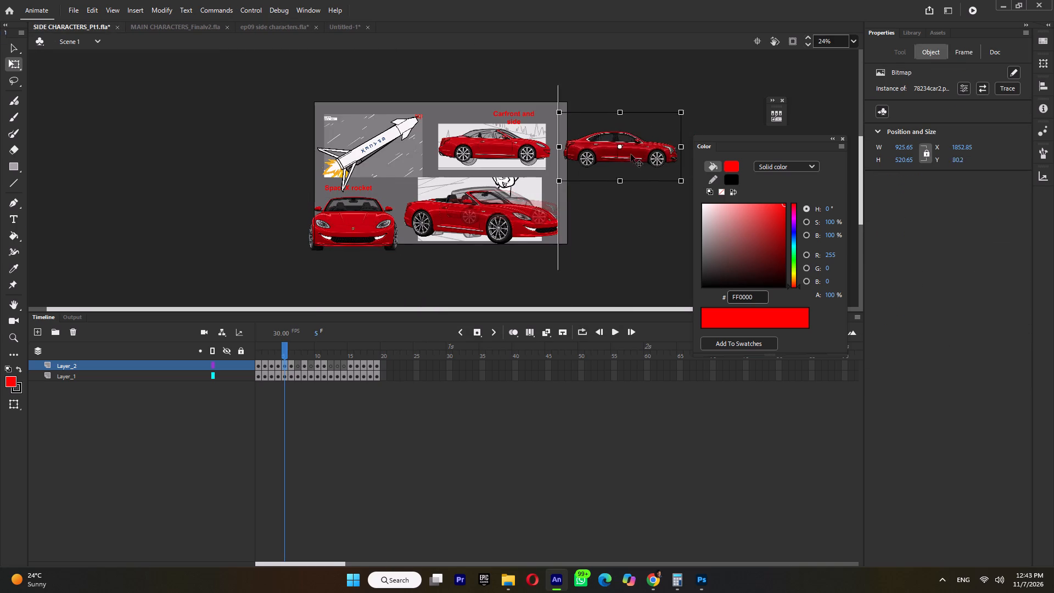
drag(631, 154, 633, 154)
key(ctrl+s)
On frame 6, flip the dark-haired woman beside the reporter sketch horizontally.
click(293, 353)
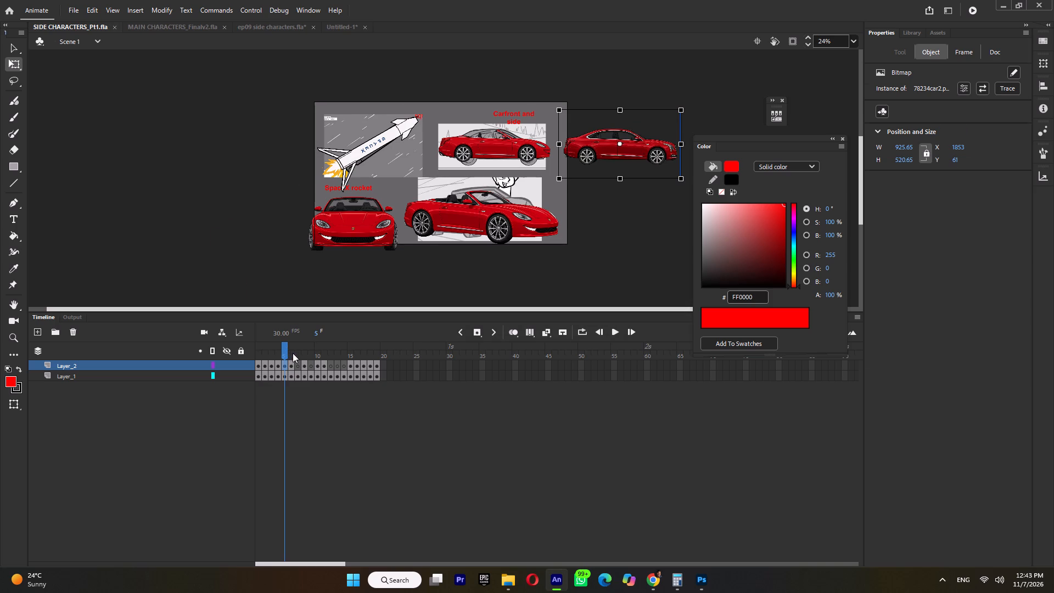
ctrl+scroll(413, 74, up, 2)
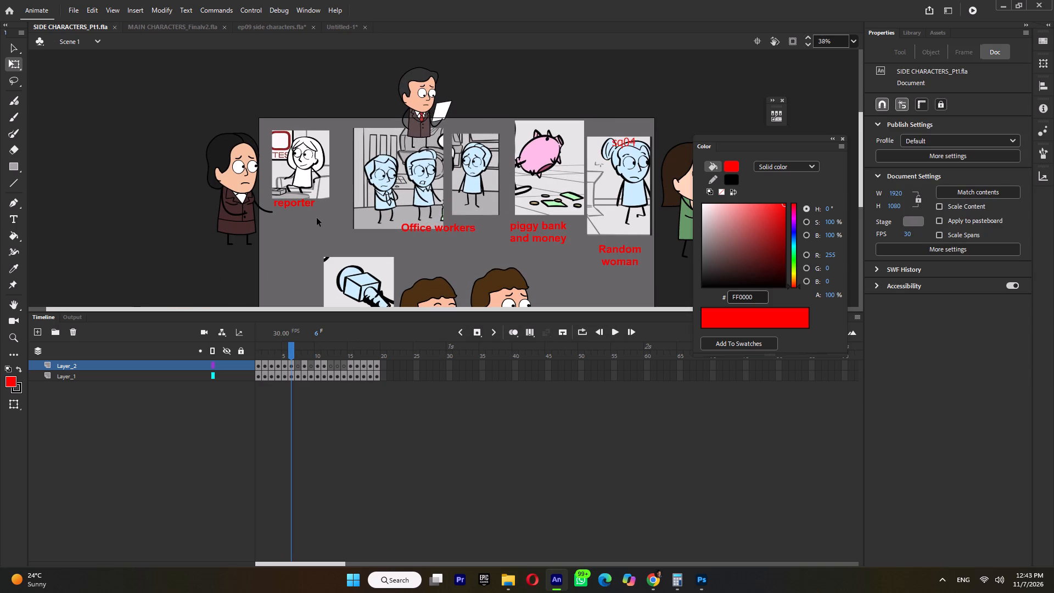
click(232, 214)
right_click(232, 214)
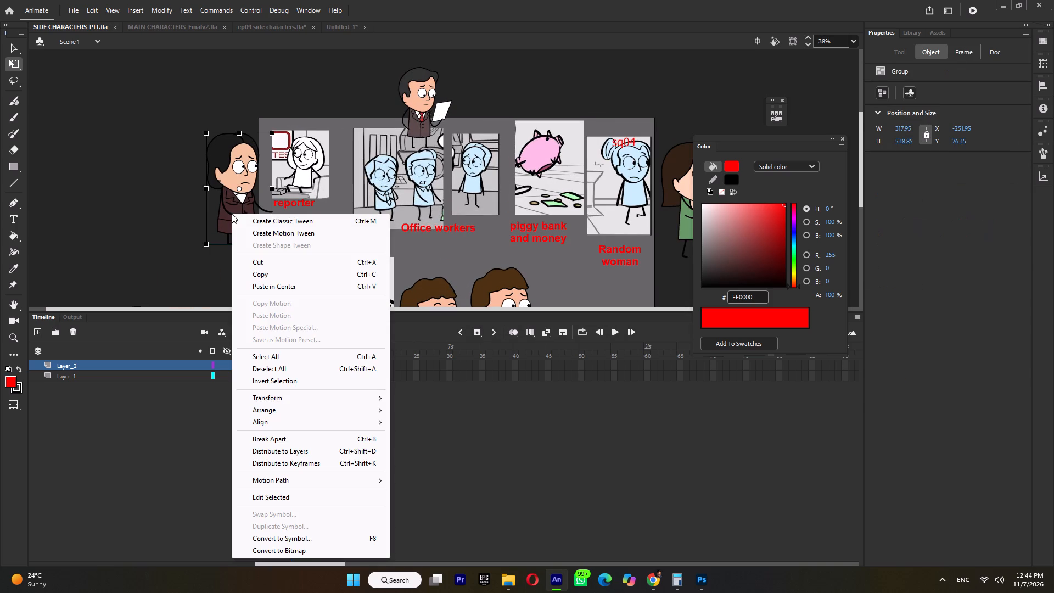
click(288, 394)
click(428, 519)
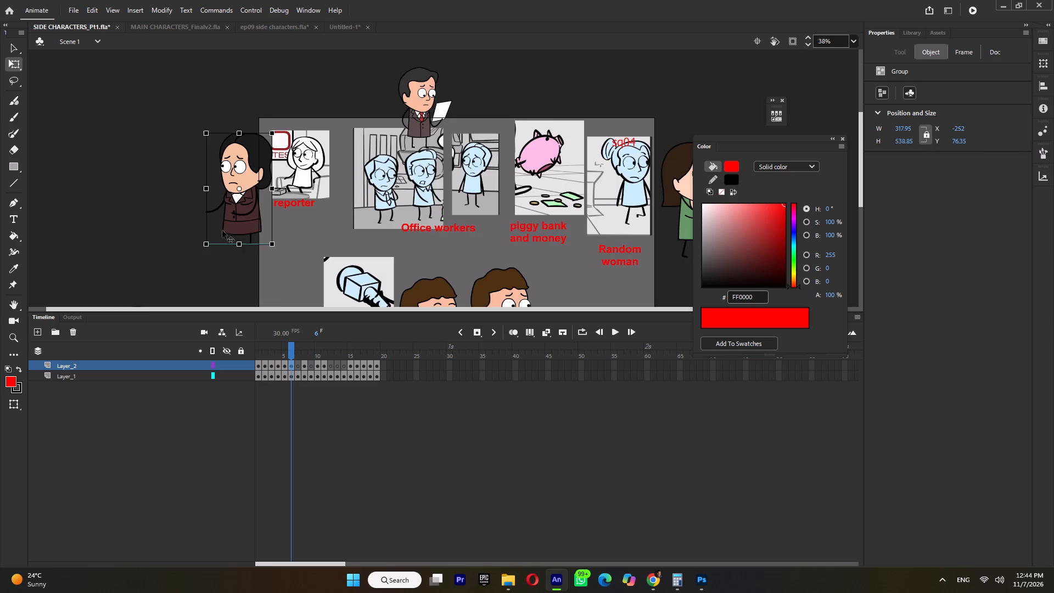
Bring the dark-haired woman's legs forward in the stacking order, shift them toward her front and bend both into a seated pose.
ctrl+scroll(222, 231, up, 4)
double_click(261, 194)
click(295, 258)
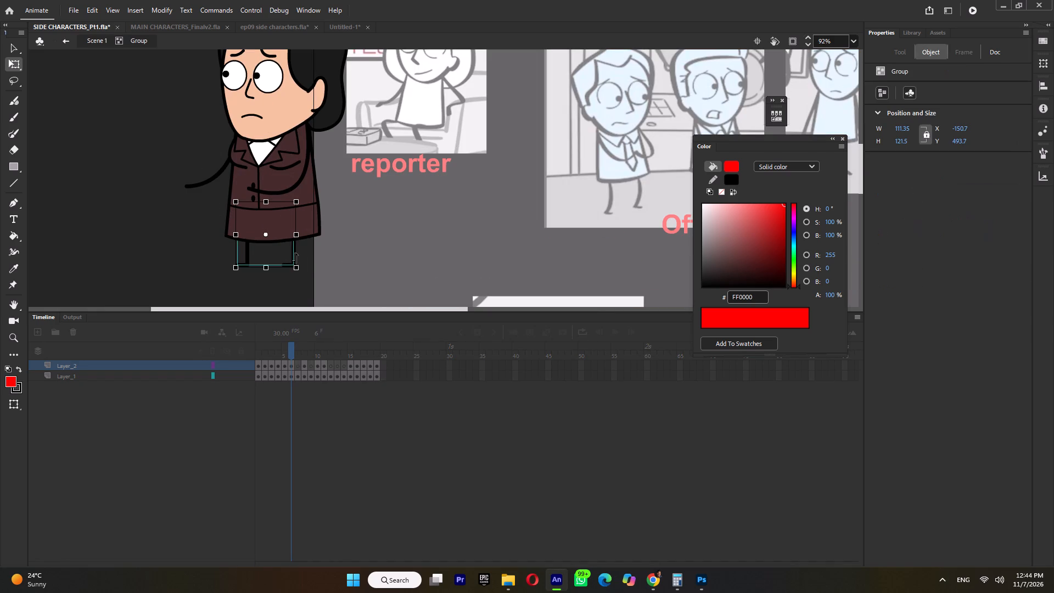
key(ctrl+Up)
drag(249, 233, 216, 234)
double_click(216, 234)
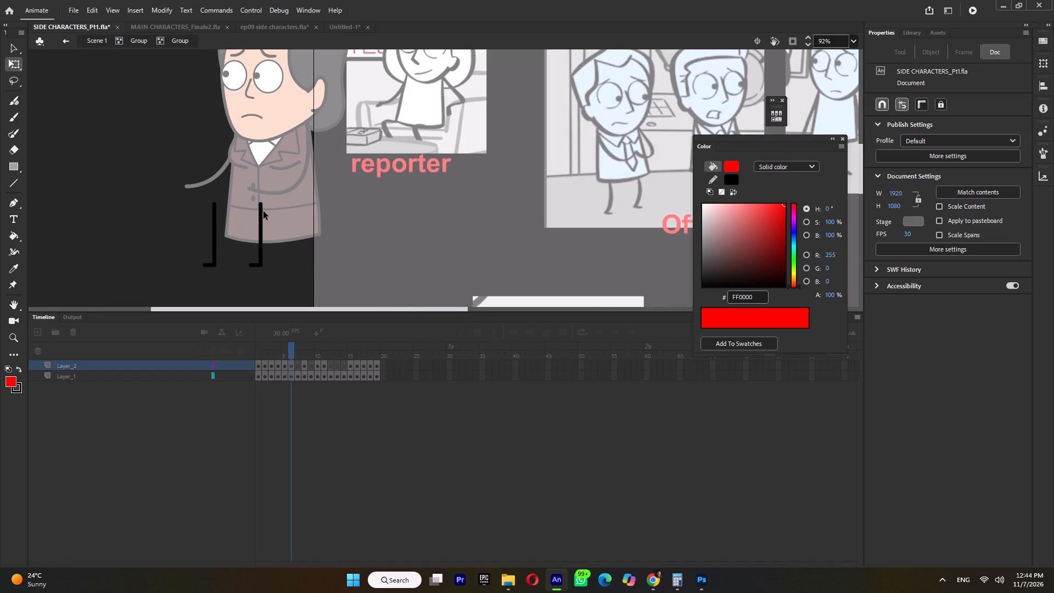
drag(261, 203, 282, 240)
drag(266, 254, 254, 223)
drag(269, 253, 253, 226)
drag(214, 205, 243, 242)
drag(229, 251, 218, 227)
drag(218, 227, 214, 227)
double_click(165, 225)
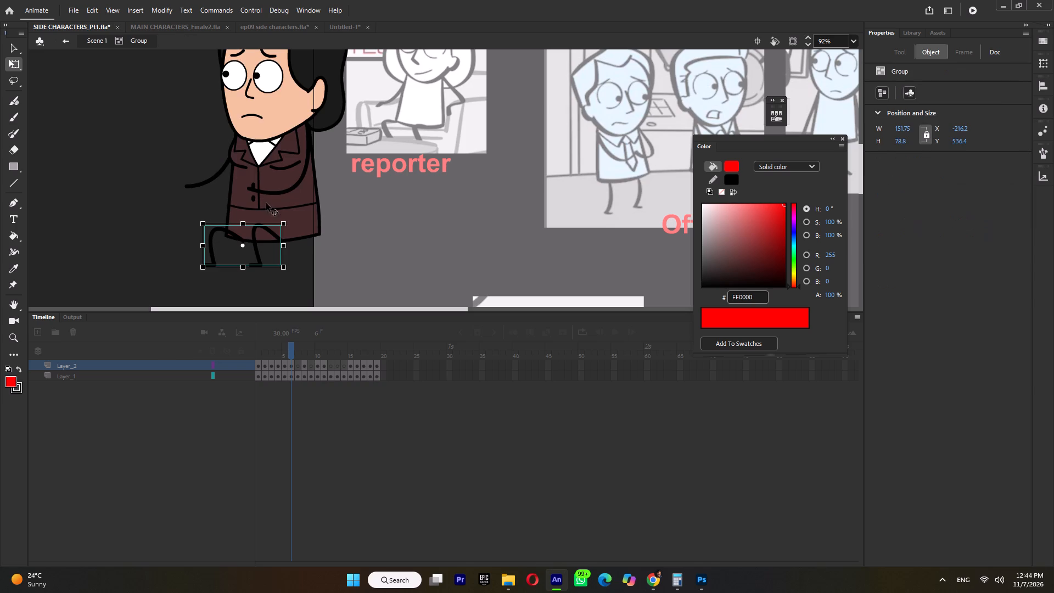
Reshape the woman's back arm so its elbow bows outward and its hand end sits near the jacket's back edge.
double_click(266, 194)
drag(284, 193, 328, 191)
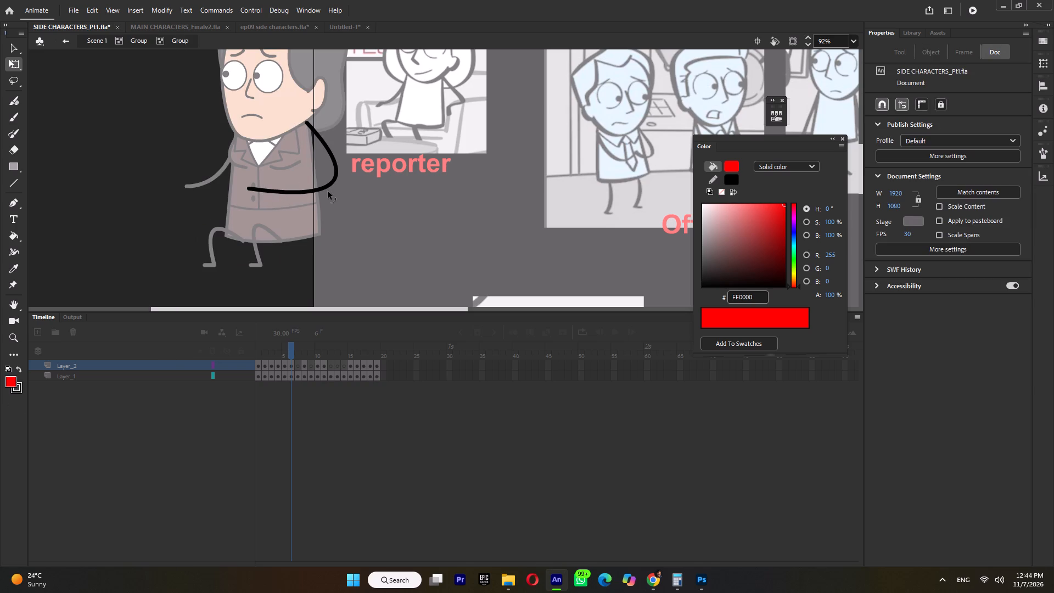
drag(328, 191, 325, 187)
drag(249, 187, 301, 192)
drag(339, 188, 328, 179)
ctrl+scroll(334, 202, down, 3)
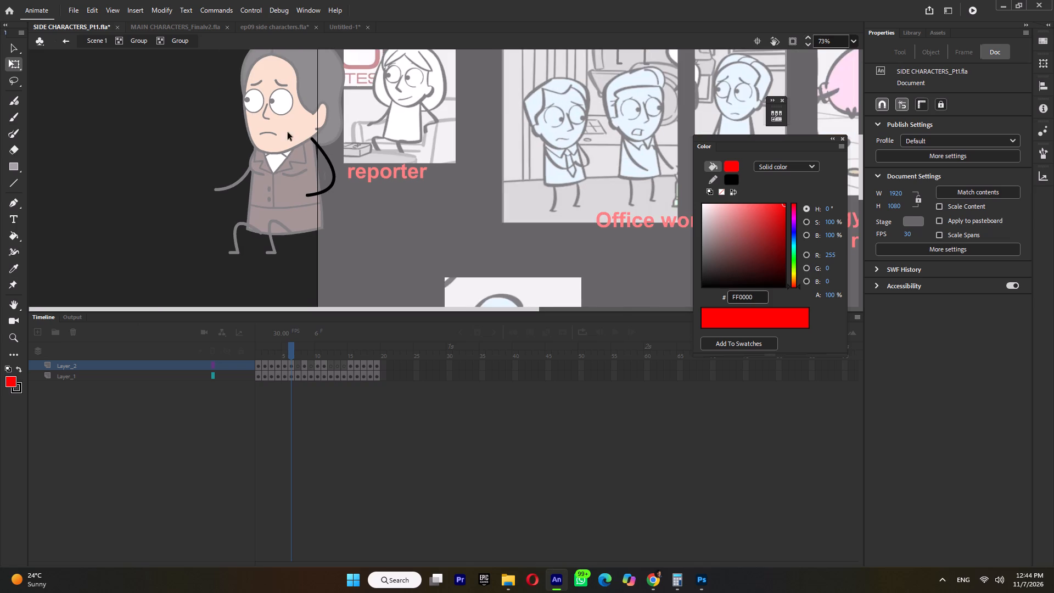
double_click(193, 129)
Switch the woman's eyebrow symbol to frame 1, the relaxed arched eyebrows.
ctrl+scroll(190, 128, up, 5)
triple_click(192, 121)
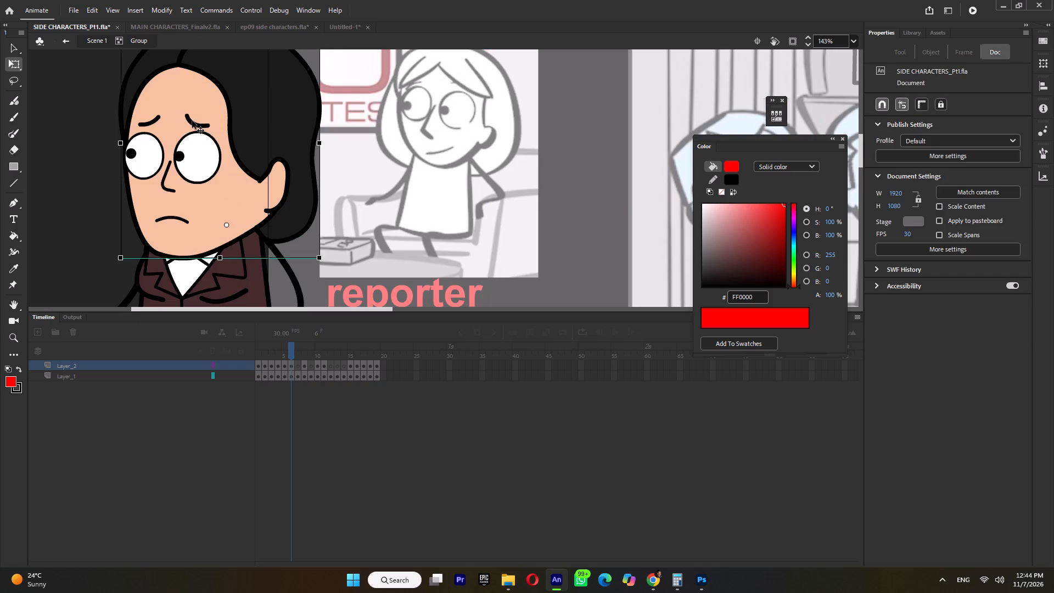
double_click(192, 121)
click(902, 262)
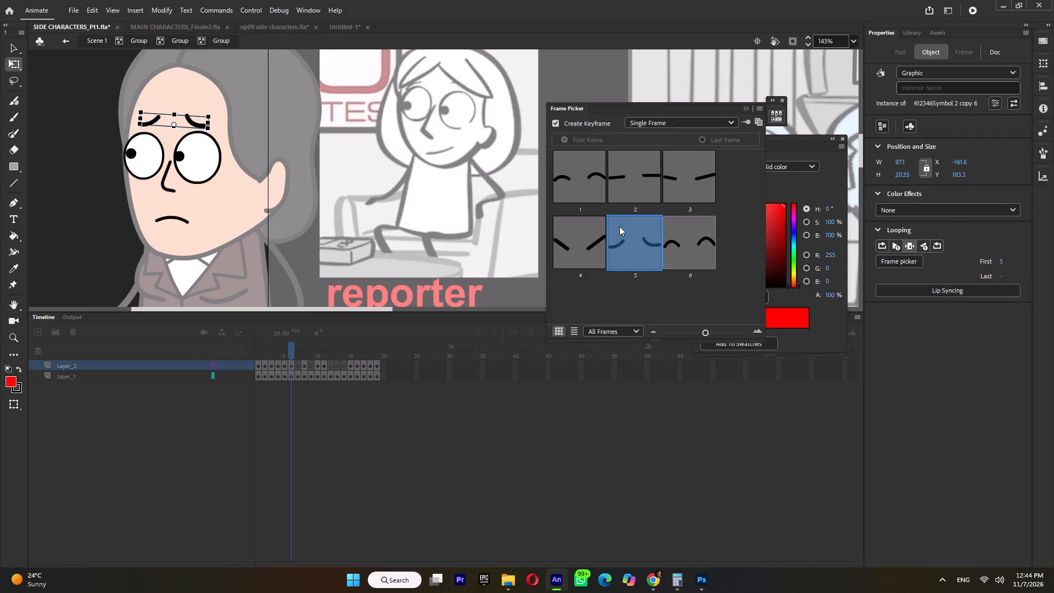
click(581, 188)
Curve the woman's mouth line downward in the middle and adjust its ends to turn the frown into a smile.
double_click(173, 216)
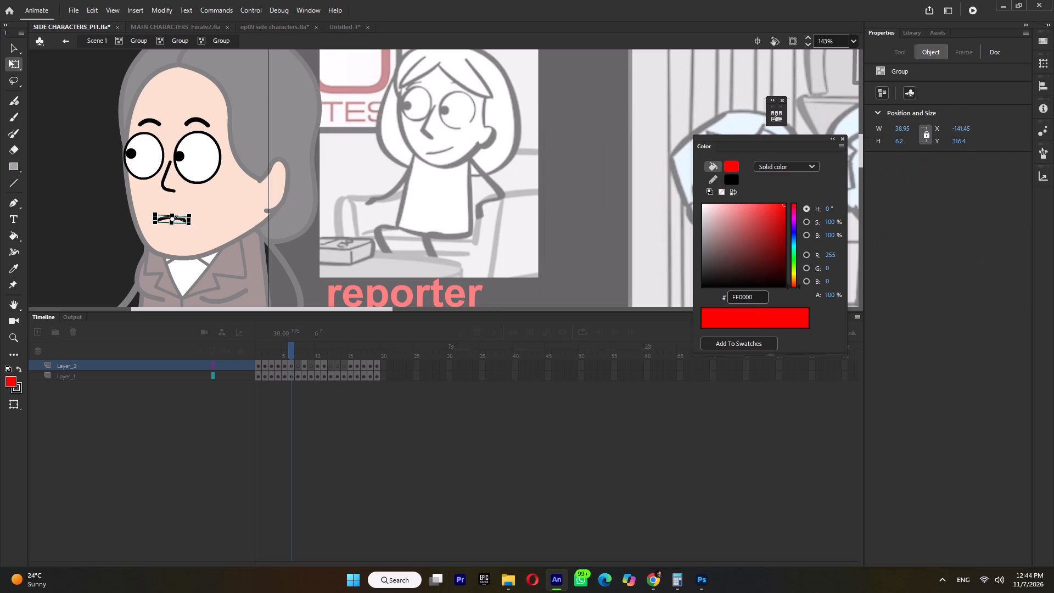
double_click(180, 219)
drag(170, 217, 169, 223)
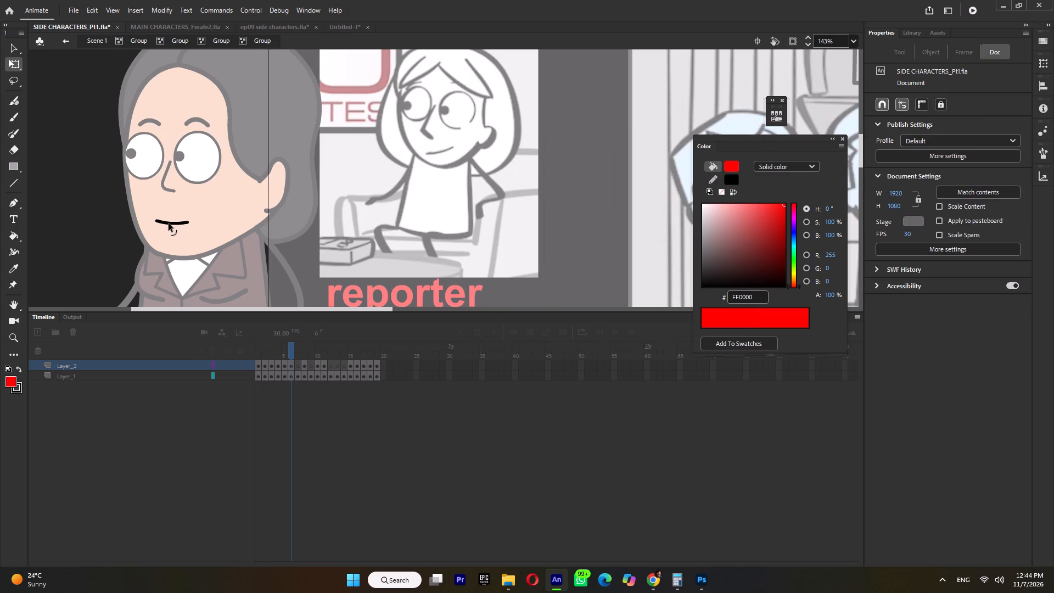
drag(169, 223, 168, 223)
click(186, 222)
click(158, 221)
triple_click(105, 227)
click(105, 227)
Return to the main scene and move the seated woman slightly up and closer to the reporter sketch.
ctrl+scroll(105, 227, down, 10)
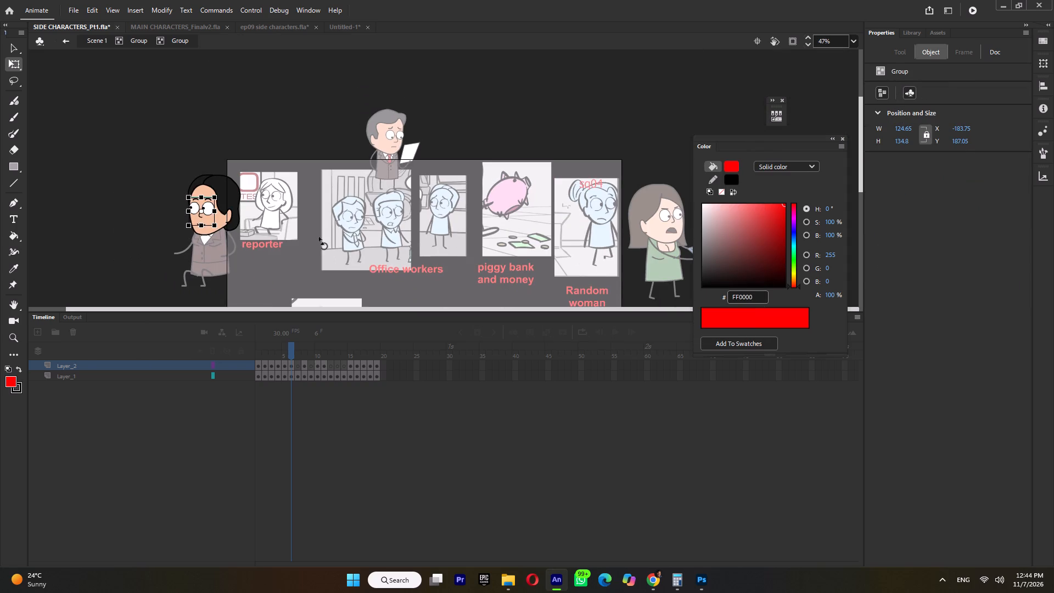
double_click(254, 233)
ctrl+scroll(318, 232, up, 3)
double_click(177, 249)
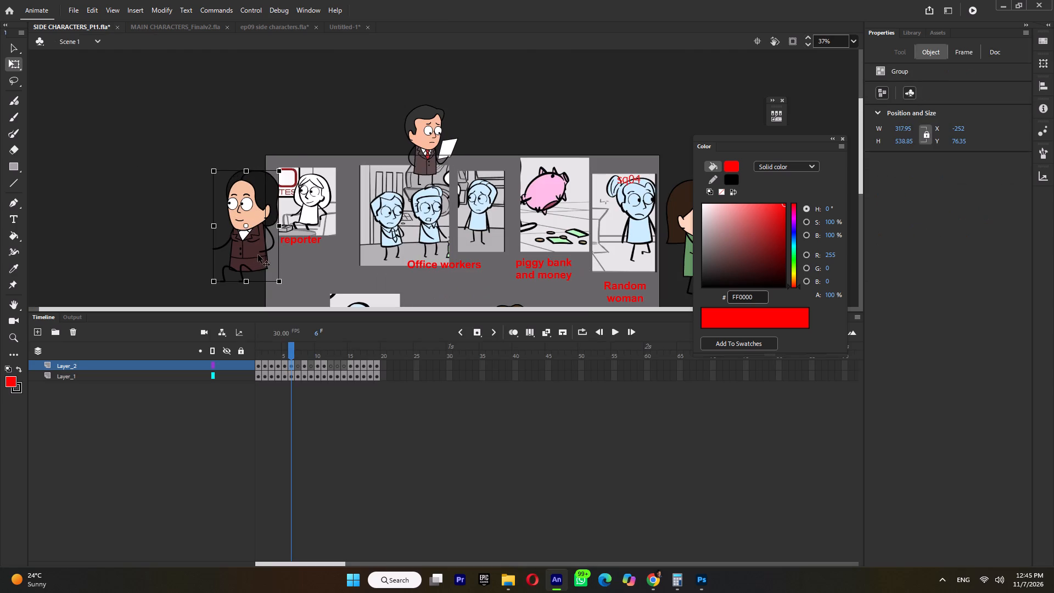
drag(256, 256, 265, 236)
double_click(265, 236)
double_click(194, 238)
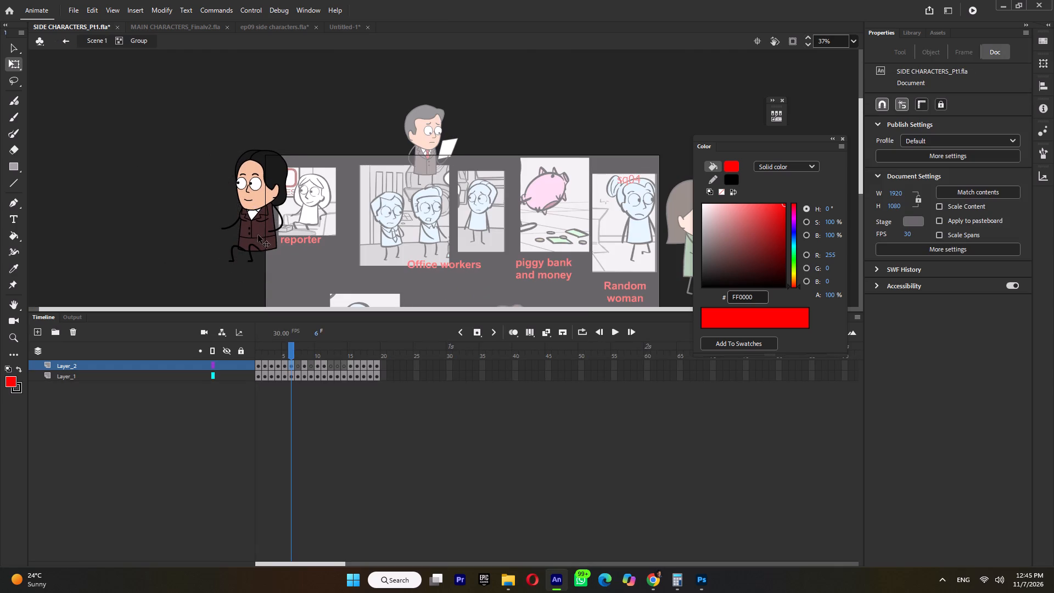
Move the suited man holding a paper over the third office worker sketch, at about X 986, Y 98.
click(434, 147)
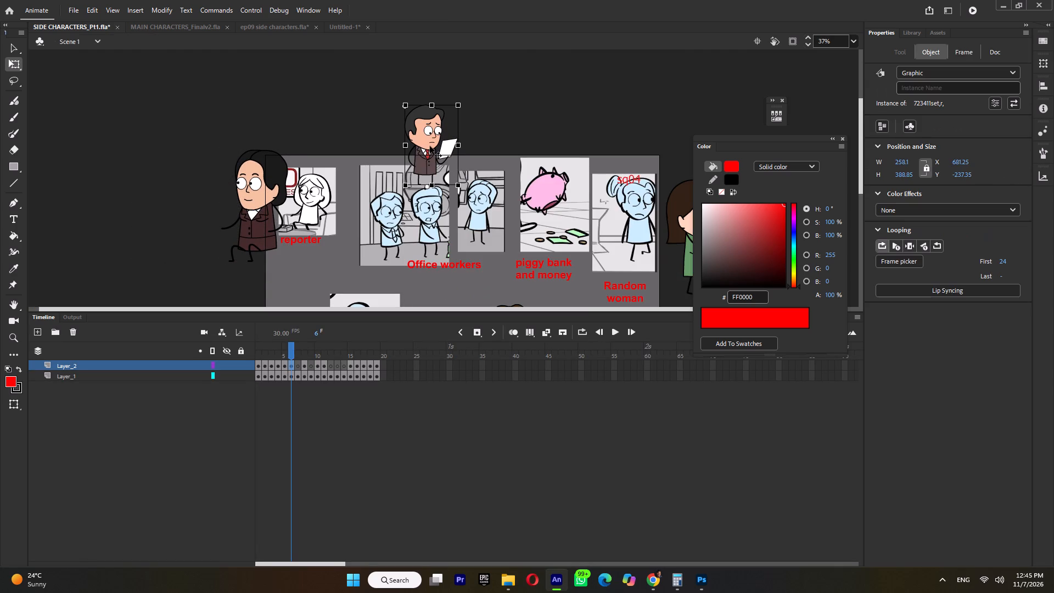
scroll(428, 153, down, 1)
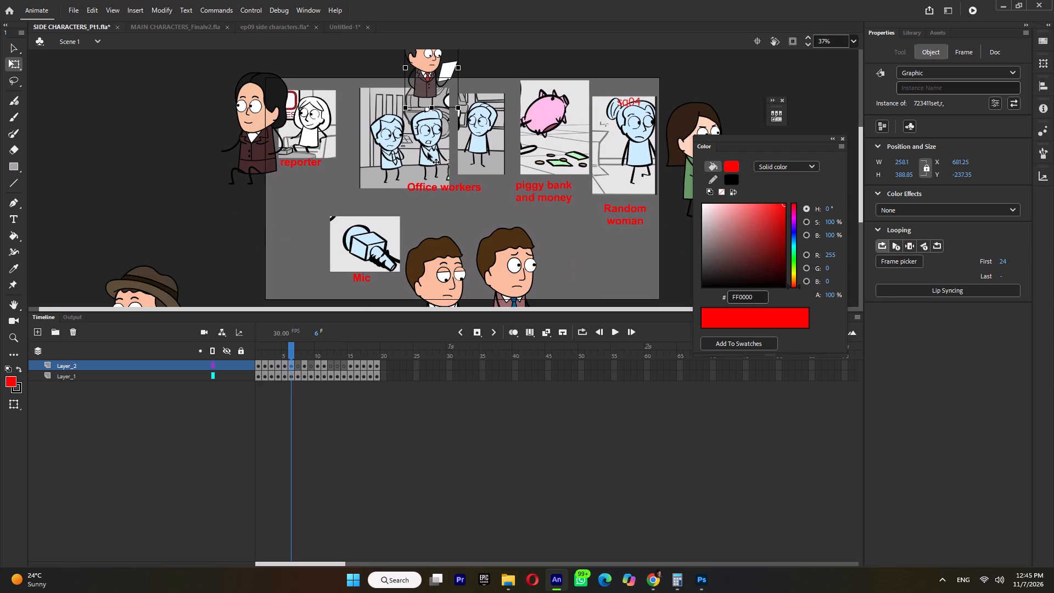
scroll(428, 153, down, 2)
scroll(440, 172, up, 2)
scroll(444, 184, down, 1)
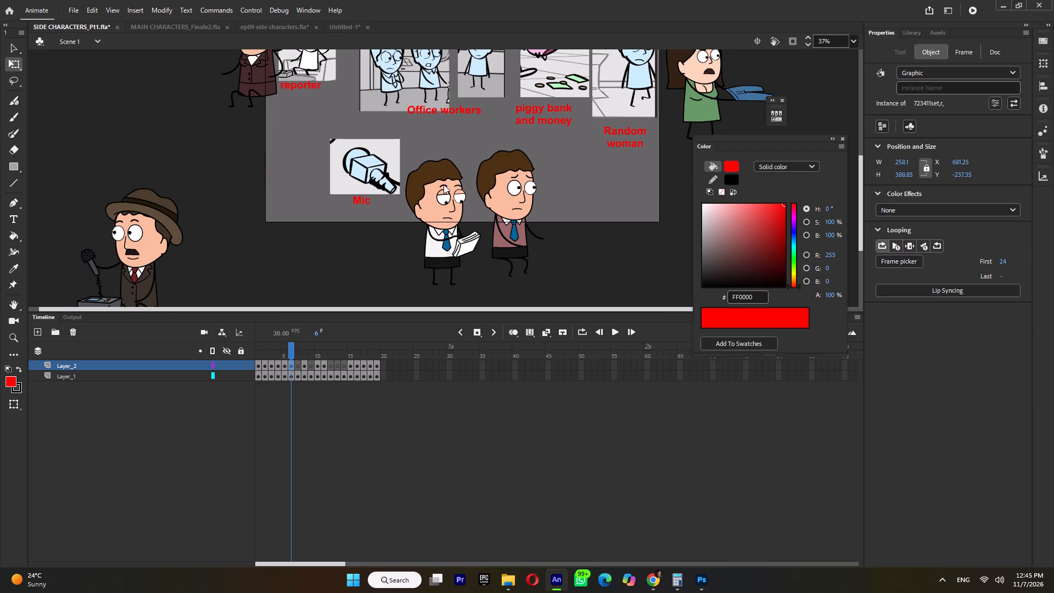
scroll(444, 184, down, 1)
scroll(444, 184, up, 2)
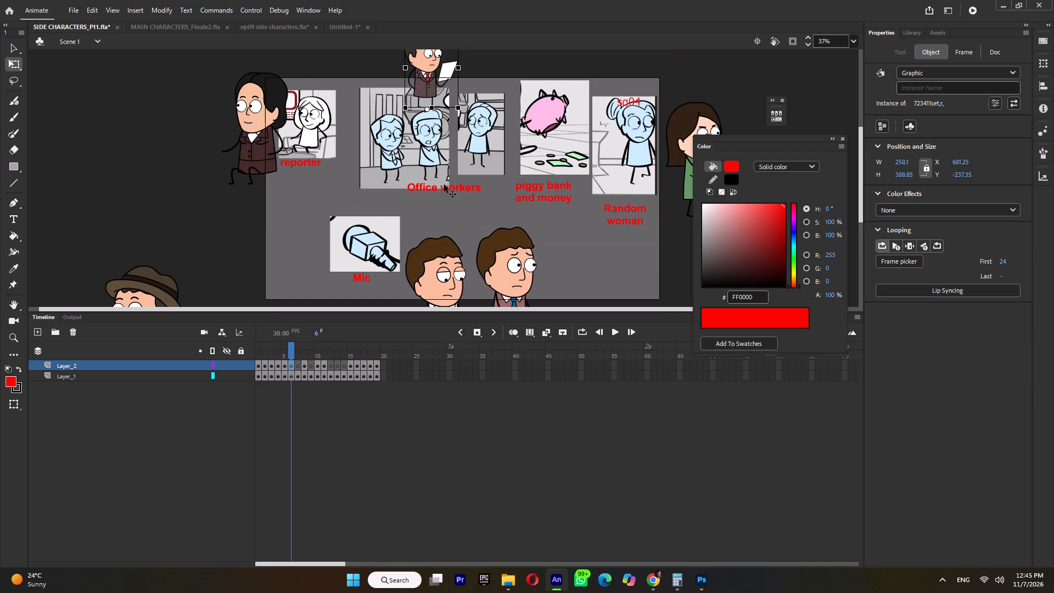
drag(427, 82, 489, 151)
Inside the group of the woman in the green dress, delete the blue object in her hands.
ctrl+scroll(439, 172, down, 3)
ctrl+scroll(559, 168, up, 3)
double_click(654, 187)
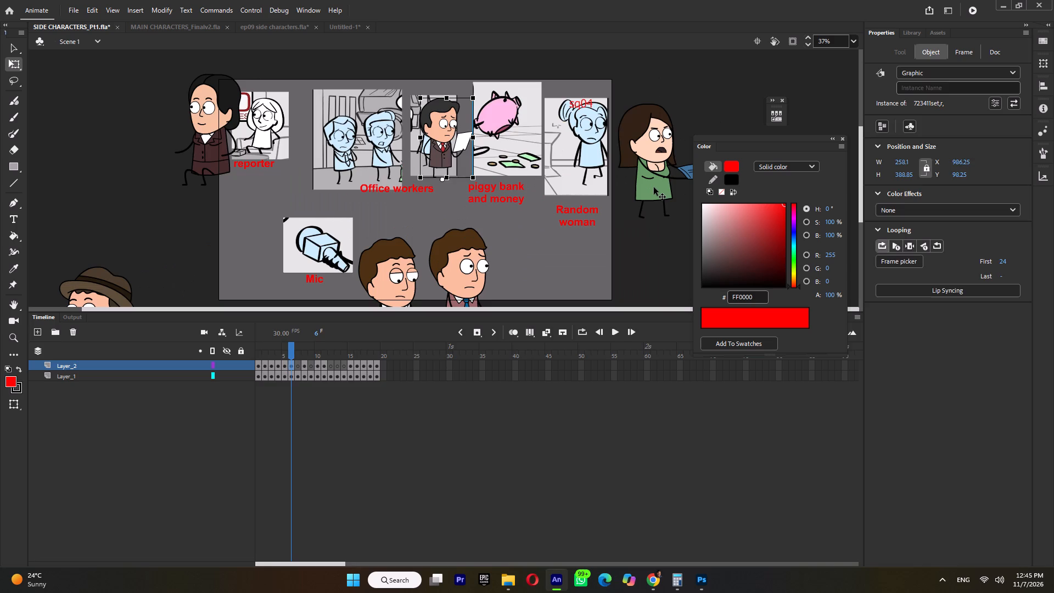
click(680, 171)
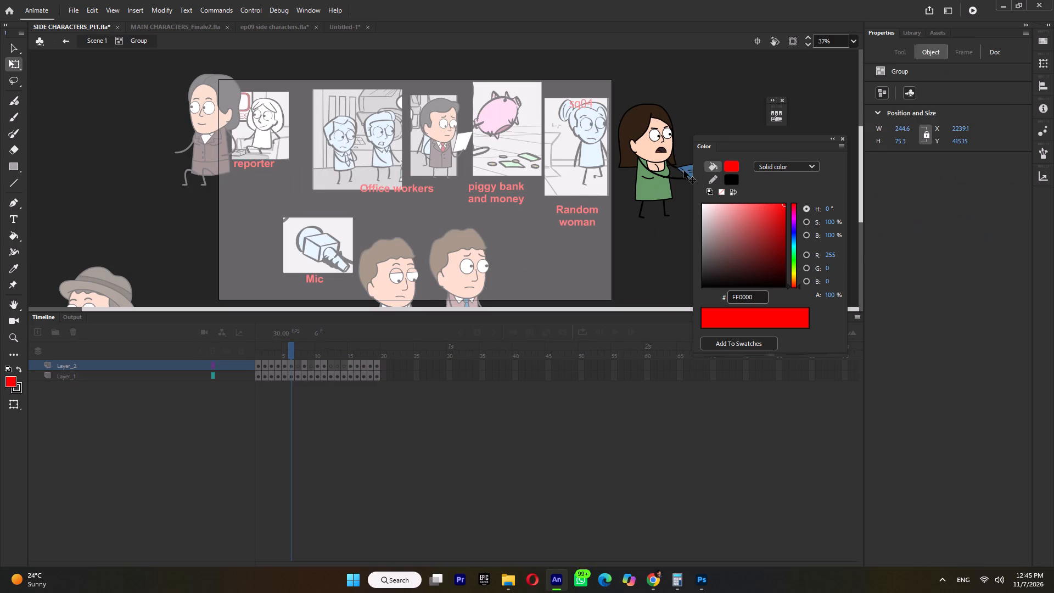
key(Delete)
Reshape the green-dress woman's near arm so it hangs down beside her dress instead of reaching across her body.
double_click(659, 177)
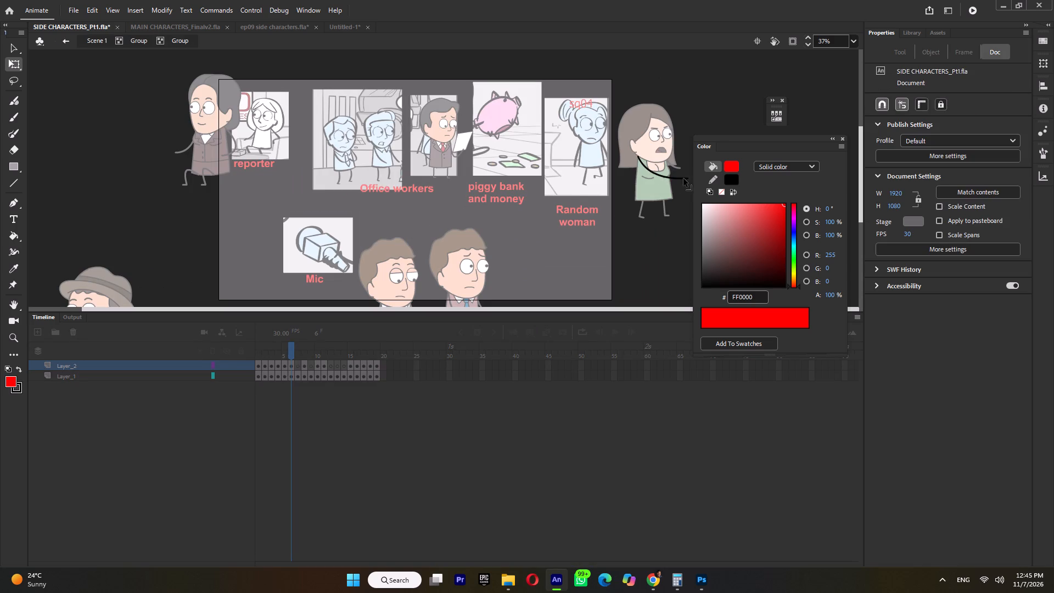
drag(686, 180, 630, 188)
drag(640, 180, 629, 179)
drag(629, 179, 628, 179)
Lower the hand end of the woman's other arm and curve it so it hangs at her side.
double_click(678, 174)
double_click(678, 169)
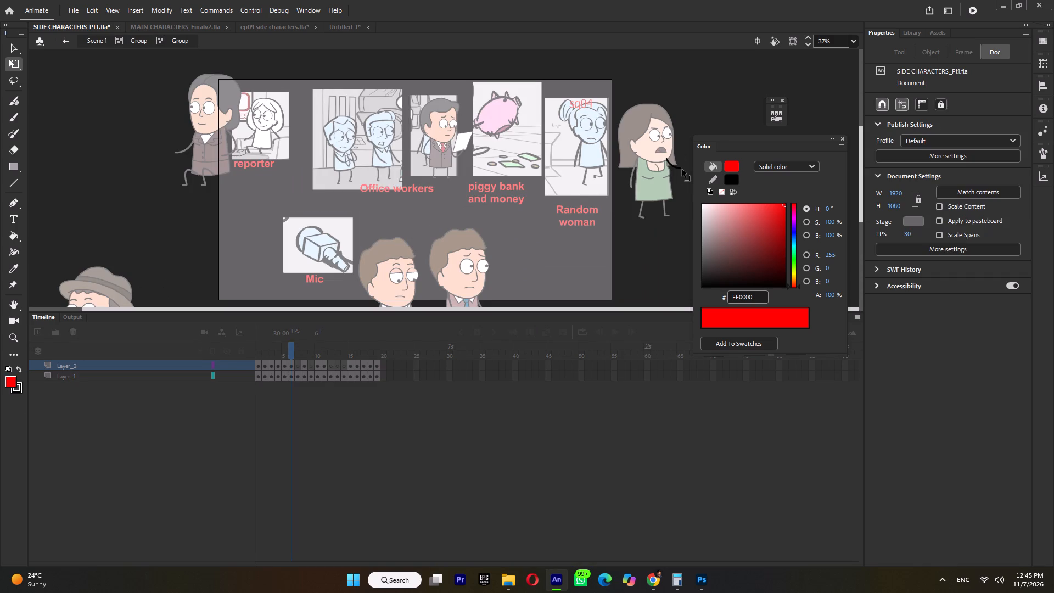
drag(680, 169, 677, 187)
click(672, 177)
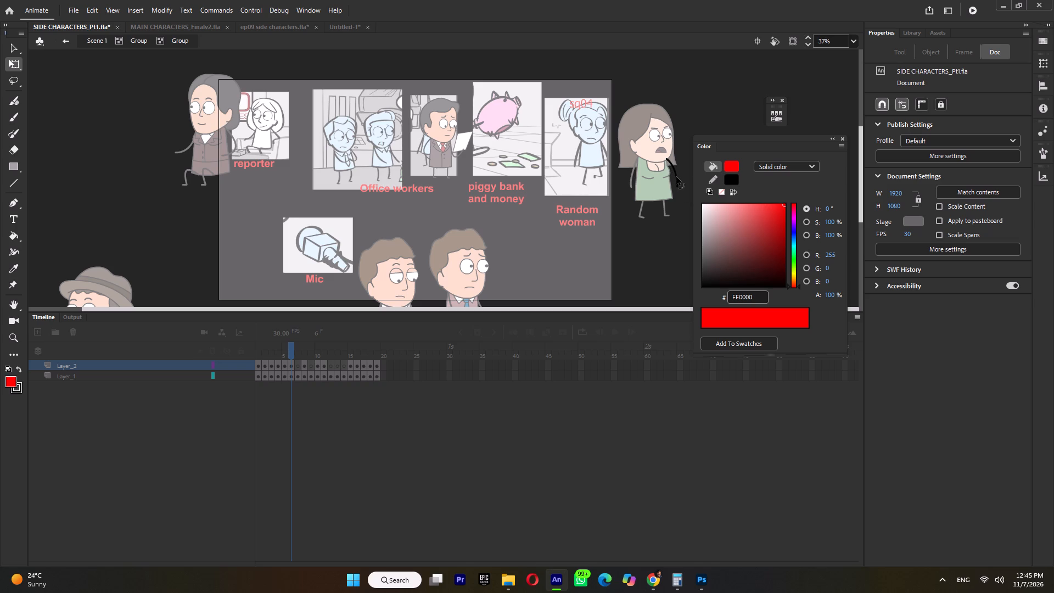
double_click(680, 172)
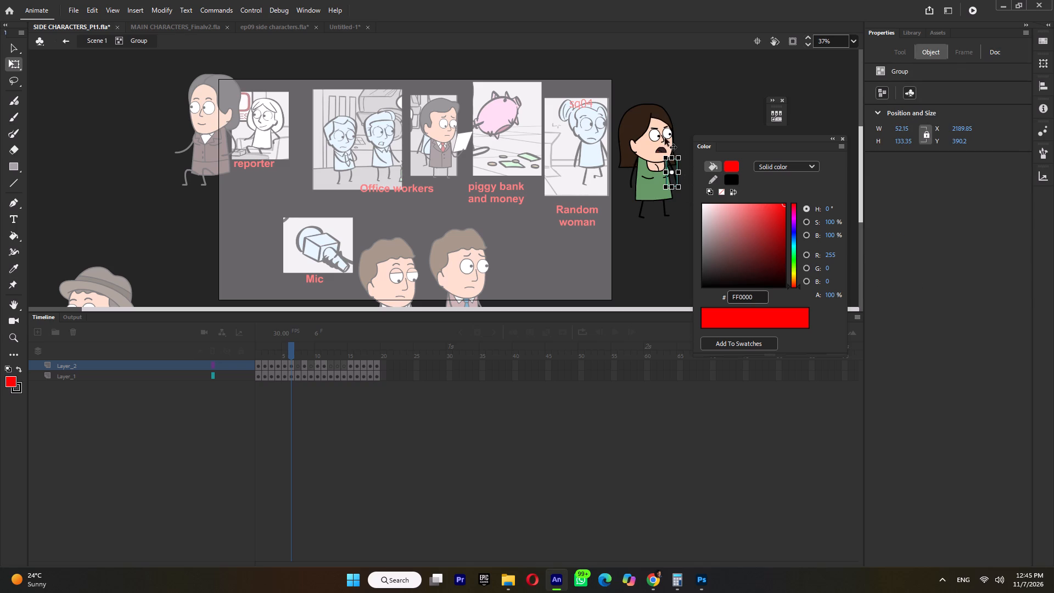
Inside the woman's head group, delete the open mouth.
ctrl+scroll(663, 139, up, 3)
drag(784, 139, 826, 261)
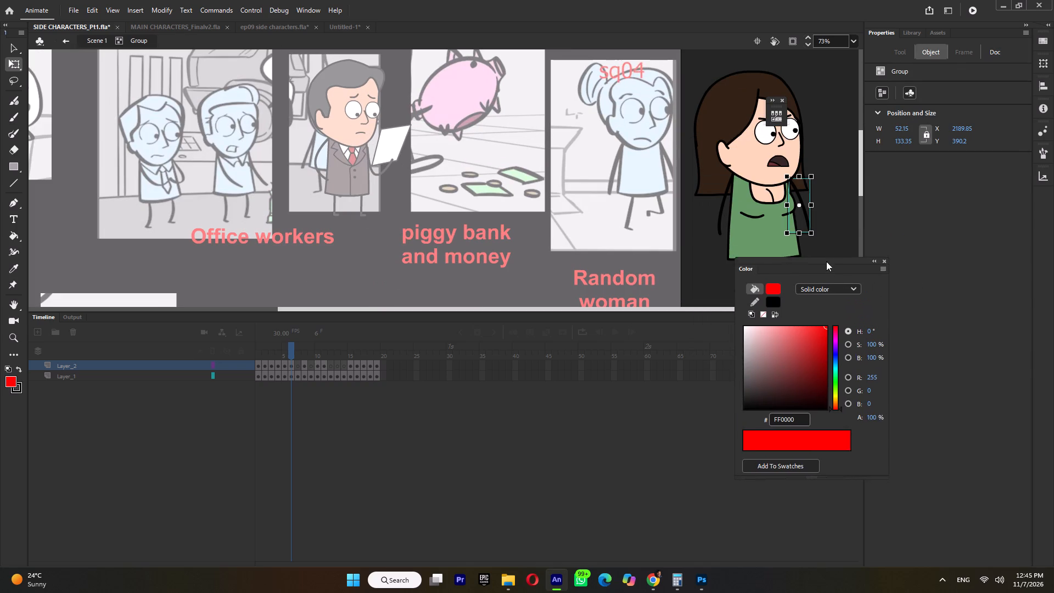
drag(826, 261, 825, 258)
double_click(779, 156)
click(784, 167)
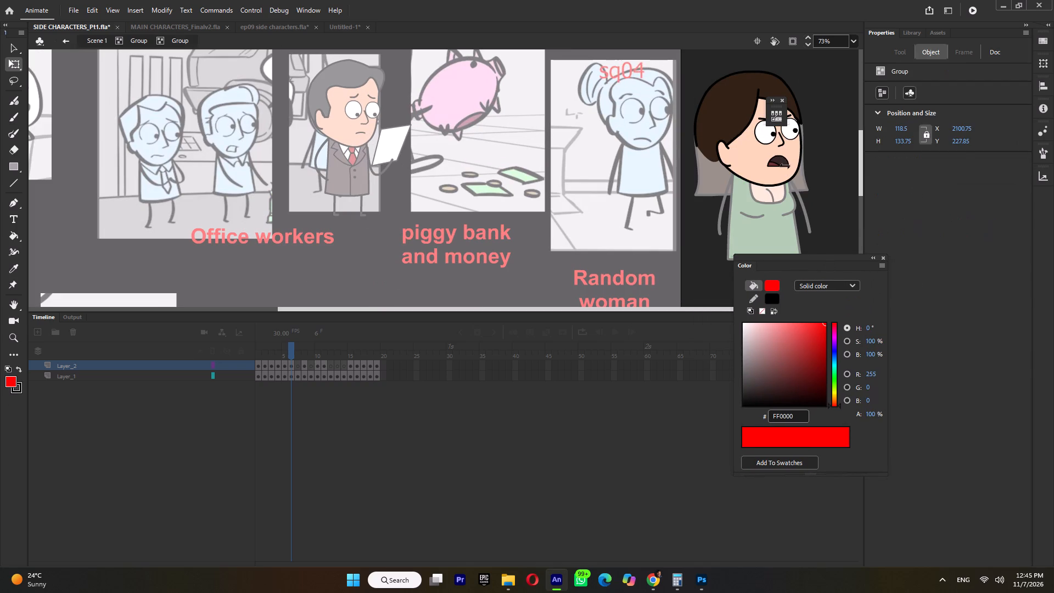
triple_click(784, 161)
key(Delete)
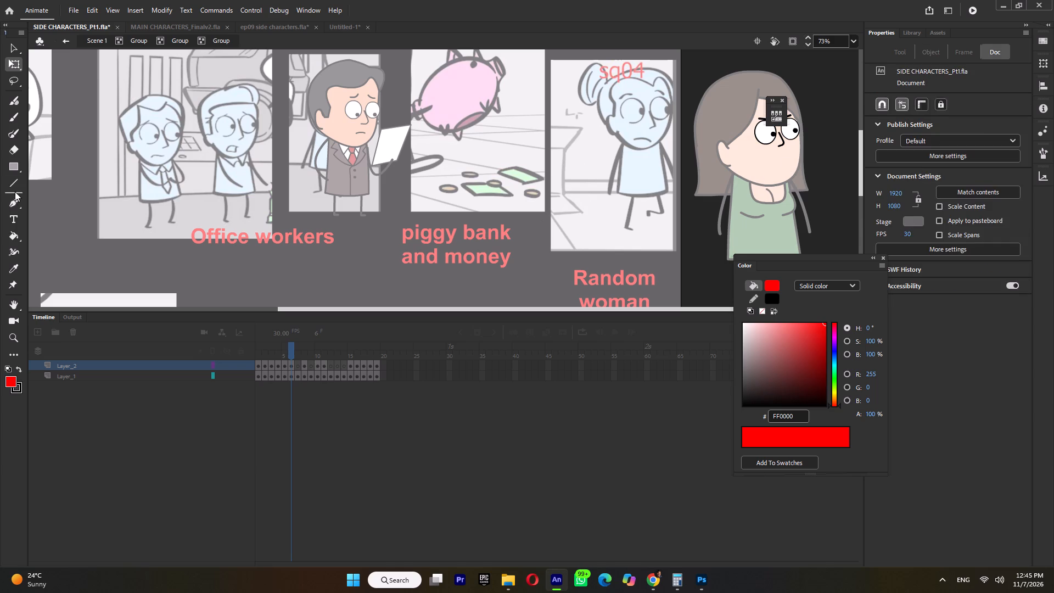
Draw a short line as the woman's new mouth, curve it upward into a frown, and set its stroke size to 4.
click(16, 181)
ctrl+scroll(730, 158, up, 2)
ctrl+scroll(832, 174, up, 2)
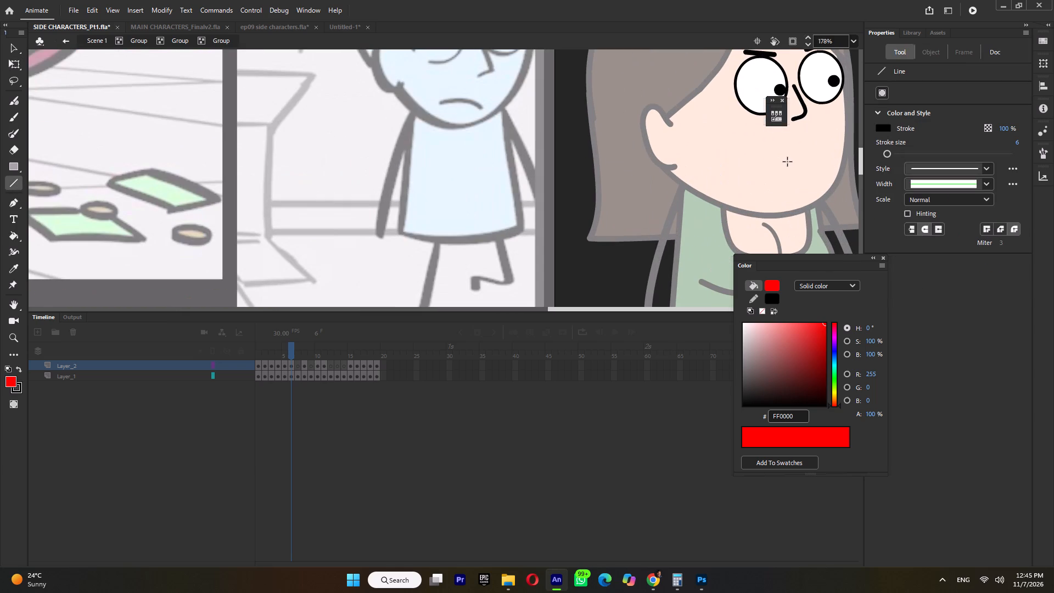
drag(777, 161, 816, 156)
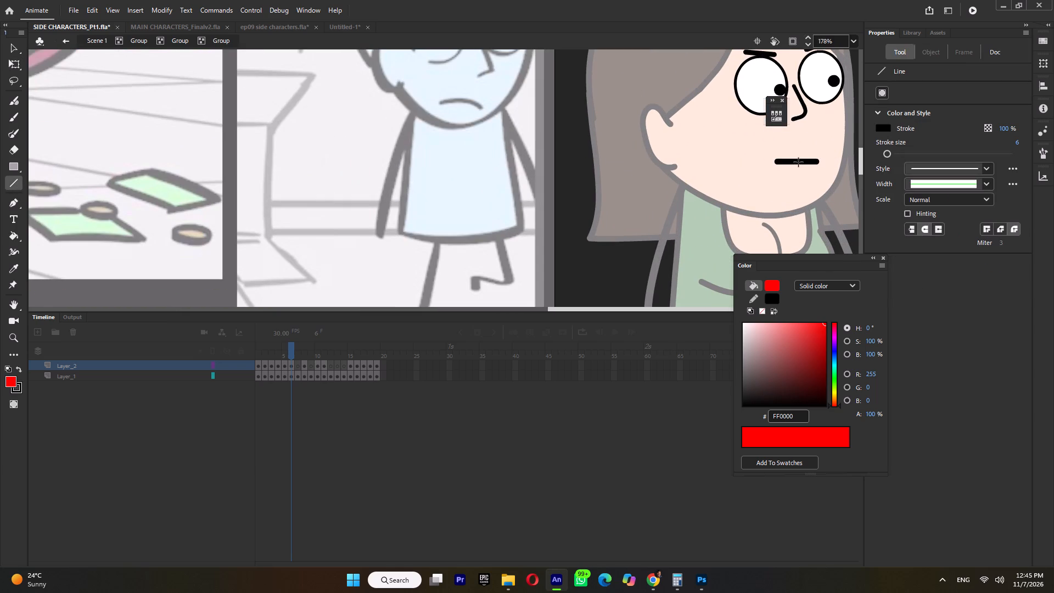
ctrl+click(797, 162)
ctrl+click(797, 158)
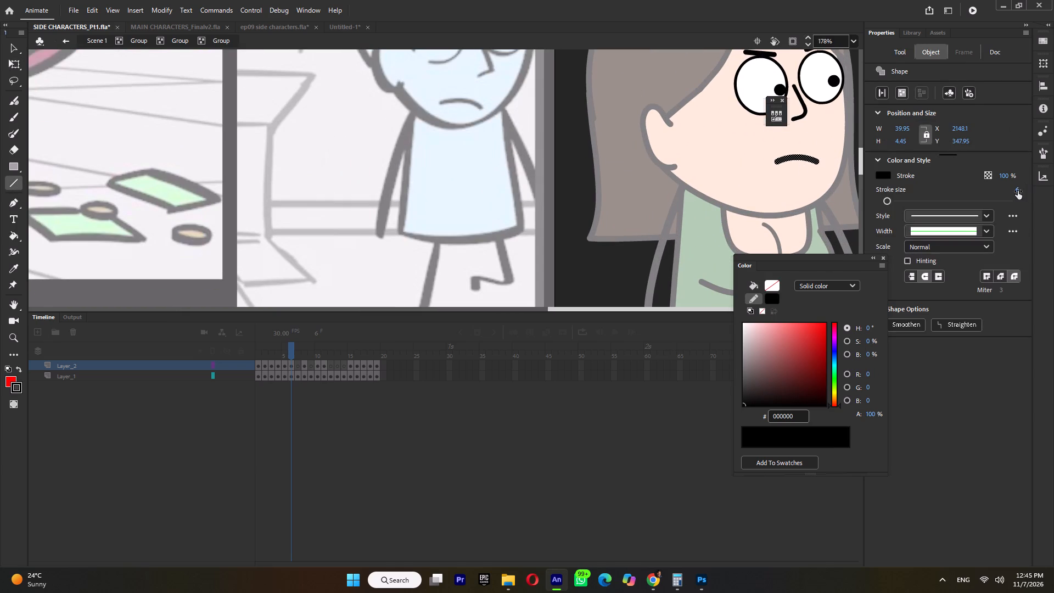
click(1016, 188)
click(1017, 188)
key(4)
key(Return)
Switch the woman's eyebrow symbol to the arched brows of frame 1.
click(11, 65)
ctrl+scroll(395, 198, down, 3)
ctrl+scroll(663, 107, up, 4)
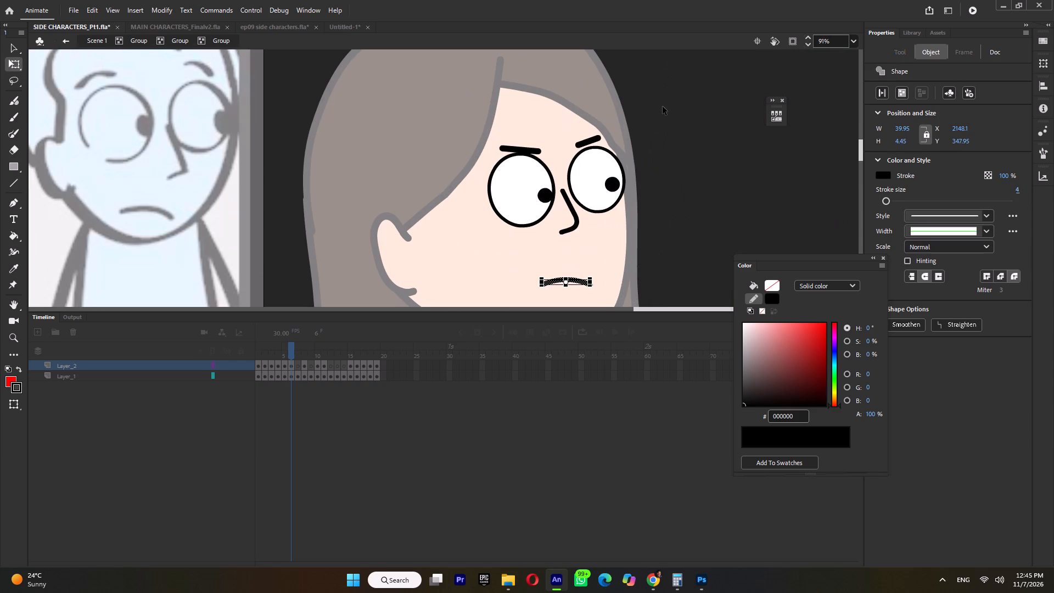
click(595, 142)
click(902, 256)
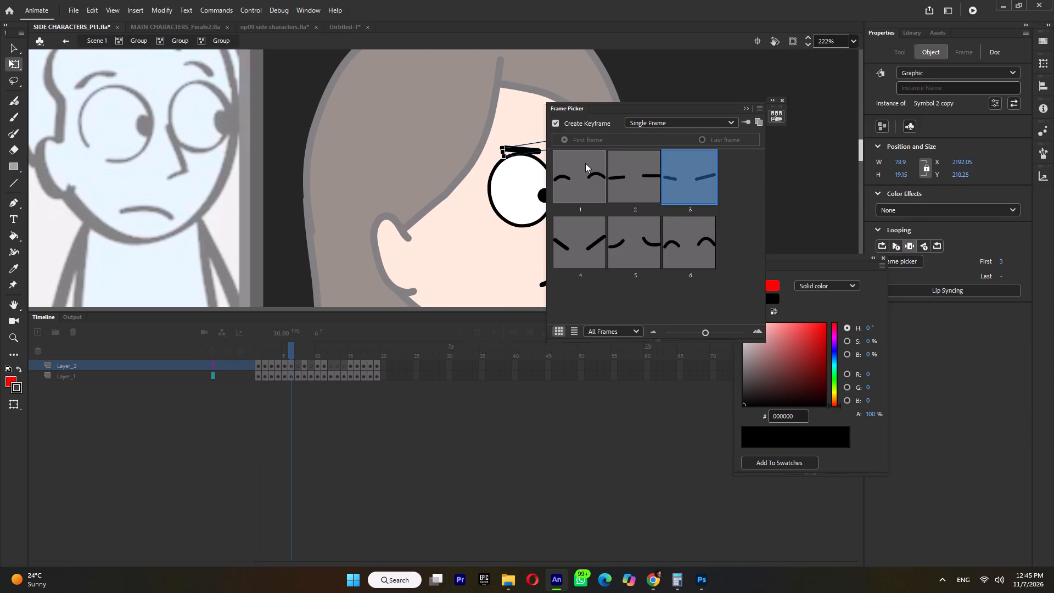
click(576, 174)
Return to the main scene and move the green-dress woman over the Random woman sketch, at about X 1738, Y 10.
ctrl+scroll(408, 222, down, 4)
ctrl+double_click(529, 126)
ctrl+scroll(530, 131, down, 3)
double_click(814, 206)
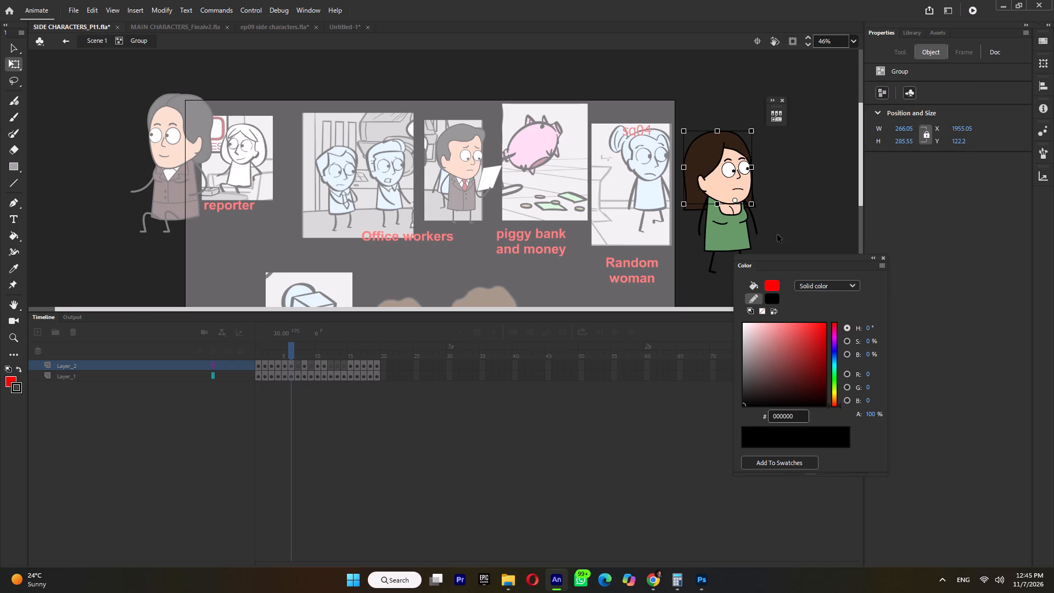
double_click(777, 234)
double_click(730, 229)
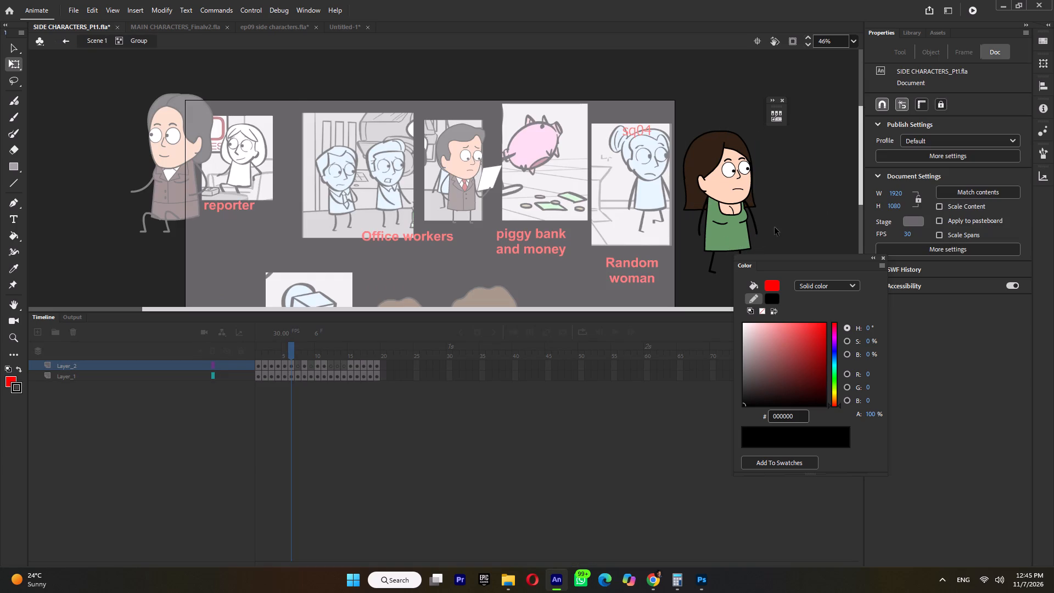
double_click(789, 225)
drag(730, 230, 674, 201)
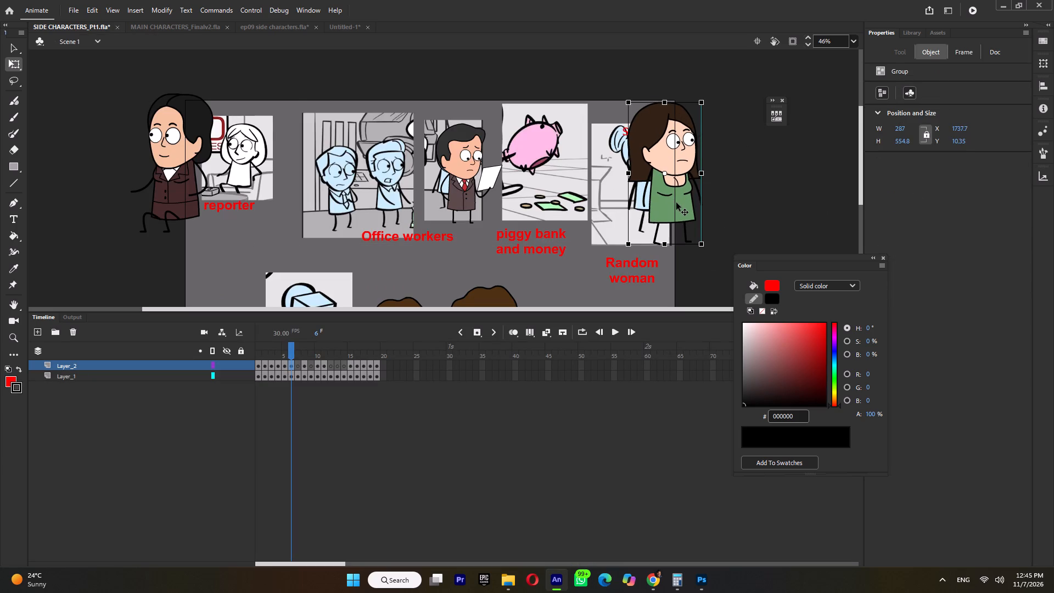
Inside the woman's legs group, straighten the slanted leg to vertical and give it a short foot pointing the way she faces.
double_click(676, 203)
double_click(658, 243)
drag(659, 244, 668, 240)
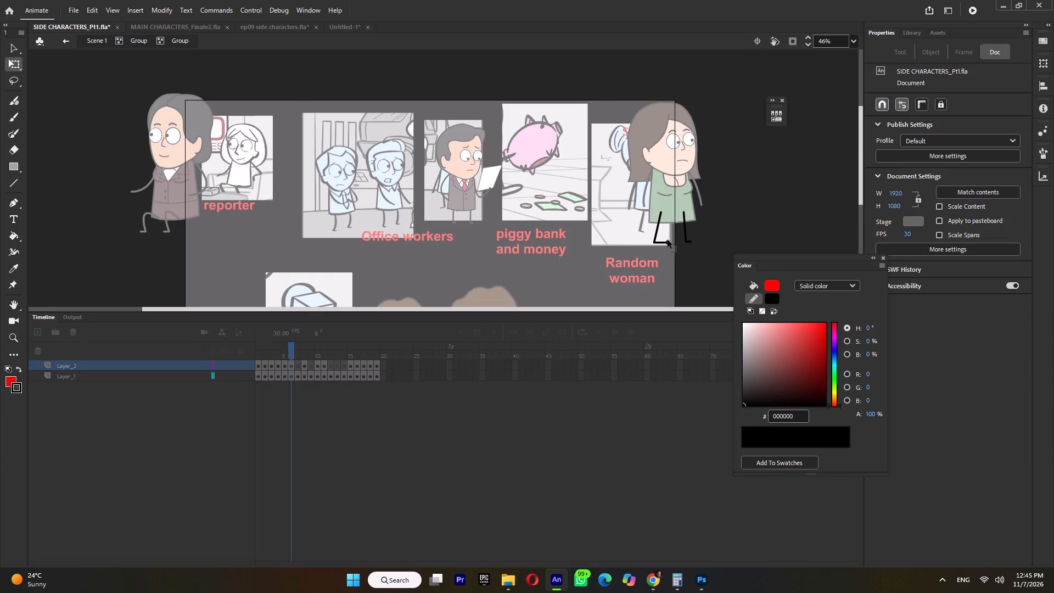
drag(668, 240, 665, 242)
click(654, 243)
double_click(672, 245)
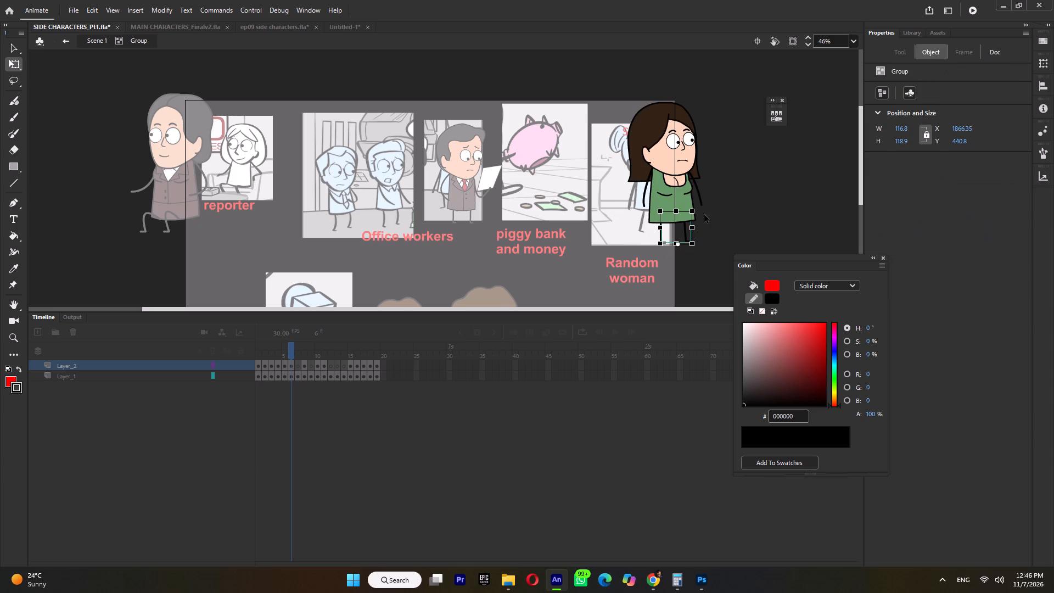
Tilt all of the woman's parts slightly clockwise around a pivot at her feet, and return to the main scene.
click(727, 213)
drag(727, 124, 606, 278)
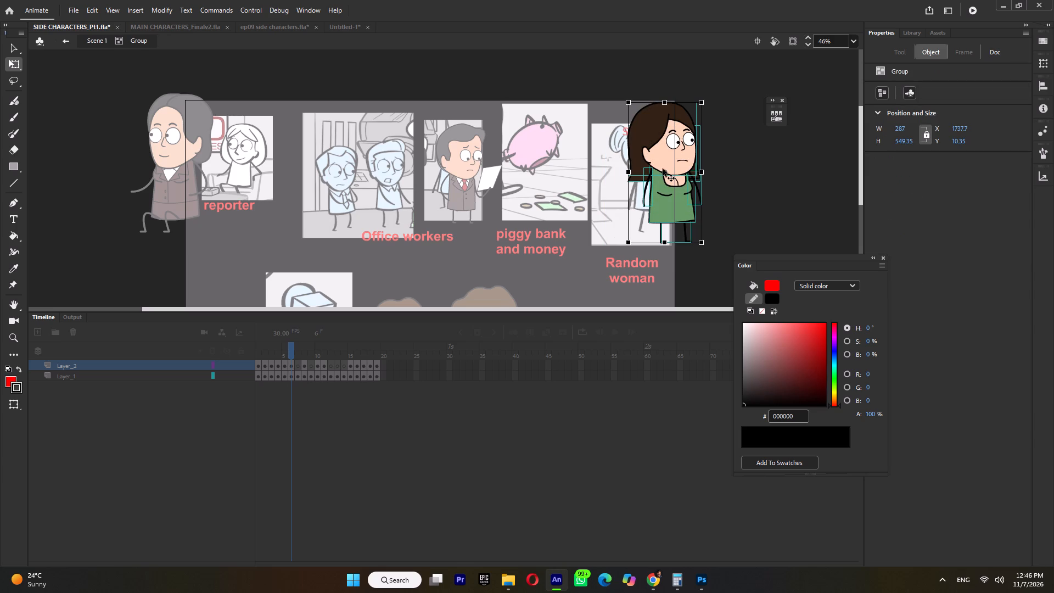
drag(664, 172, 677, 239)
ctrl+scroll(705, 113, up, 2)
drag(708, 98, 712, 99)
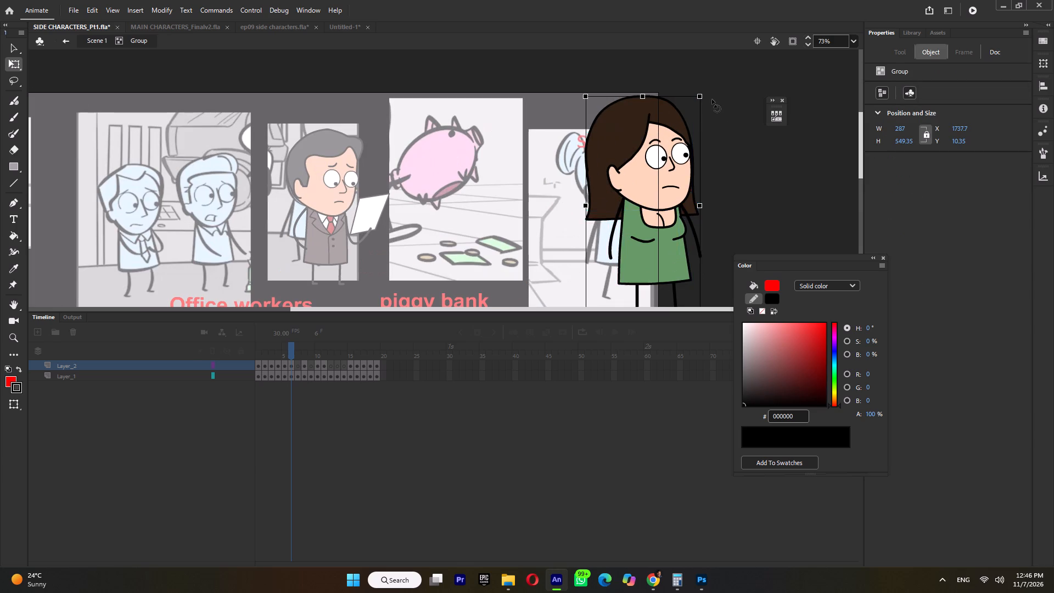
drag(712, 99, 716, 102)
double_click(743, 164)
ctrl+scroll(741, 199, down, 3)
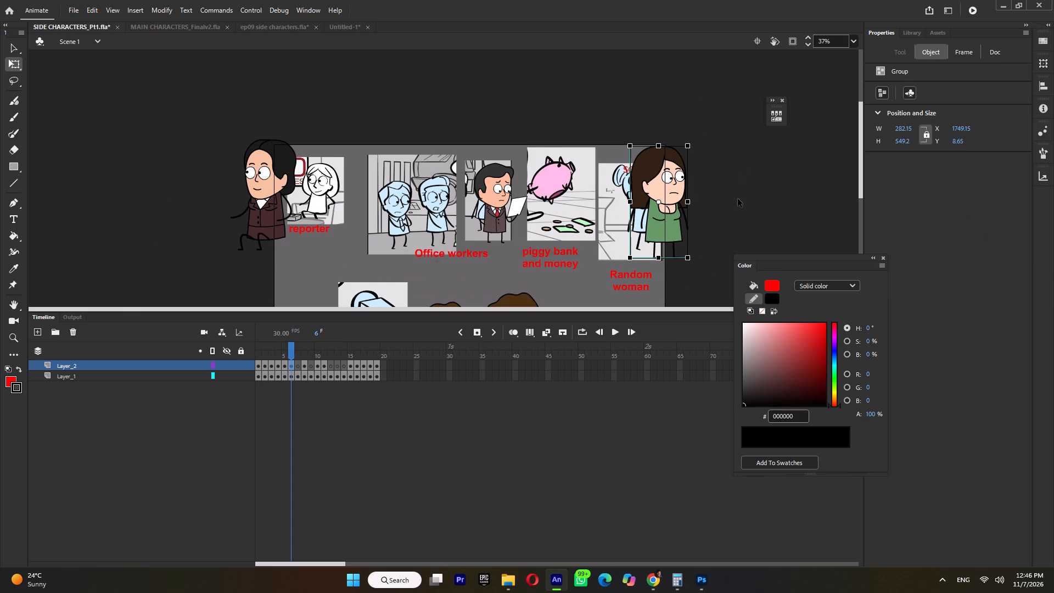
Save the document.
key(ctrl+s)
Move the man in the white shirt and blue tie from below the stage to just beside the first office worker sketch.
ctrl+scroll(582, 210, down, 3)
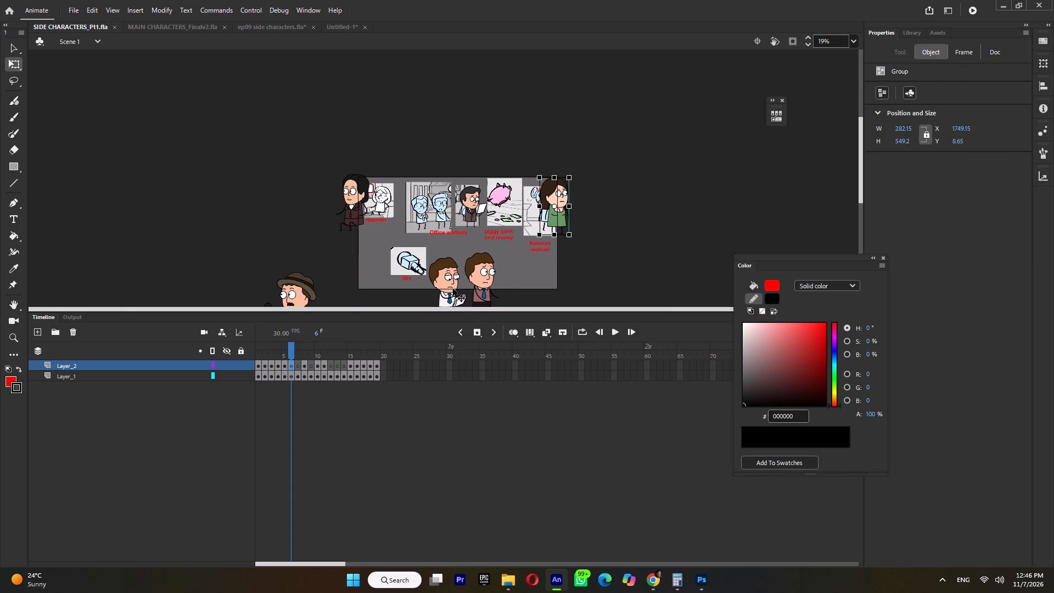
scroll(403, 212, down, 2)
ctrl+scroll(438, 69, up, 2)
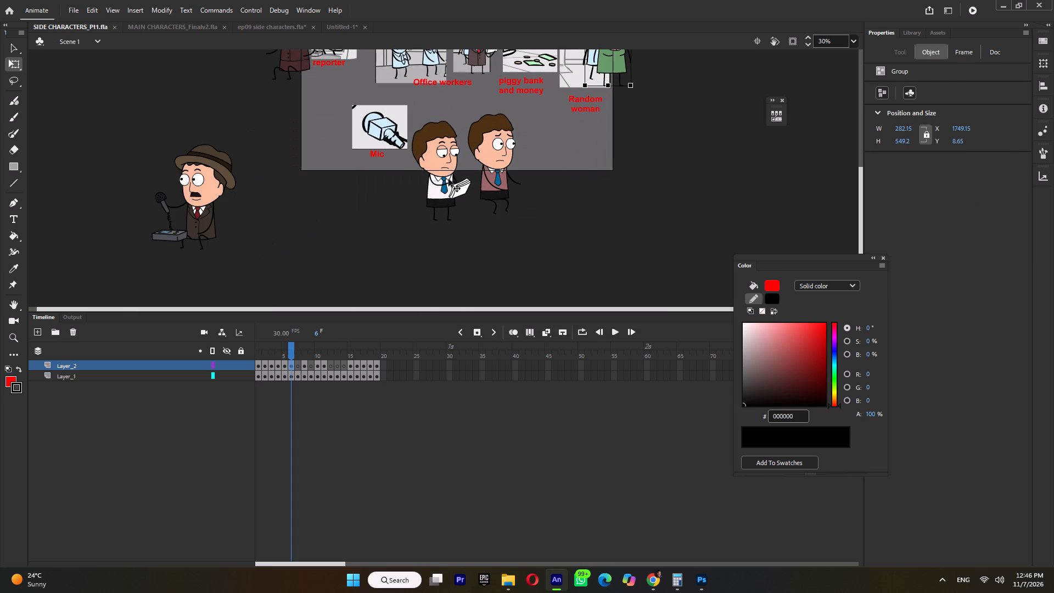
click(439, 138)
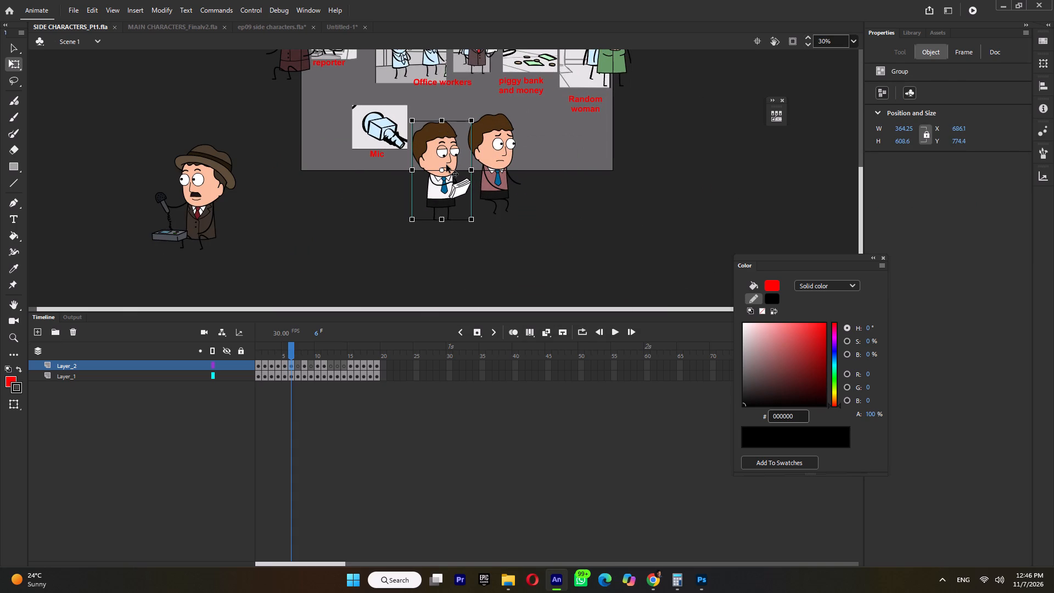
drag(446, 164, 385, 109)
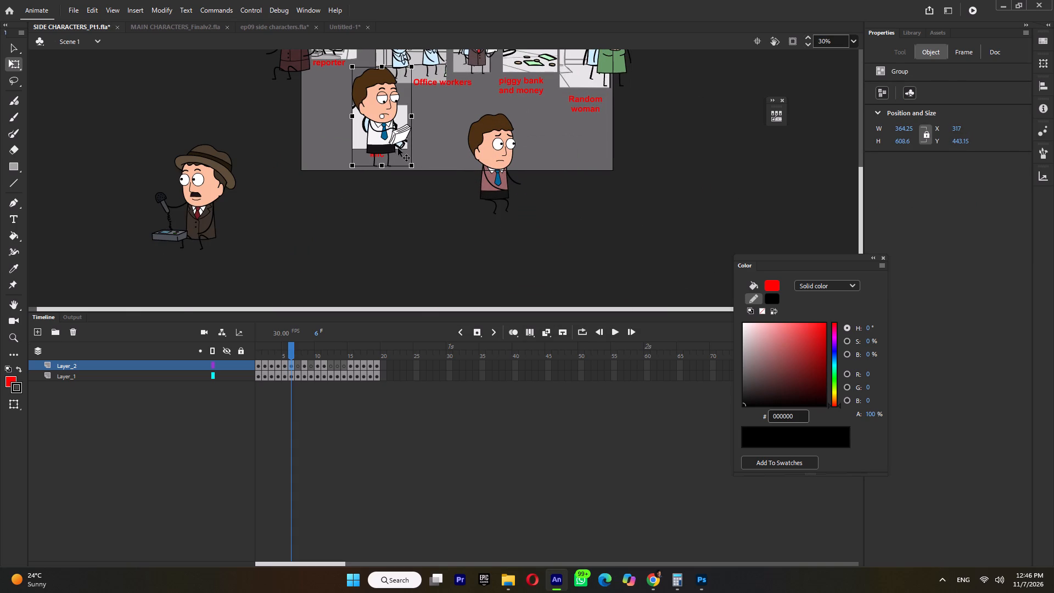
ctrl+scroll(375, 96, up, 4)
drag(381, 139, 380, 58)
scroll(419, 160, up, 2)
drag(382, 194, 382, 169)
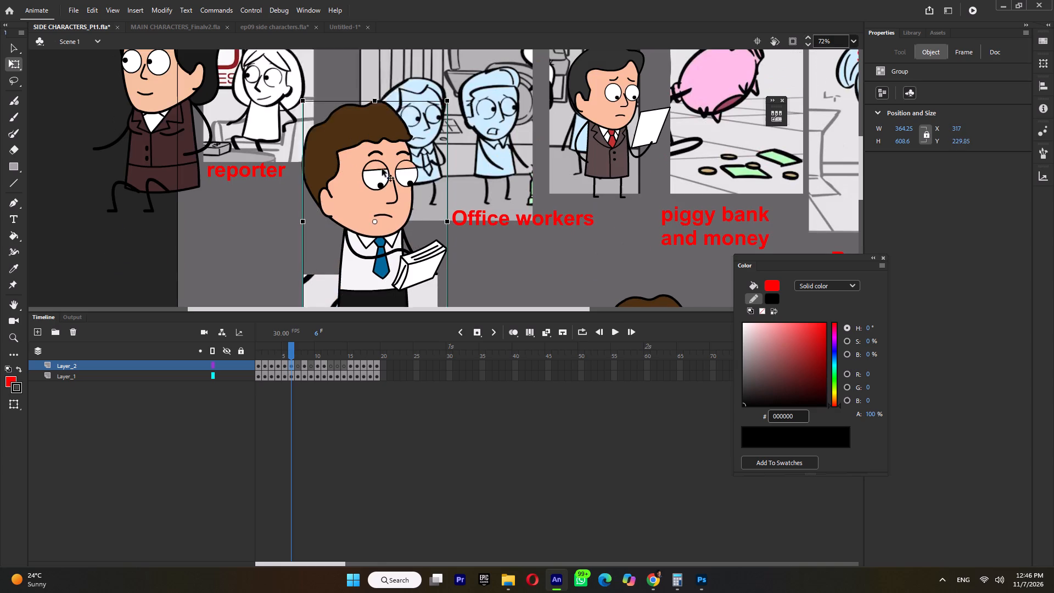
drag(382, 169, 354, 118)
Inside the white-shirted man's group, delete the stack of papers he is holding.
double_click(354, 118)
click(391, 195)
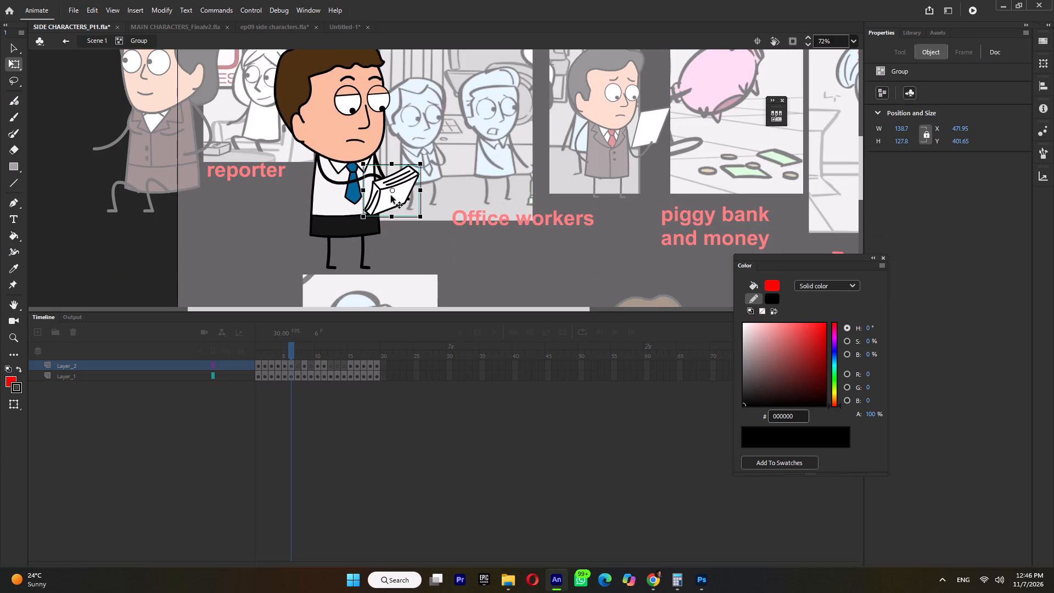
key(Delete)
Shorten the white-shirted man's near arm line and bend it at the elbow so its end rests on his tie.
double_click(369, 173)
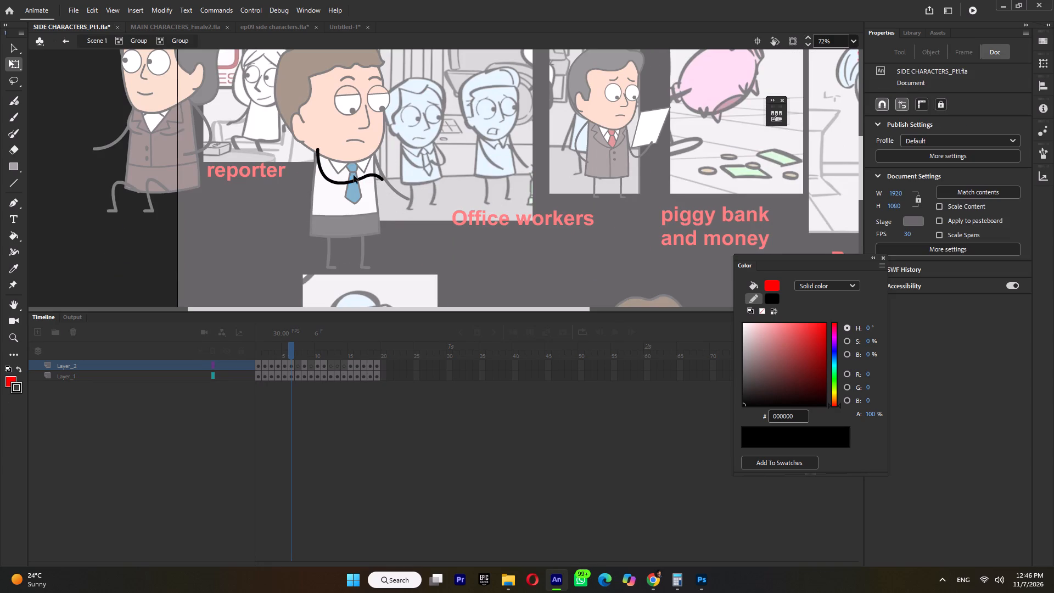
drag(337, 182, 316, 197)
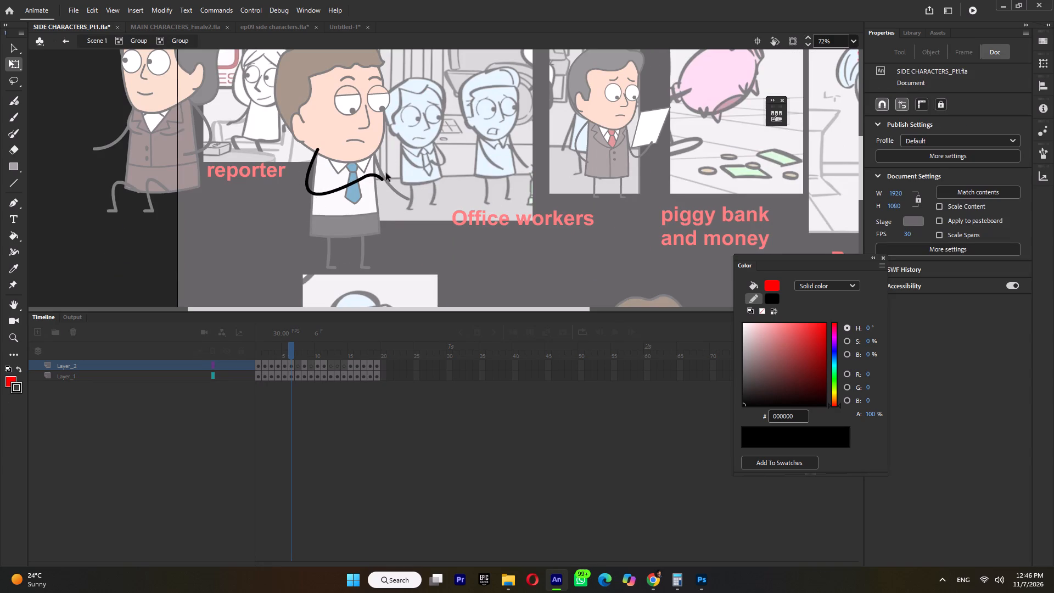
drag(395, 163, 365, 199)
key(Delete)
drag(363, 178, 357, 186)
drag(357, 186, 370, 175)
drag(380, 163, 355, 195)
key(Delete)
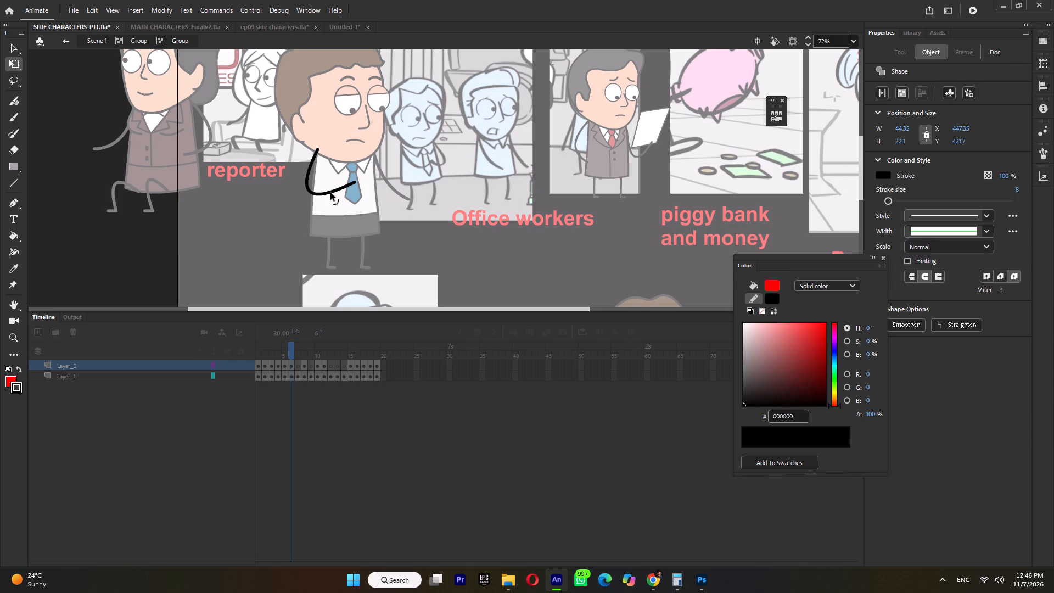
drag(330, 192, 355, 200)
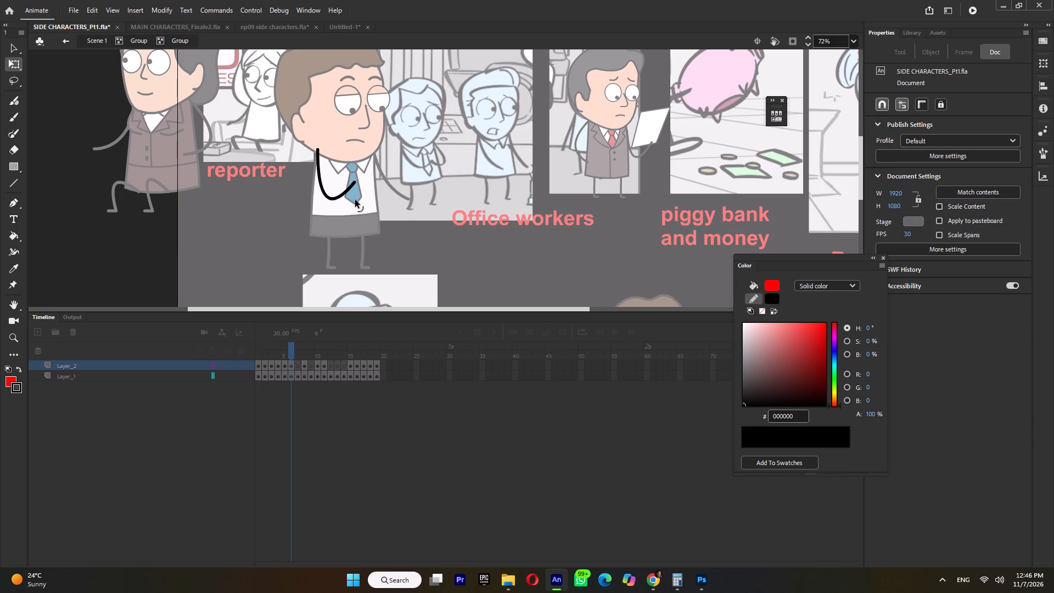
drag(355, 200, 356, 200)
click(319, 150)
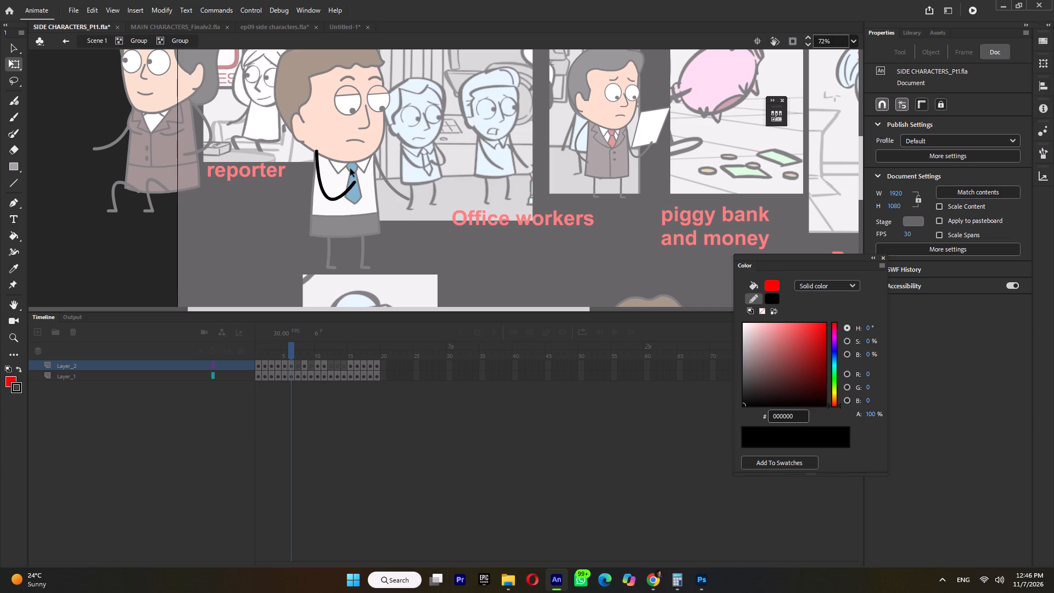
double_click(351, 170)
Bend the man's far arm inward so its end meets the other hand at the tie, and bring it one level forward.
double_click(397, 191)
drag(410, 198, 409, 200)
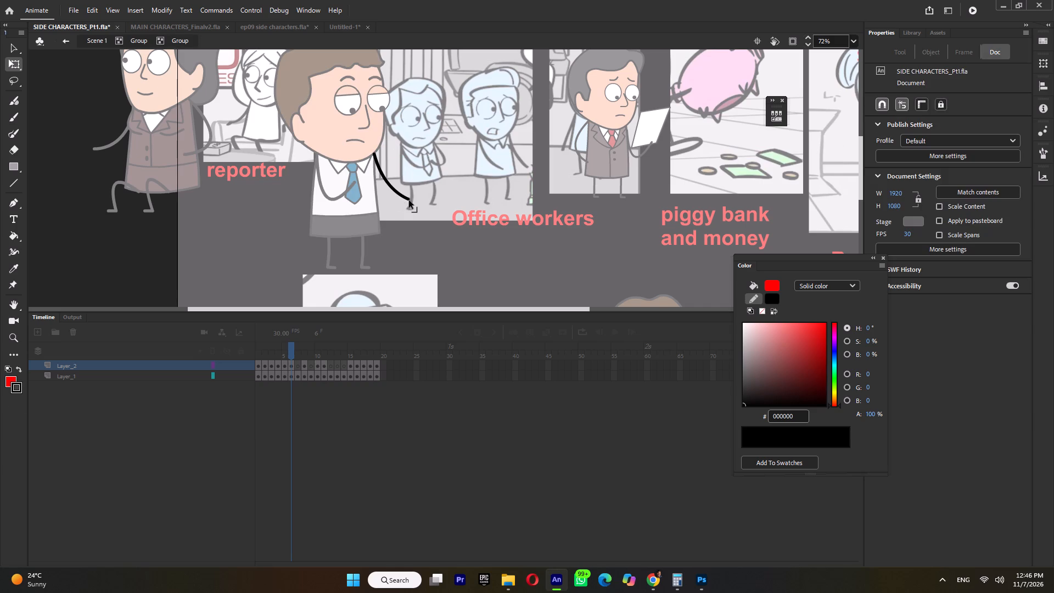
drag(409, 200, 357, 182)
drag(372, 181, 380, 199)
double_click(390, 192)
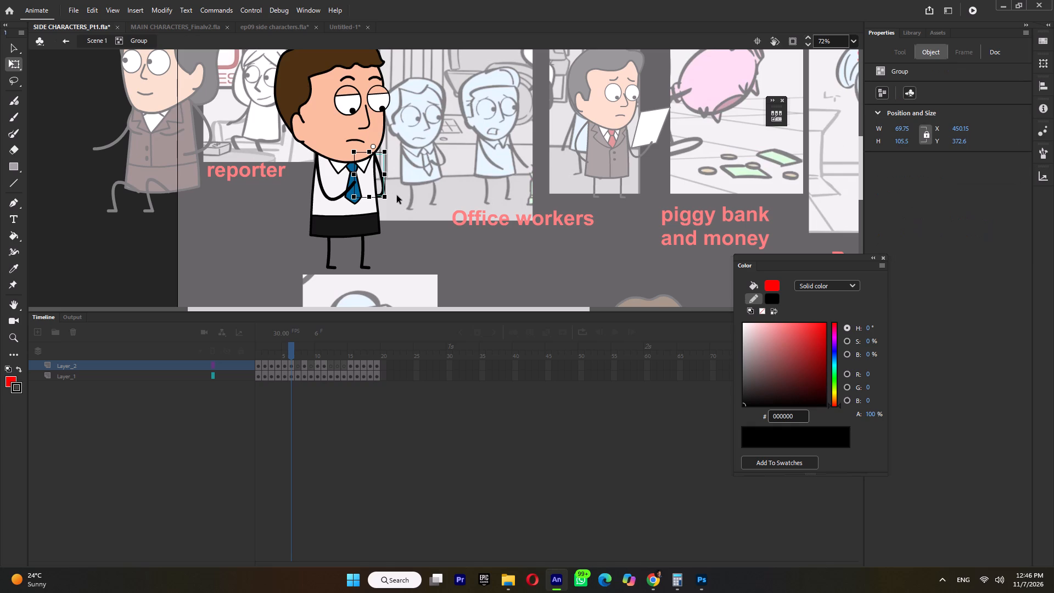
key(ctrl+Up)
Inside the man's face group, set both eye symbols to frame 1, the fully open eye.
triple_click(377, 100)
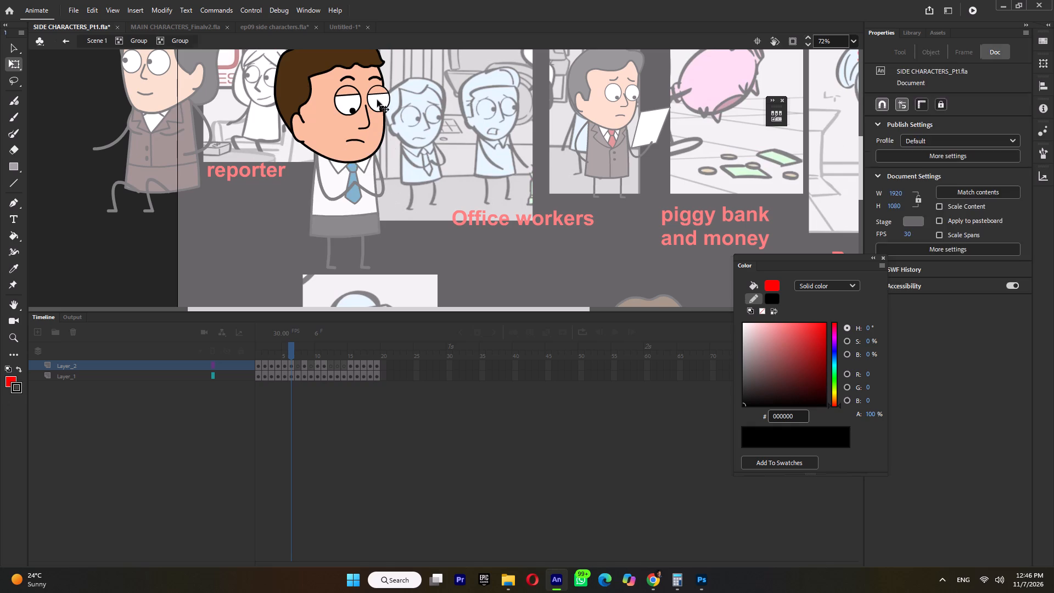
ctrl+scroll(377, 99, up, 3)
triple_click(377, 99)
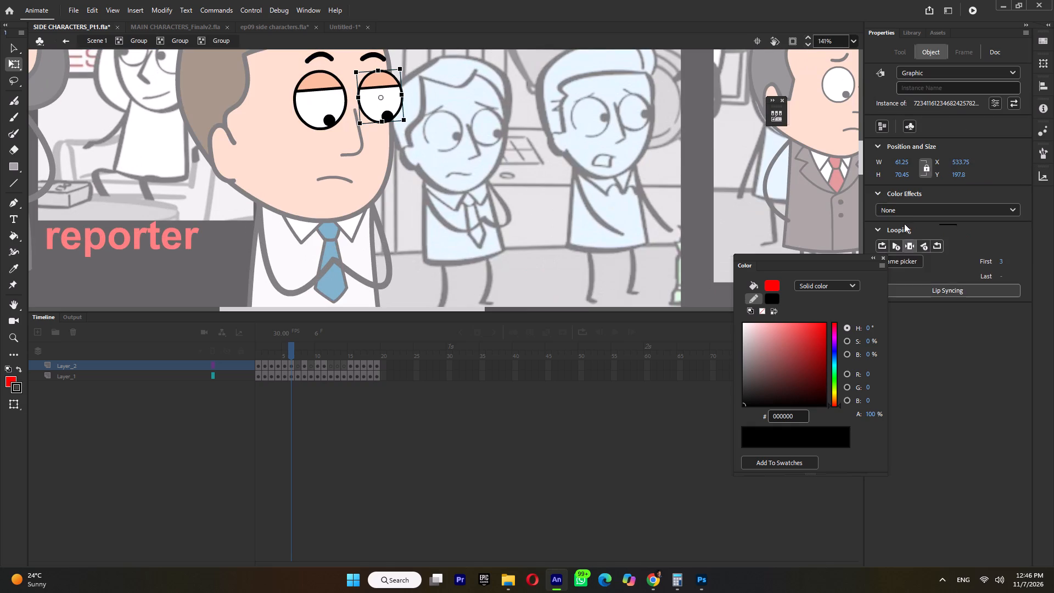
click(902, 258)
click(585, 186)
click(305, 121)
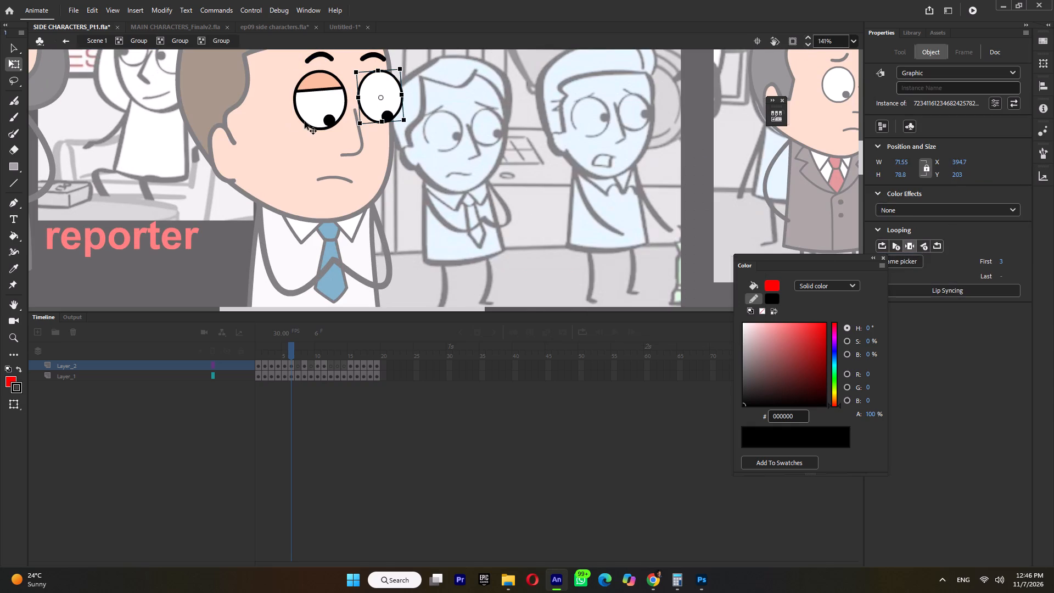
click(904, 265)
click(600, 191)
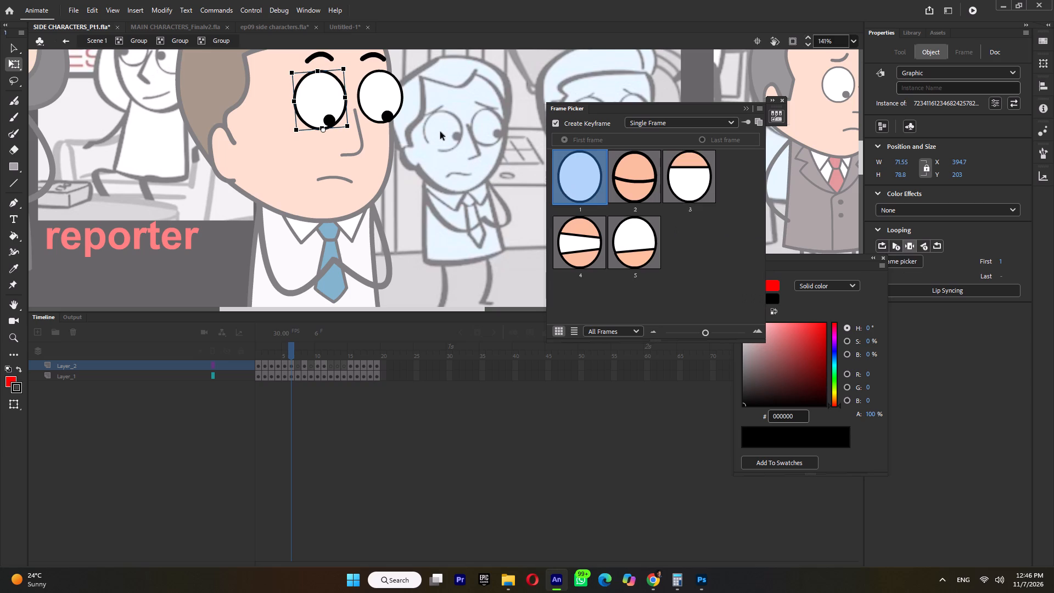
Move the man's pair of pupils up and toward the sketch side of his eyes, matching the first office worker sketch.
click(388, 116)
ctrl+scroll(393, 117, up, 4)
drag(388, 117, 406, 75)
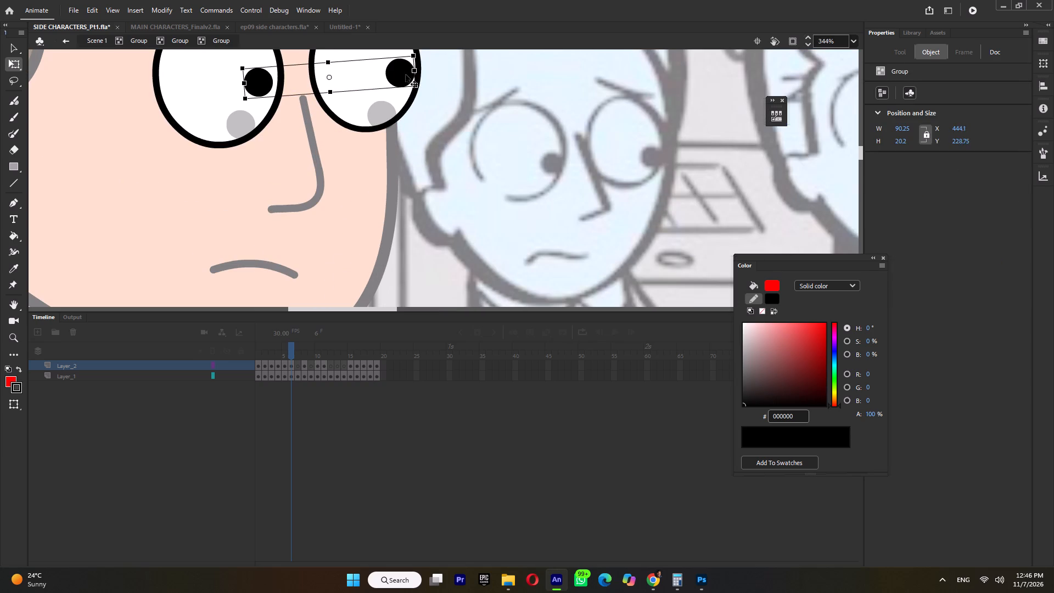
drag(406, 75, 402, 74)
Set the man's eyebrows symbol to the worried shape in frame 5, and return to the main scene.
ctrl+scroll(410, 126, down, 6)
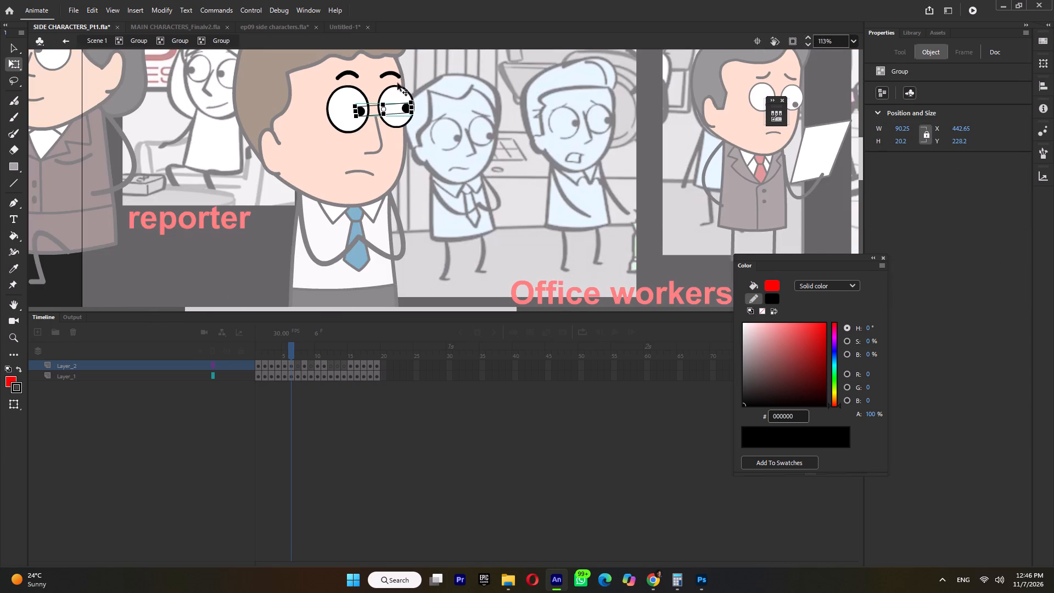
click(390, 83)
click(906, 265)
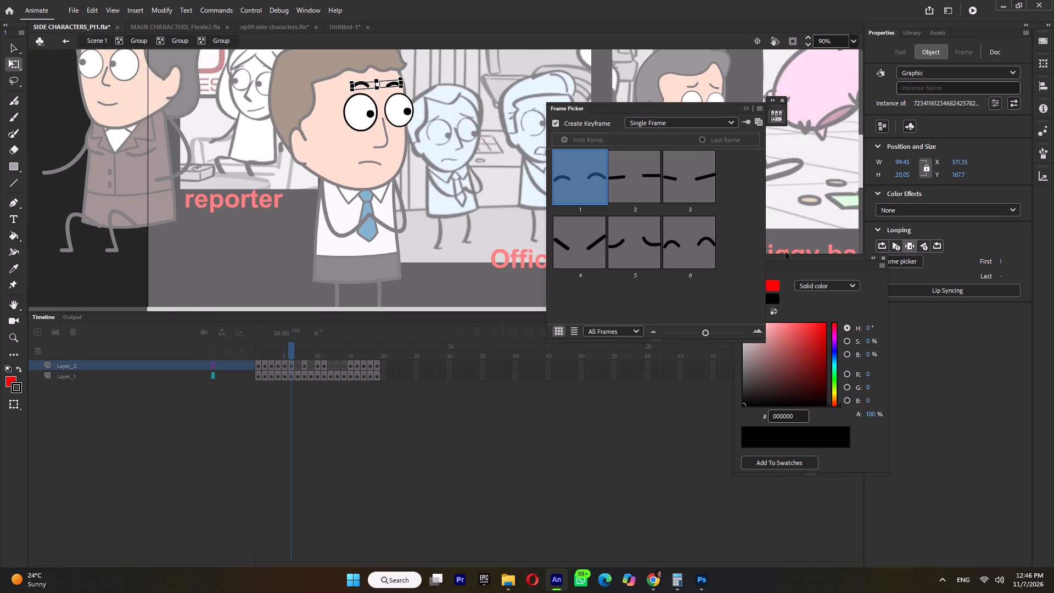
click(641, 240)
double_click(472, 139)
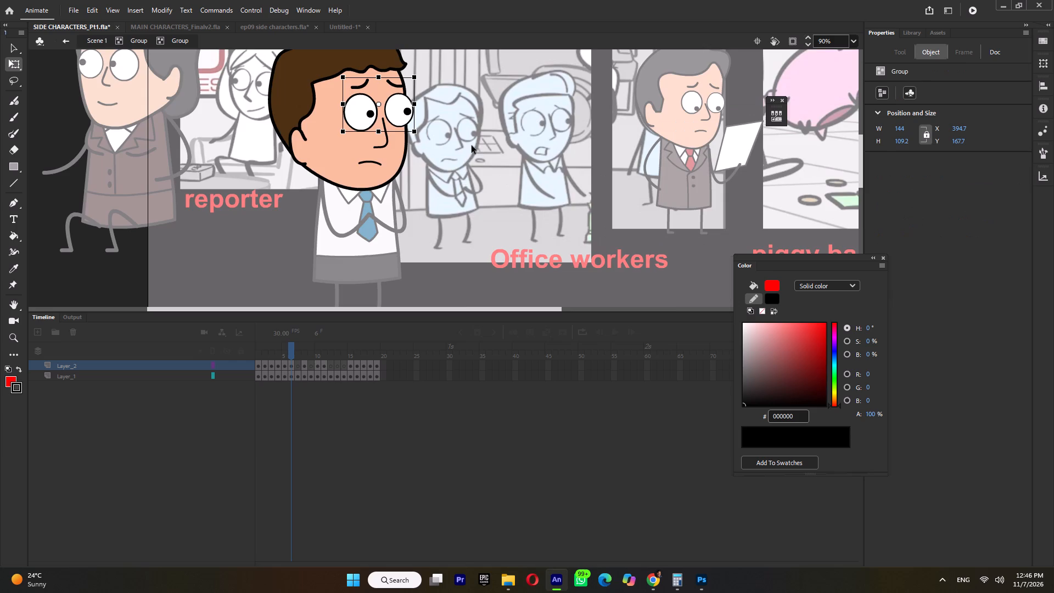
ctrl+scroll(472, 145, down, 3)
ctrl+double_click(413, 168)
ctrl+double_click(411, 172)
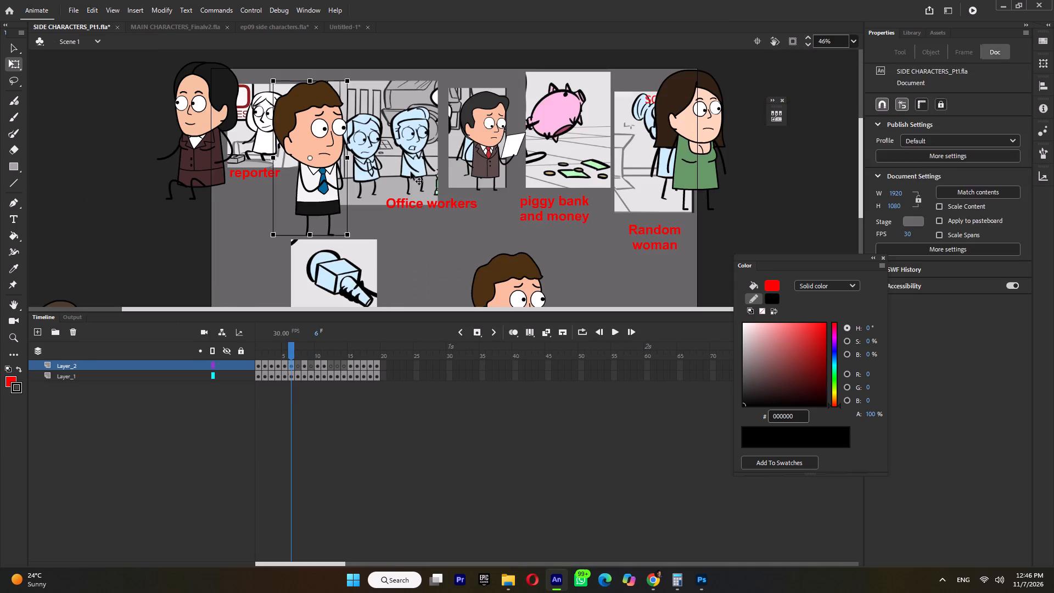
Save the document.
ctrl+scroll(412, 170, down, 2)
key(ctrl+s)
Move the dark-suited man holding a paper off his sketch to the area below the Random woman sketch.
click(474, 250)
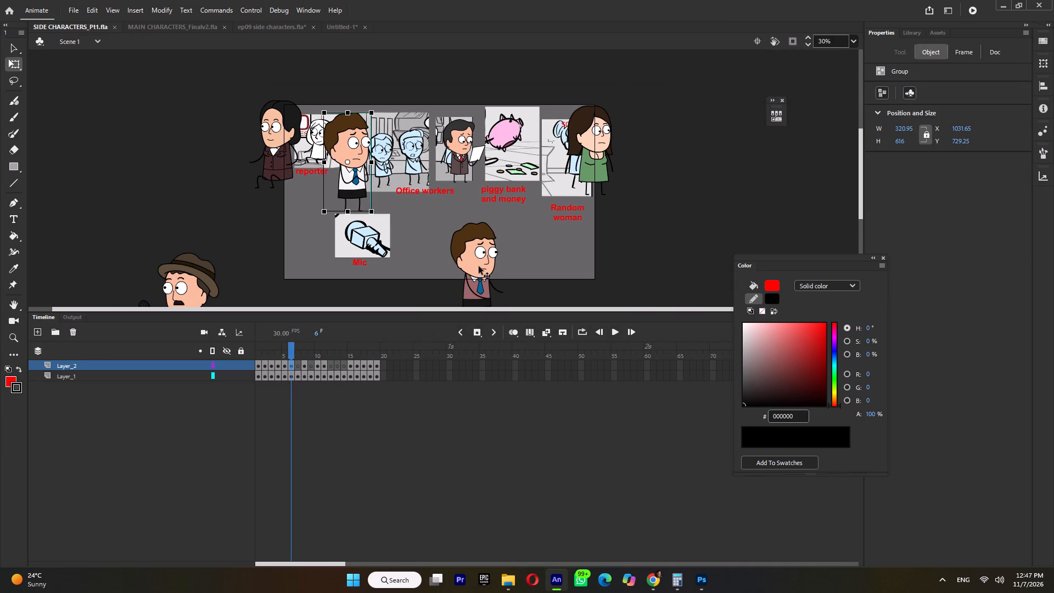
click(457, 145)
drag(462, 152, 565, 230)
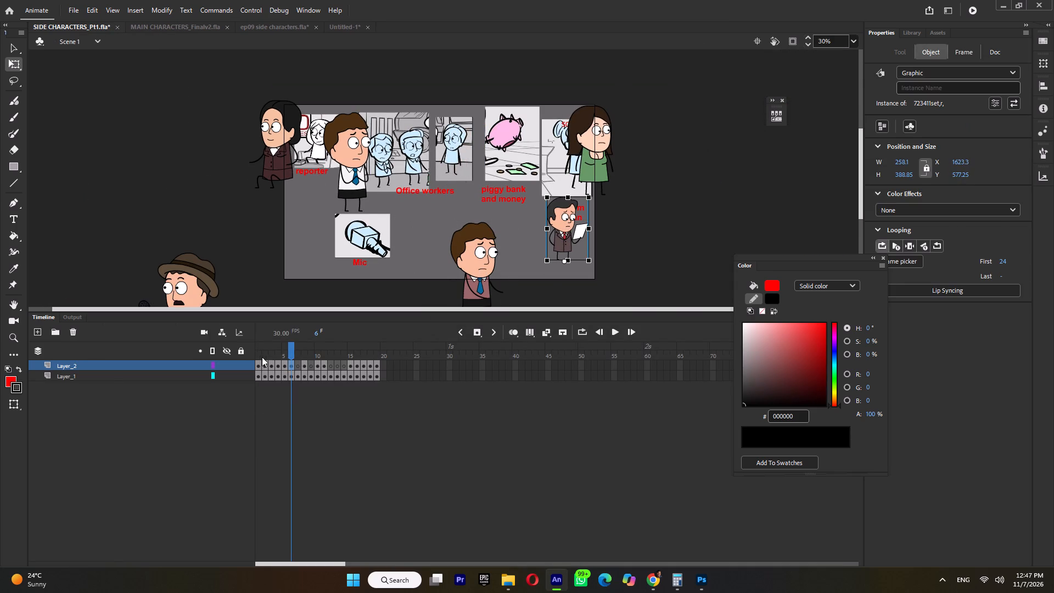
Copy the brown-haired character in the blue sweater from frame 1, paste it into frame 6 and place it beside the vacated office worker sketch.
click(257, 351)
ctrl+scroll(372, 193, down, 2)
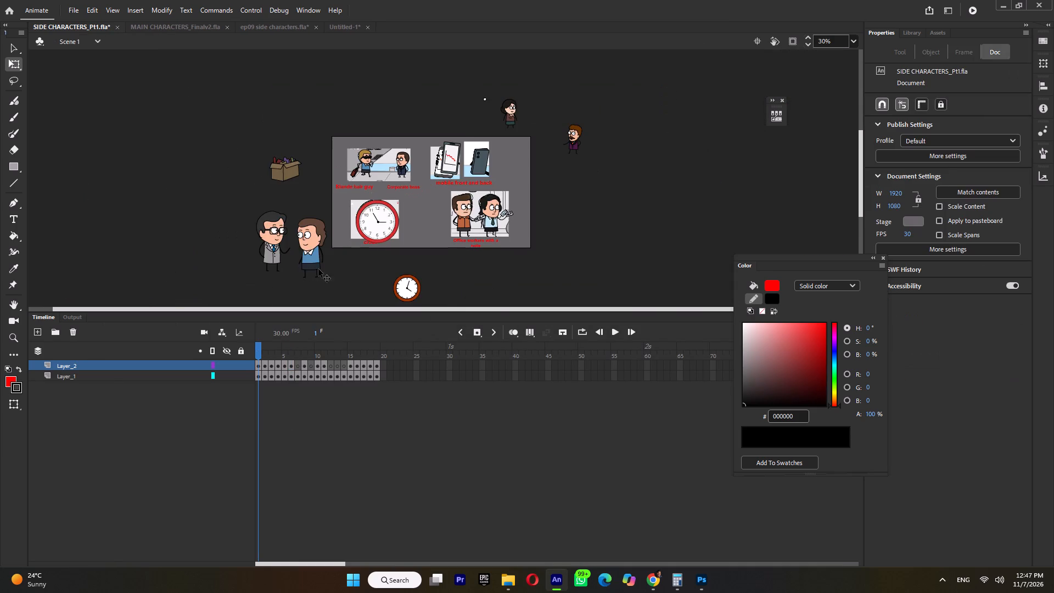
ctrl+scroll(301, 266, up, 2)
click(268, 244)
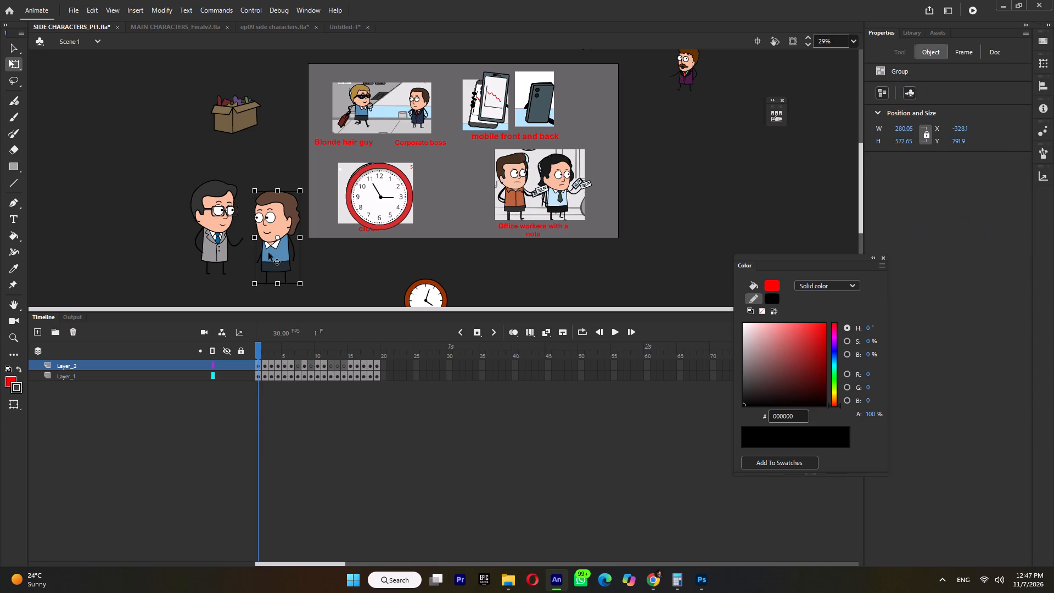
key(ctrl+c)
drag(268, 350, 270, 350)
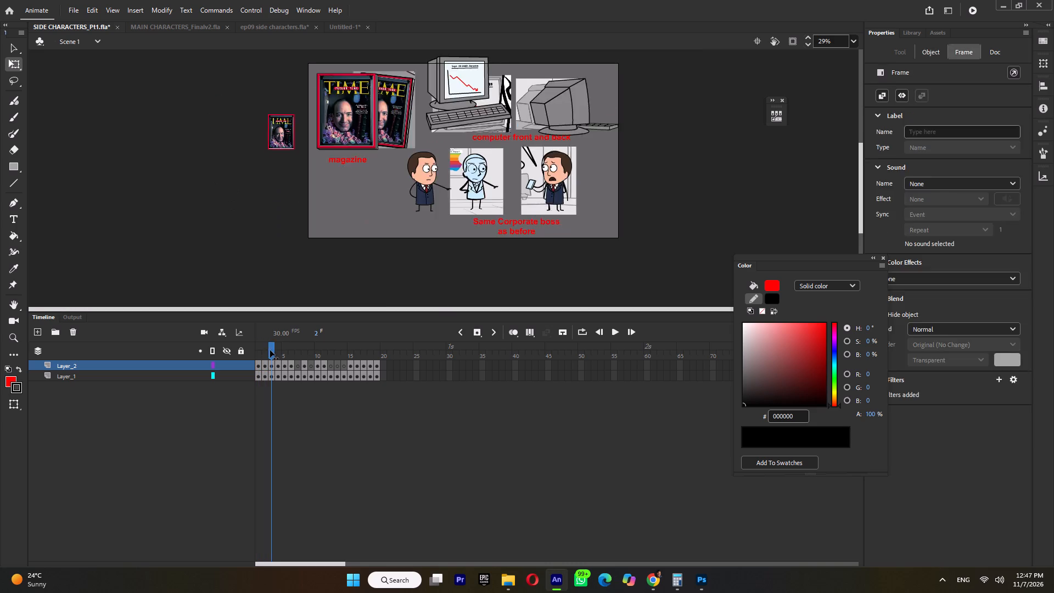
drag(270, 350, 278, 354)
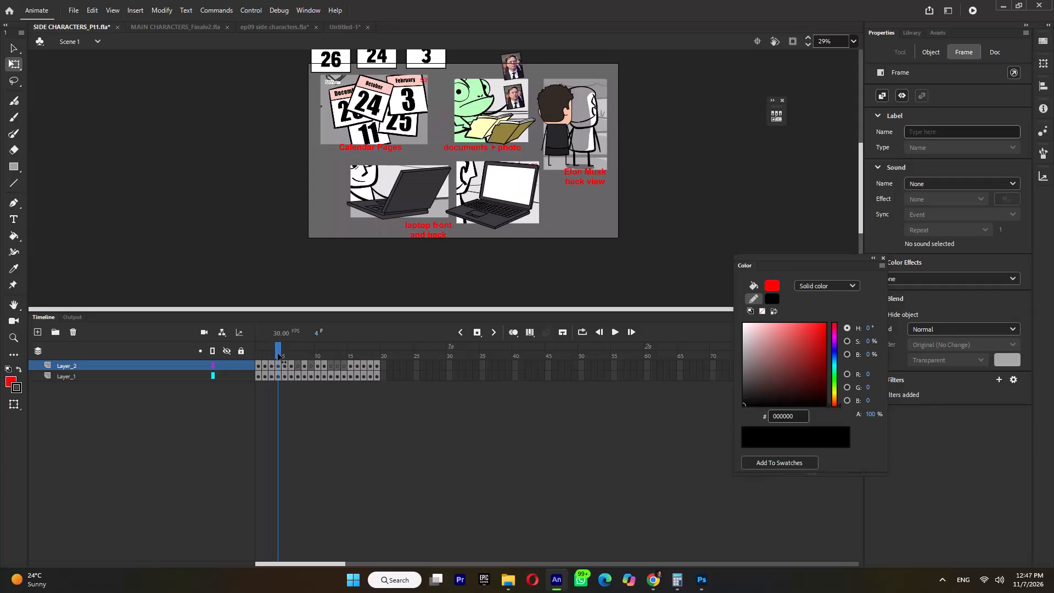
drag(278, 354, 289, 358)
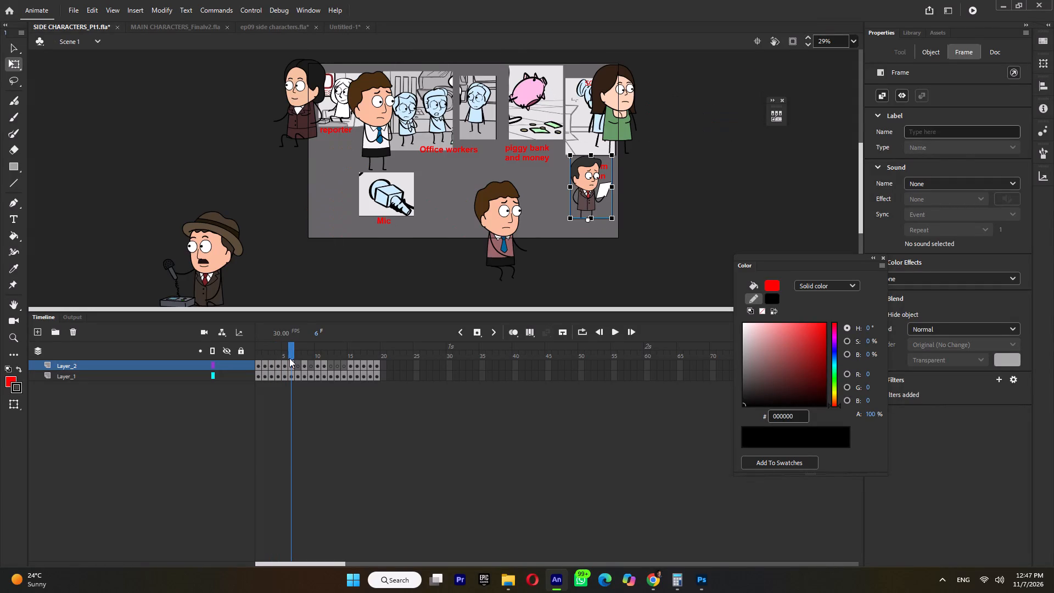
drag(289, 358, 290, 358)
right_click(441, 218)
click(466, 251)
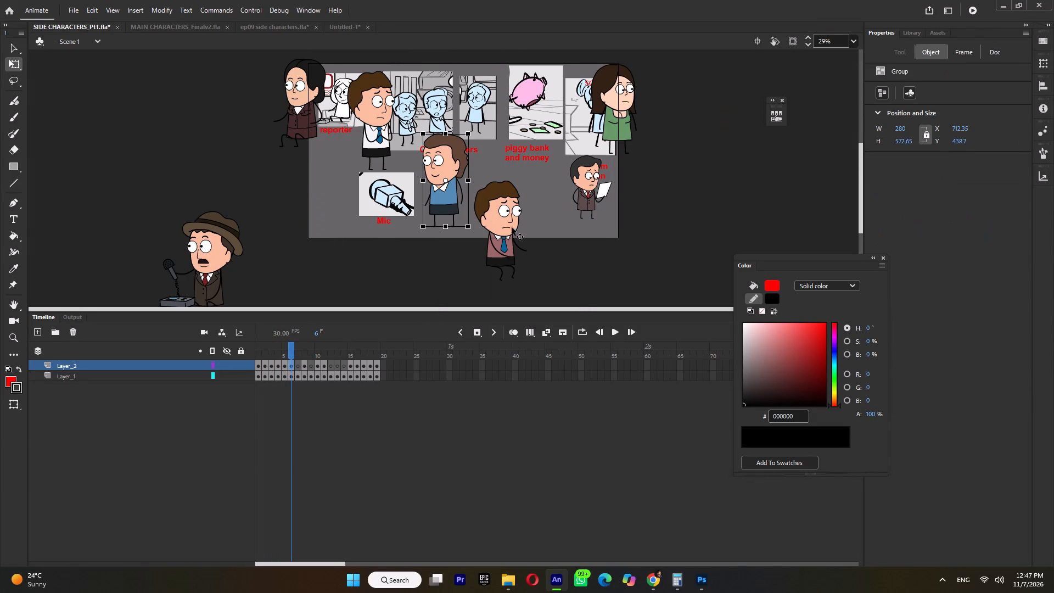
drag(451, 199, 522, 136)
Inside the blue-sweater character's head group, curve the smiling mouth line upward into a slight frown.
ctrl+scroll(519, 94, up, 5)
triple_click(484, 152)
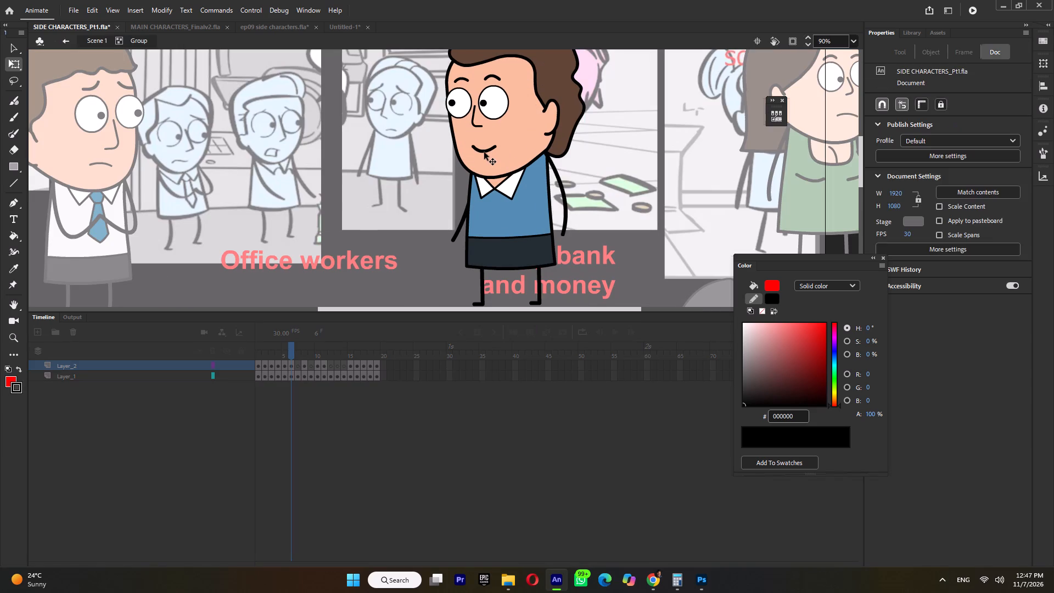
triple_click(484, 152)
click(484, 152)
click(445, 176)
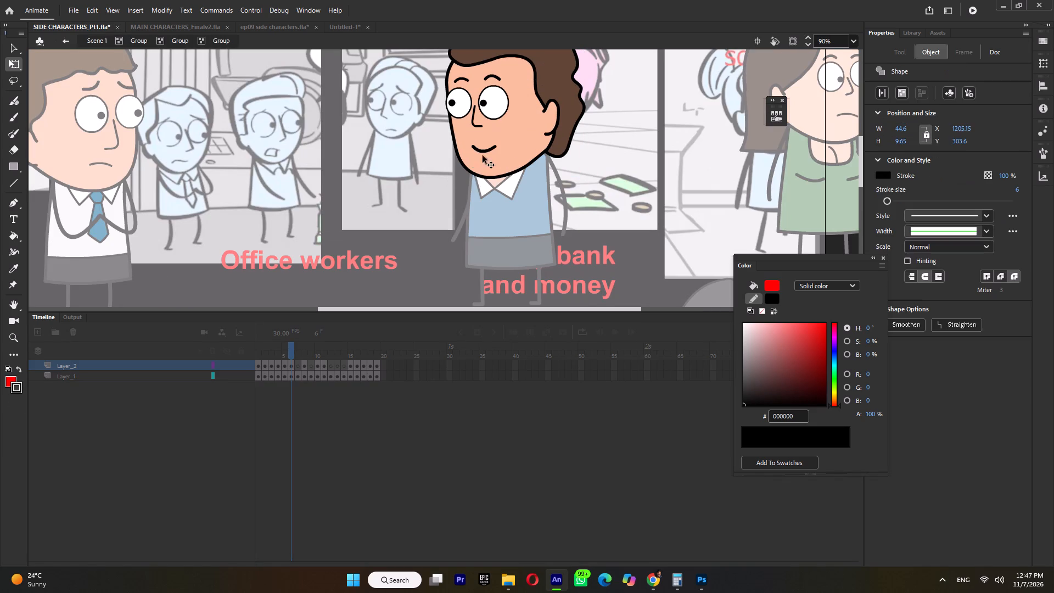
drag(481, 150, 483, 142)
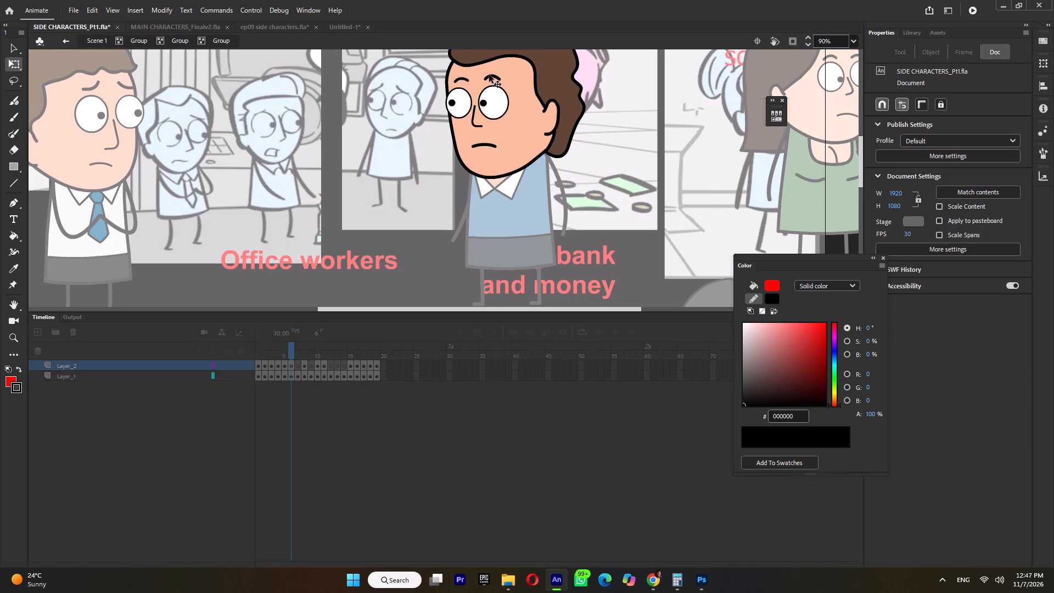
Set the blue-sweater character's eyebrows symbol to the worried shape in frame 5, and return to the character's group.
click(489, 75)
double_click(507, 99)
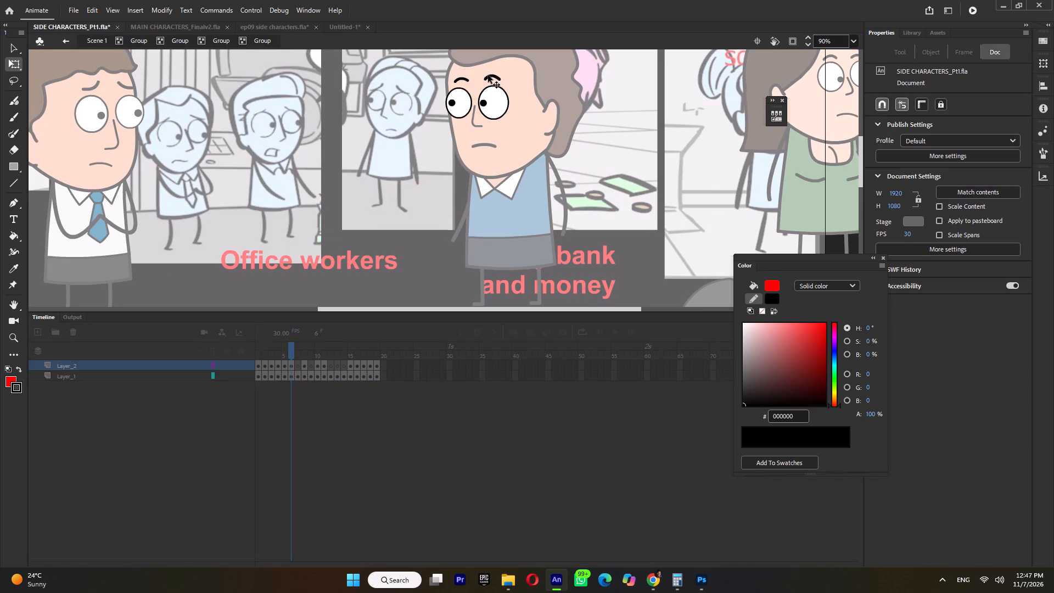
click(488, 76)
click(901, 261)
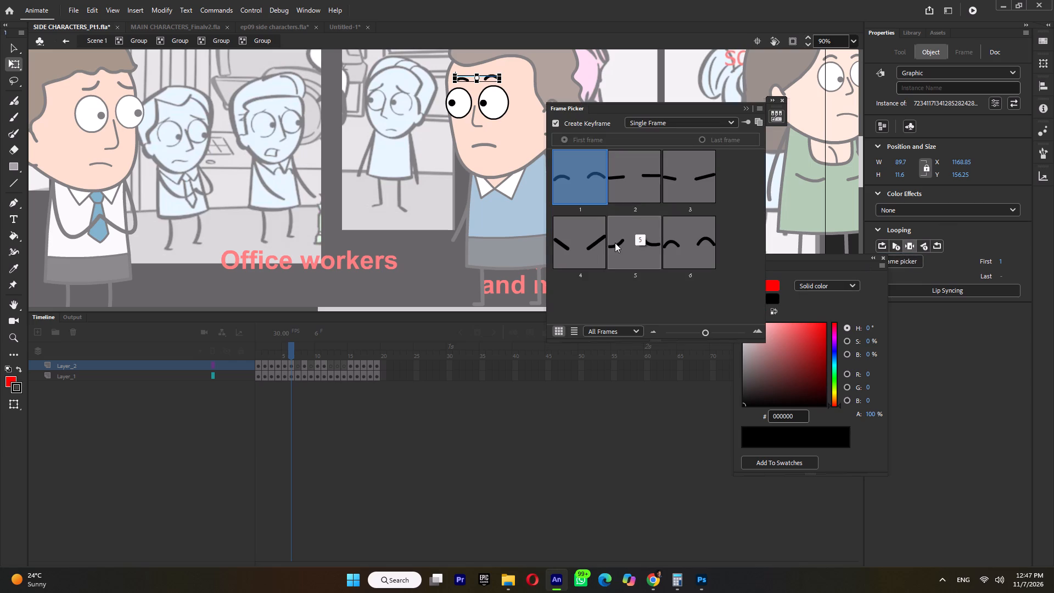
click(626, 250)
double_click(415, 197)
ctrl+scroll(417, 194, down, 2)
double_click(416, 197)
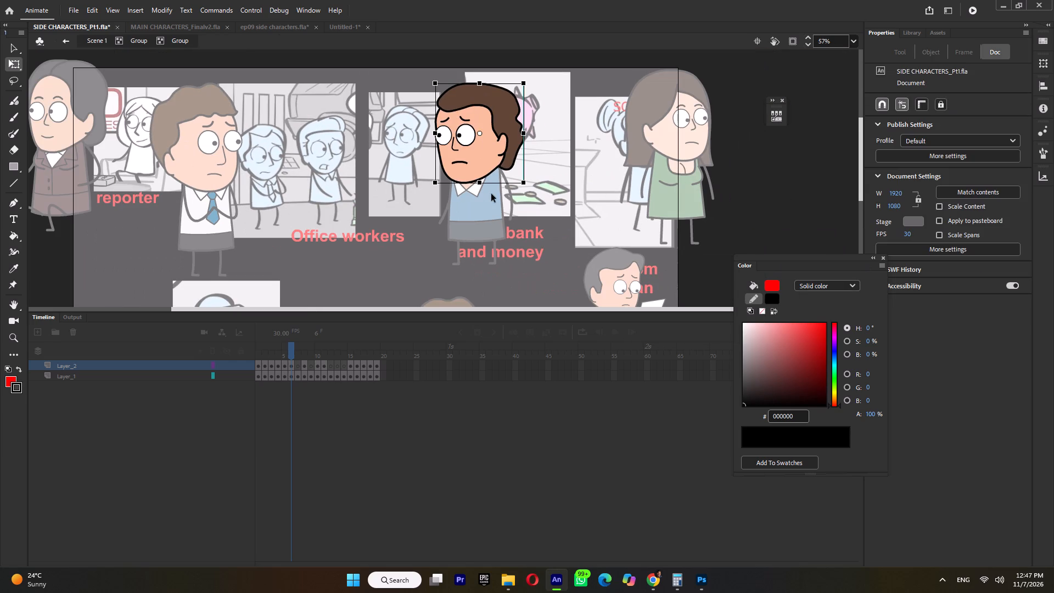
double_click(475, 227)
Tilt the character's head, torso and arms together slightly clockwise around a pivot at the waist.
drag(560, 119, 417, 202)
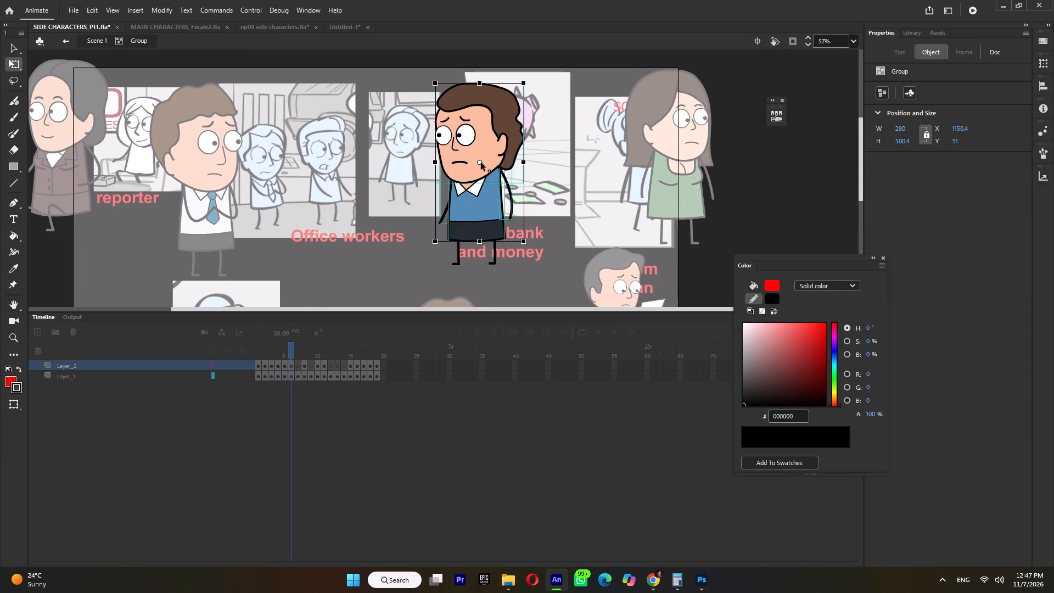
drag(481, 163, 477, 240)
ctrl+scroll(450, 100, up, 2)
drag(421, 76, 425, 68)
click(412, 136)
Rotate the character's head alone slightly further clockwise.
click(501, 139)
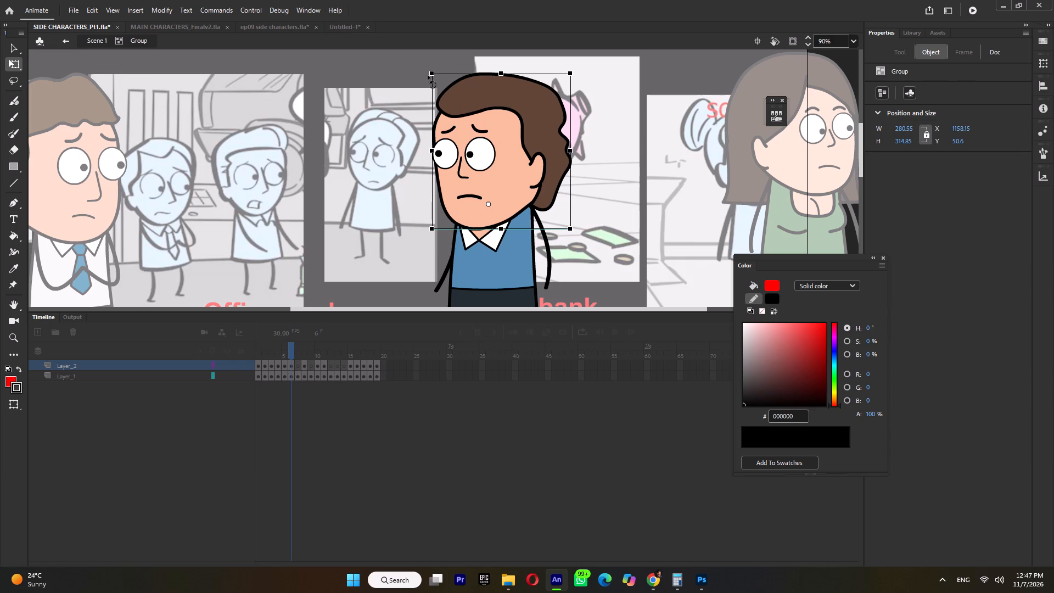
drag(428, 75, 433, 69)
Reshape both arm lines of the blue-sweater character, adjusting their curves and moving the end of the right-hand arm slightly outward.
double_click(440, 282)
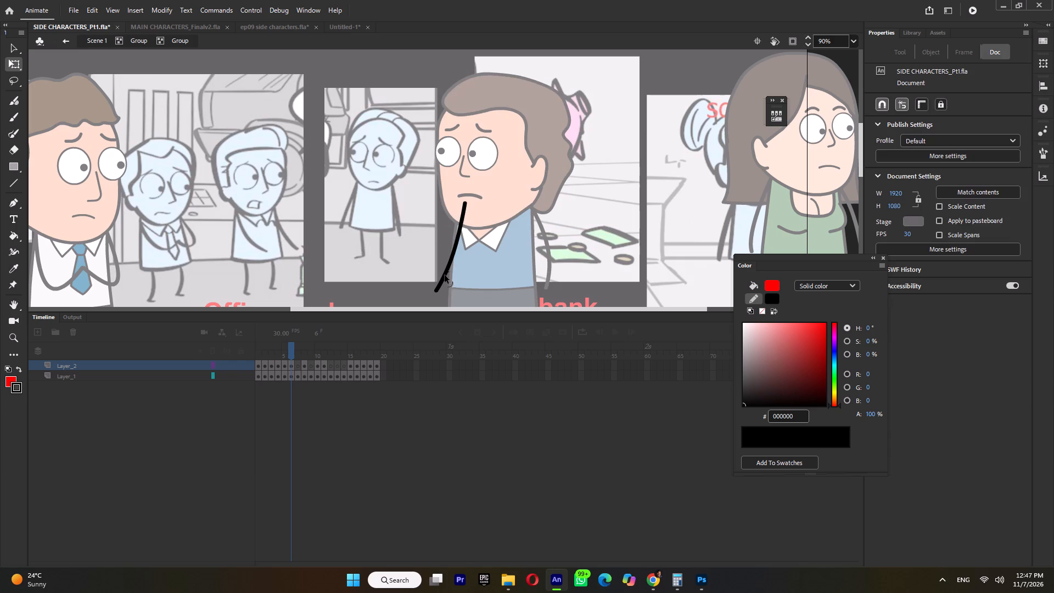
drag(452, 254, 445, 254)
double_click(416, 270)
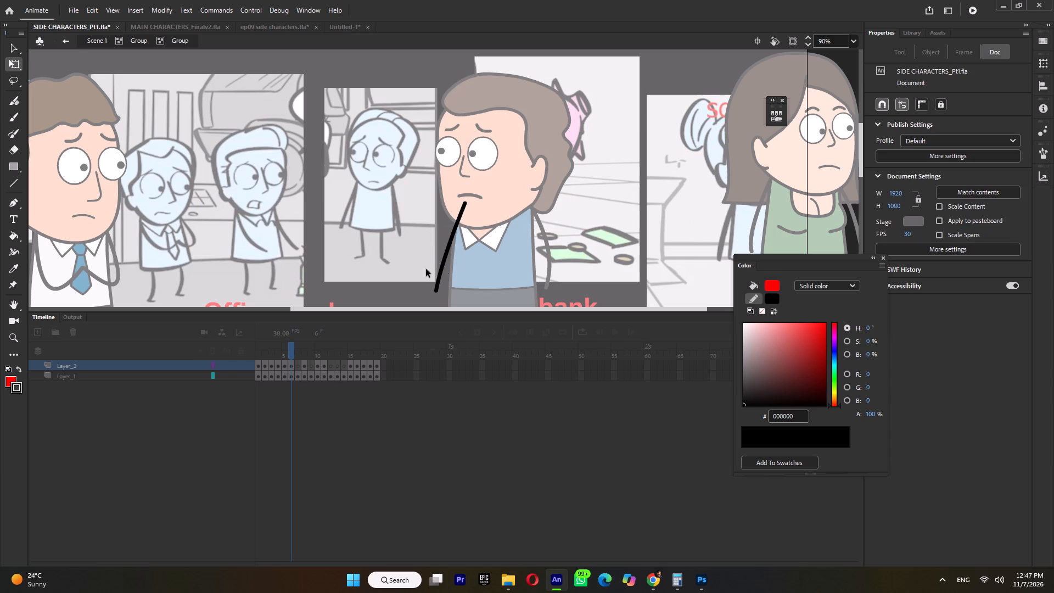
double_click(547, 243)
drag(548, 244, 543, 250)
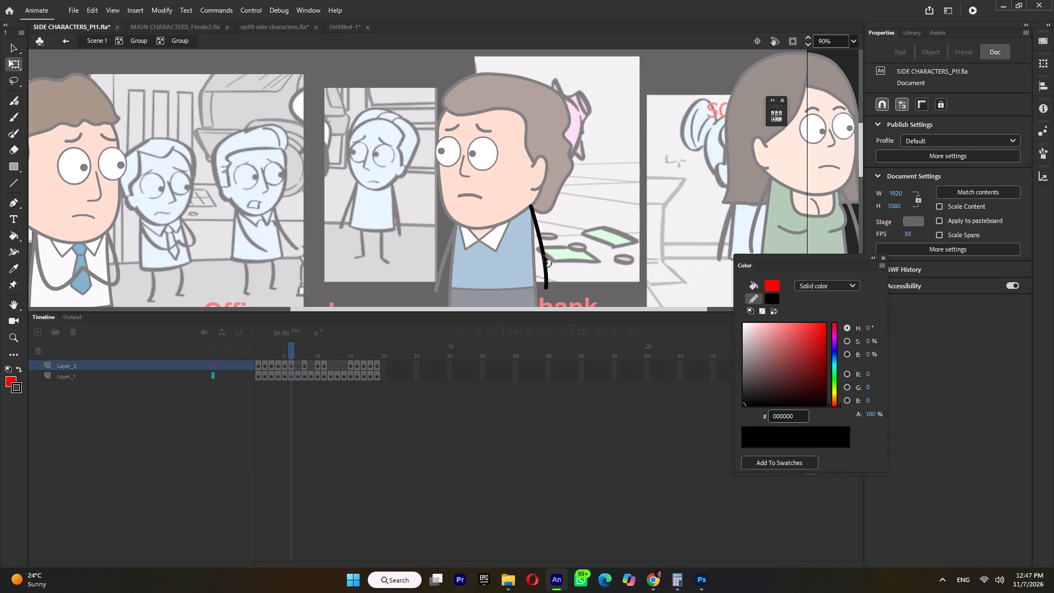
drag(546, 289, 552, 292)
double_click(564, 257)
Inside the blue-sweater character's legs group, flip the right-hand leg's foot so that it points outward to the right.
ctrl+scroll(556, 232, down, 2)
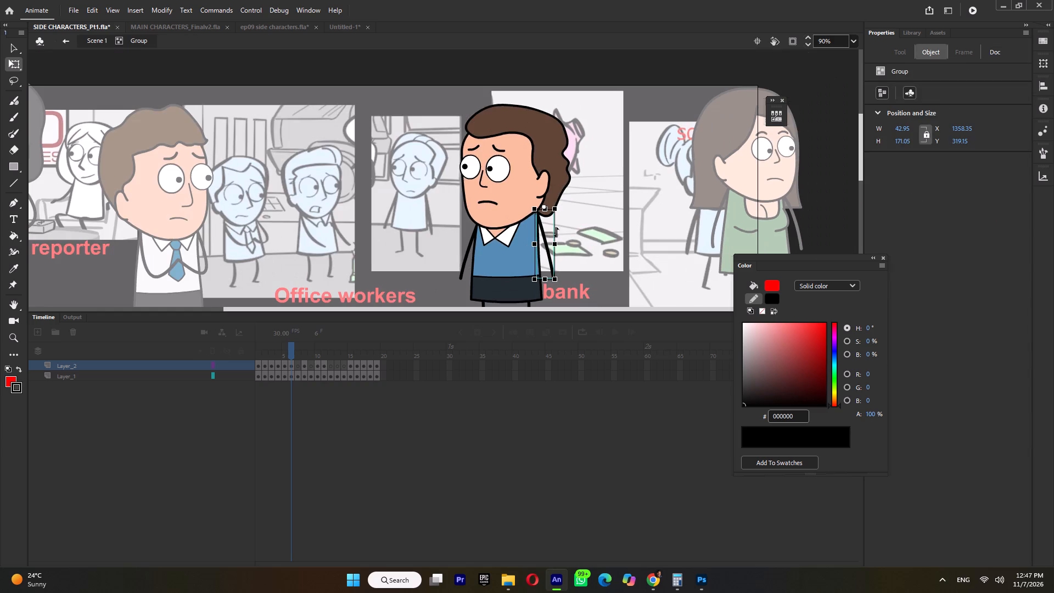
ctrl+scroll(518, 172, down, 1)
ctrl+scroll(527, 259, up, 5)
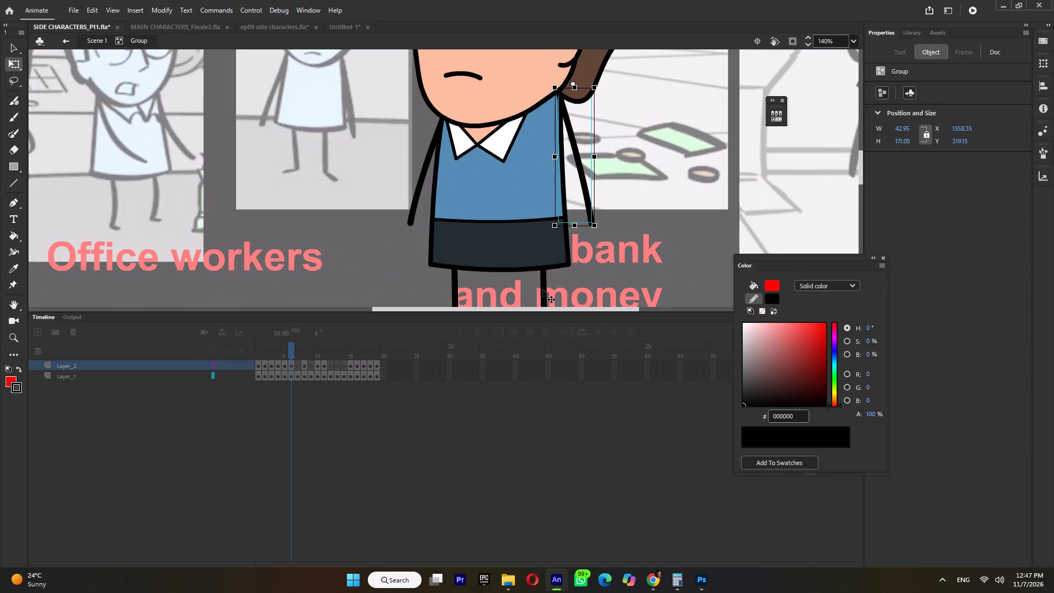
double_click(543, 290)
scroll(559, 242, down, 1)
drag(533, 249, 554, 255)
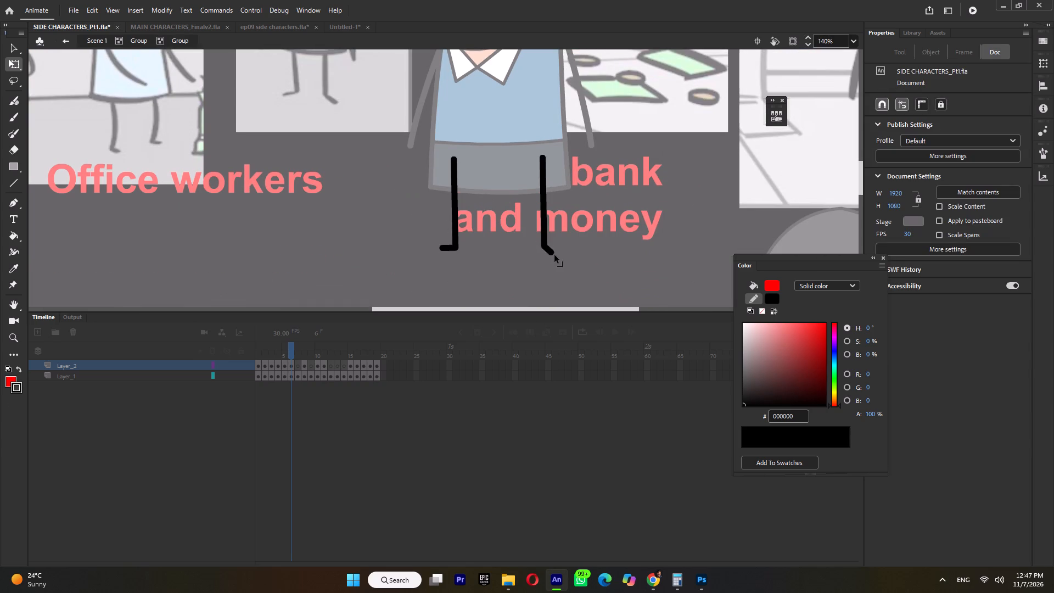
drag(554, 255, 557, 255)
double_click(582, 230)
Return to the main scene and move the blue-sweater character over the rightmost office-worker sketch, at about X 931, Y -63.
ctrl+scroll(582, 230, down, 2)
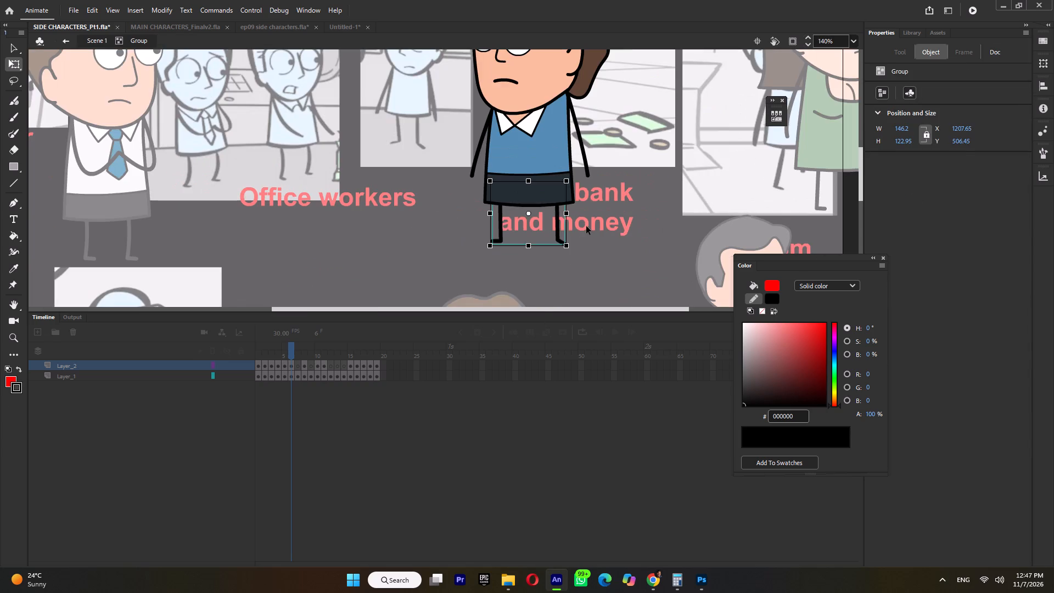
ctrl+double_click(586, 226)
ctrl+scroll(587, 228, down, 3)
drag(561, 183, 509, 133)
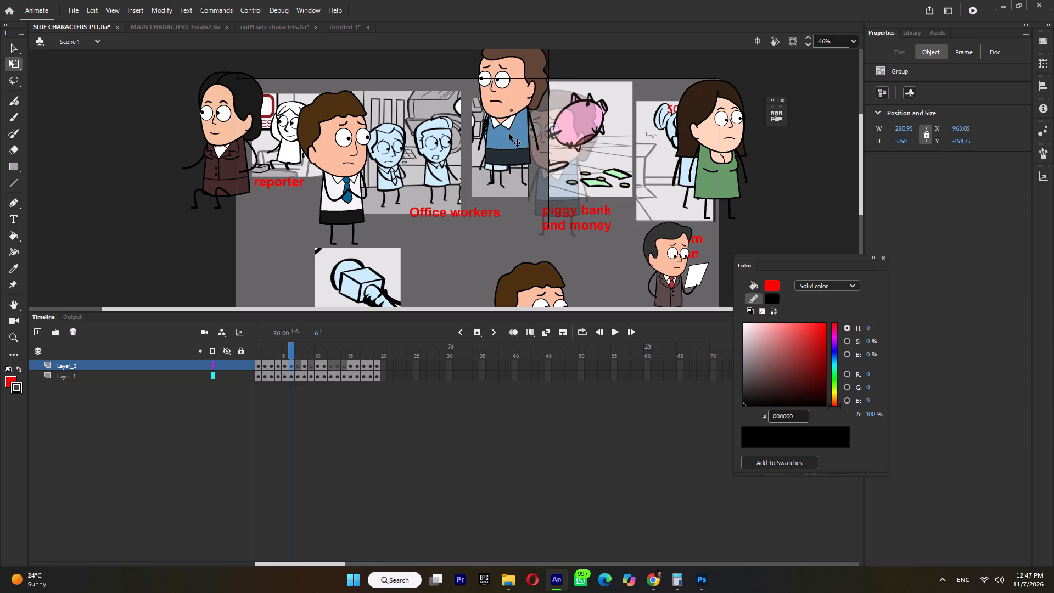
drag(509, 133, 504, 136)
double_click(504, 136)
double_click(510, 233)
ctrl+scroll(508, 144, down, 5)
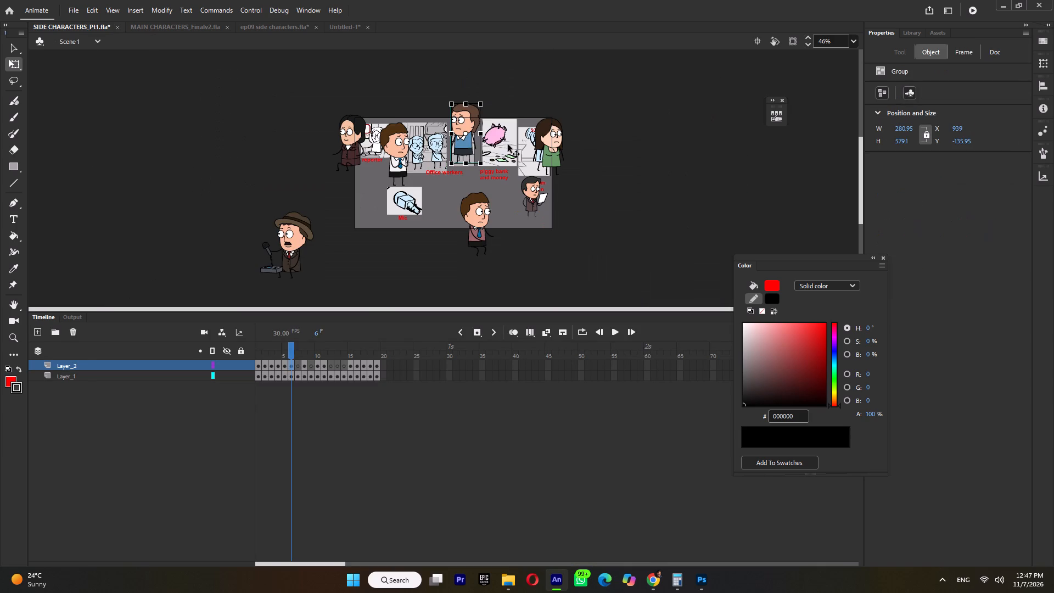
drag(466, 145, 484, 158)
ctrl+scroll(480, 144, up, 4)
drag(487, 167, 445, 126)
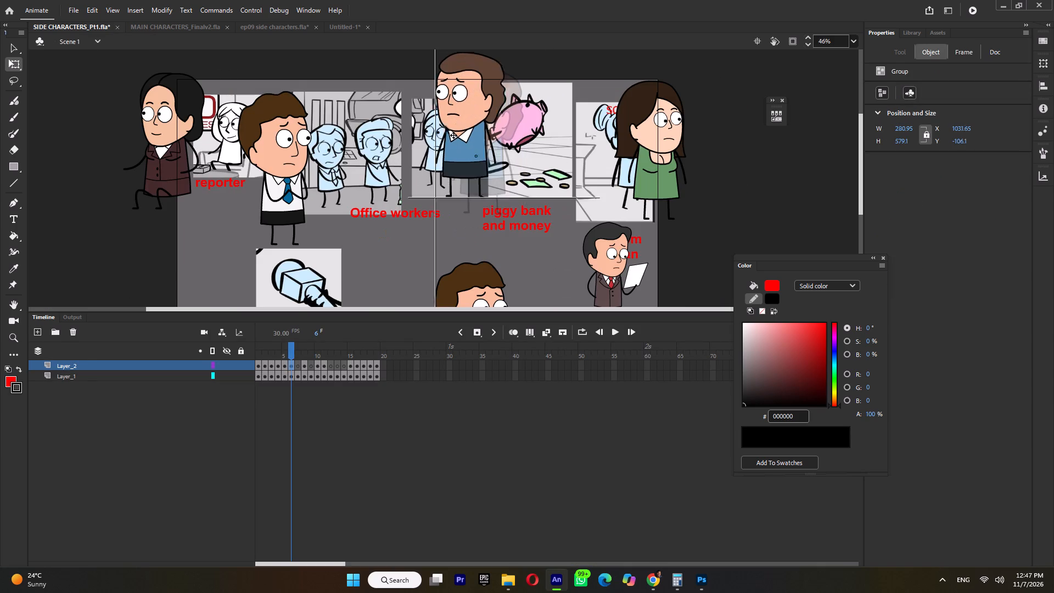
drag(445, 126, 444, 161)
ctrl+scroll(465, 177, down, 4)
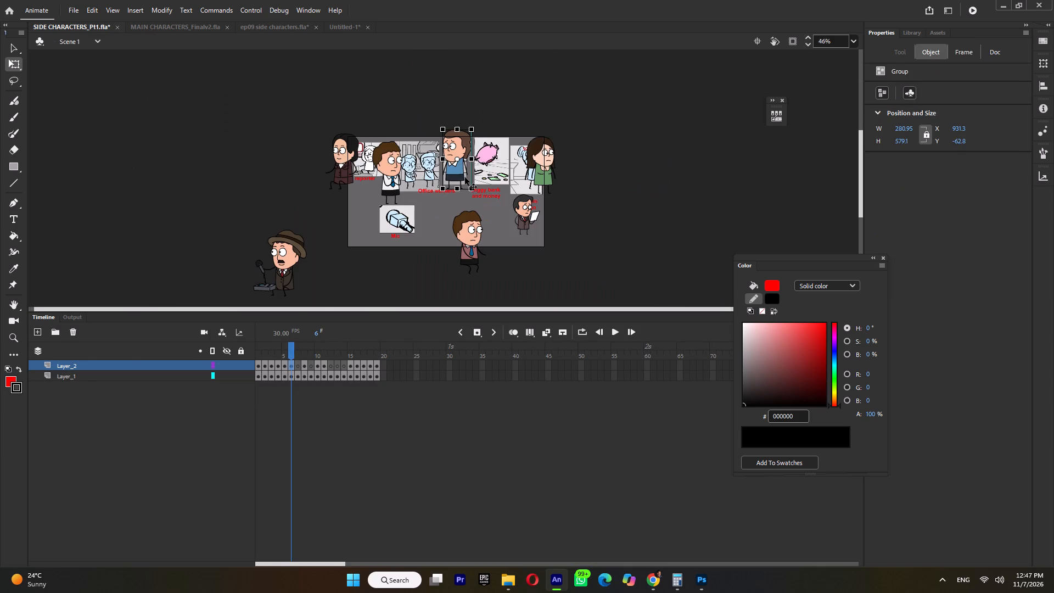
Move the maroon-shirt character up beside the white-shirt character, to about X 657, Y 262.
ctrl+scroll(461, 220, up, 2)
click(484, 242)
drag(485, 256, 427, 182)
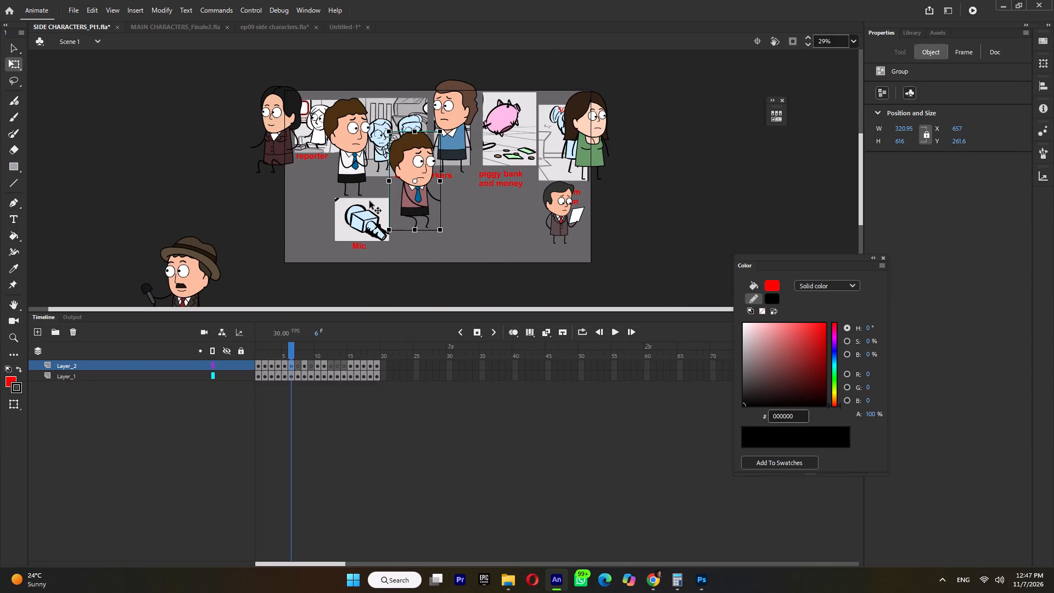
Copy the white-shirt character's standing legs, and delete the bent legs inside the maroon-shirt character's group.
triple_click(361, 190)
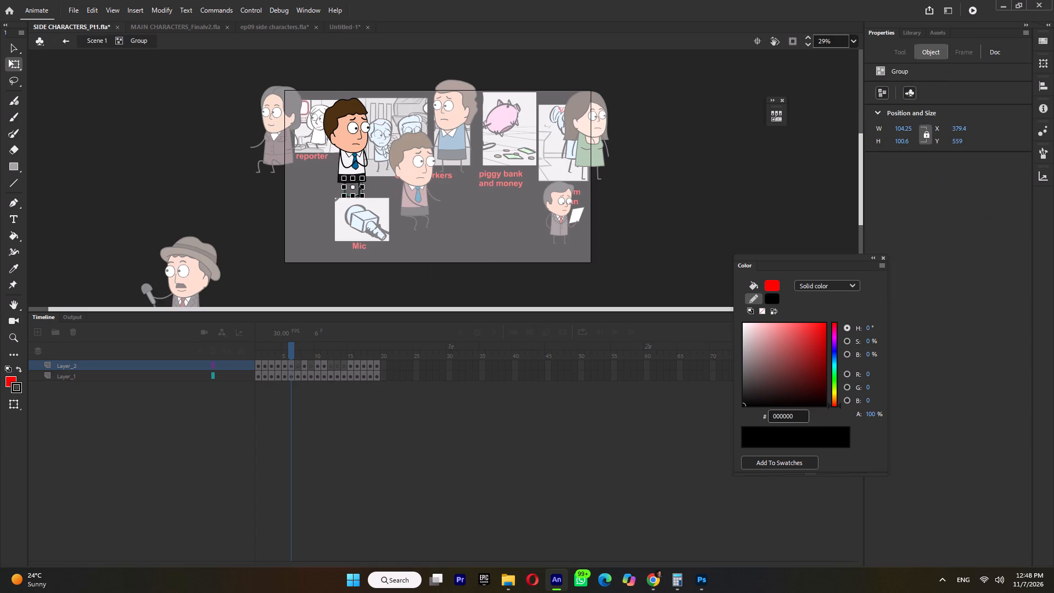
key(ctrl+c)
double_click(429, 205)
ctrl+scroll(423, 211, up, 5)
double_click(423, 211)
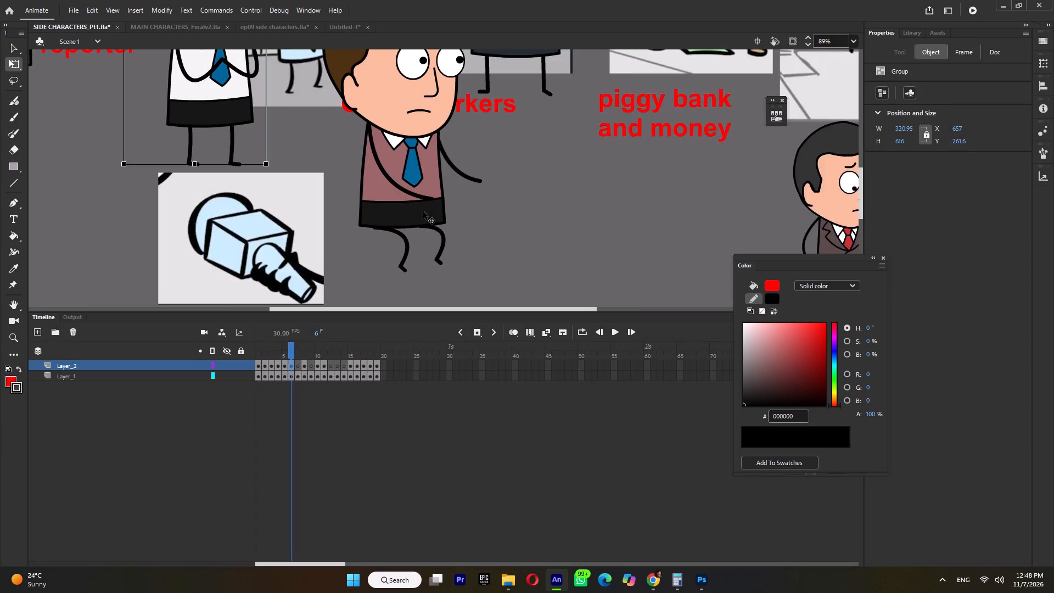
click(439, 233)
key(Delete)
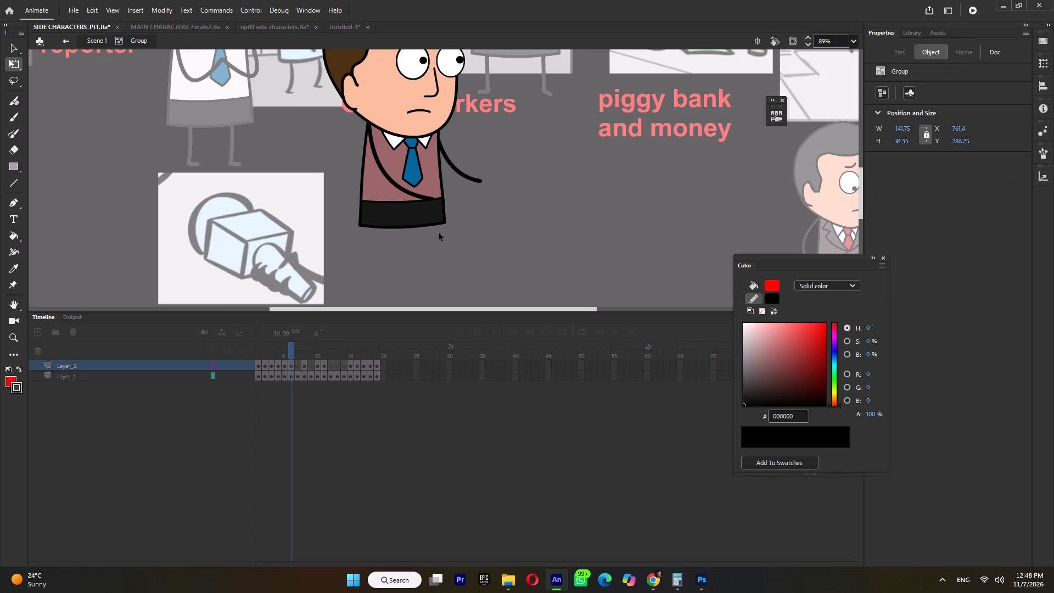
Paste the standing legs under the maroon-shirt character's waist, send them behind the body, and return to the main scene.
key(ctrl+v)
drag(466, 181, 428, 245)
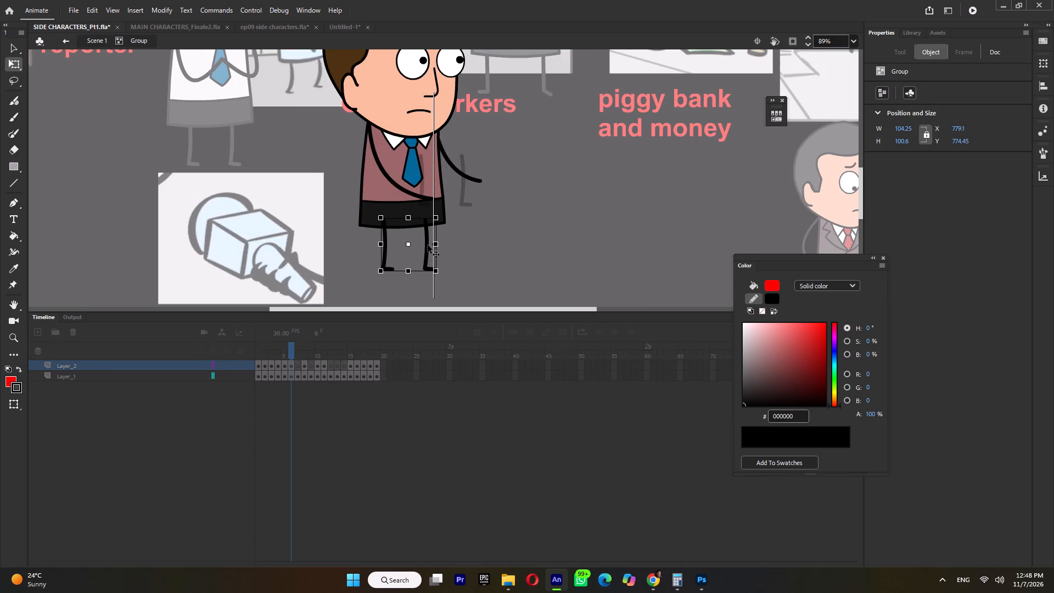
drag(428, 245, 427, 244)
key(ctrl+Down)
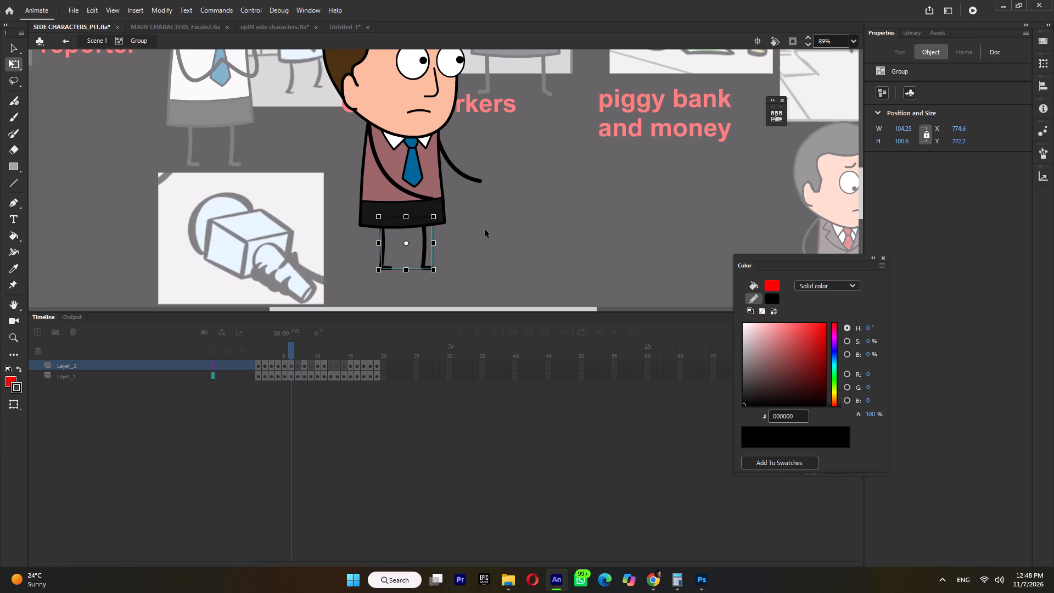
click(485, 230)
drag(425, 249, 425, 244)
click(475, 244)
ctrl+scroll(476, 247, down, 4)
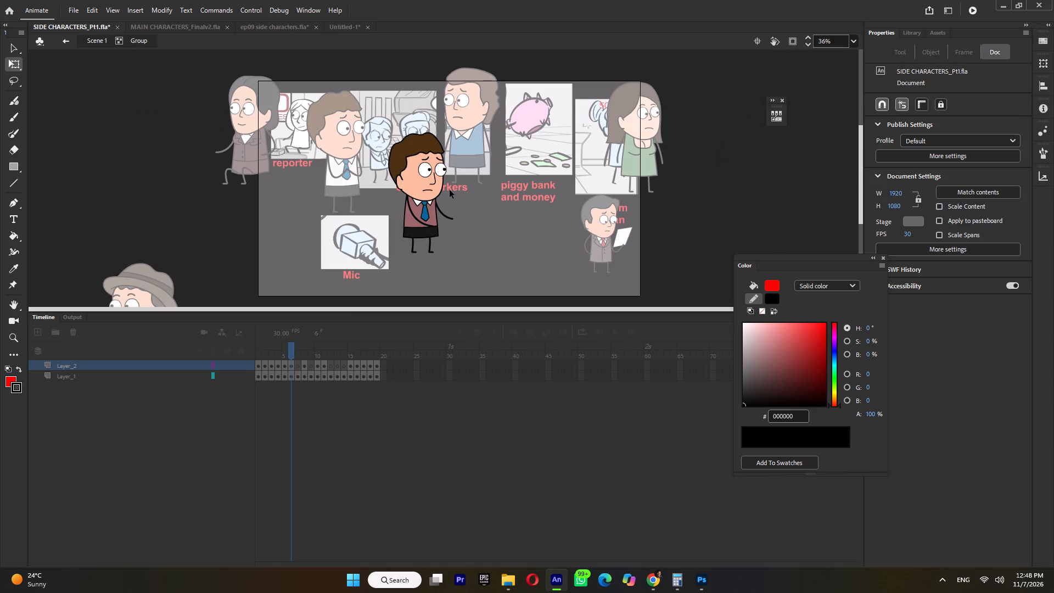
drag(478, 153, 389, 196)
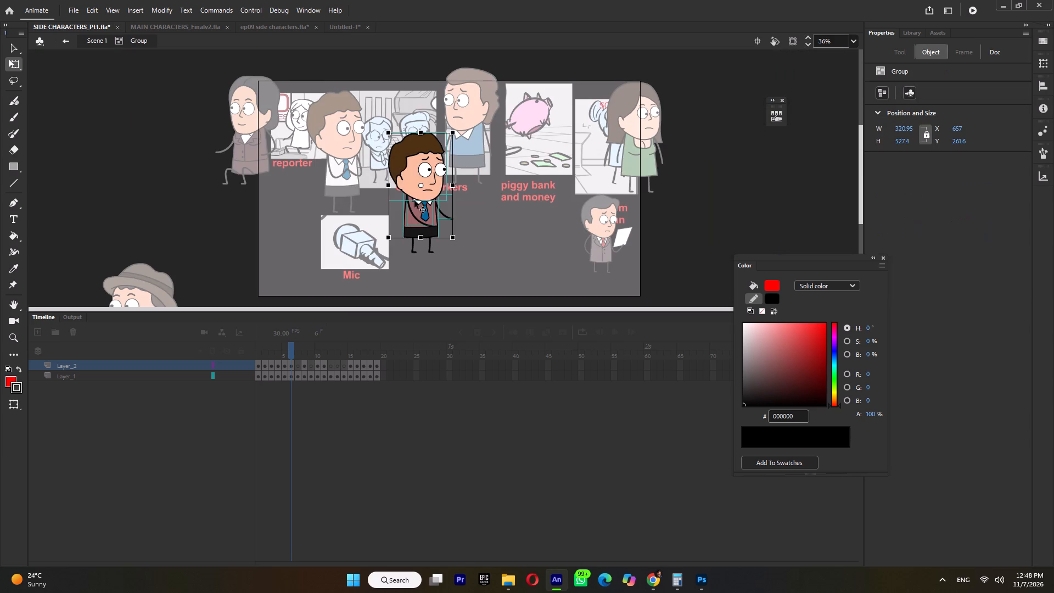
double_click(462, 196)
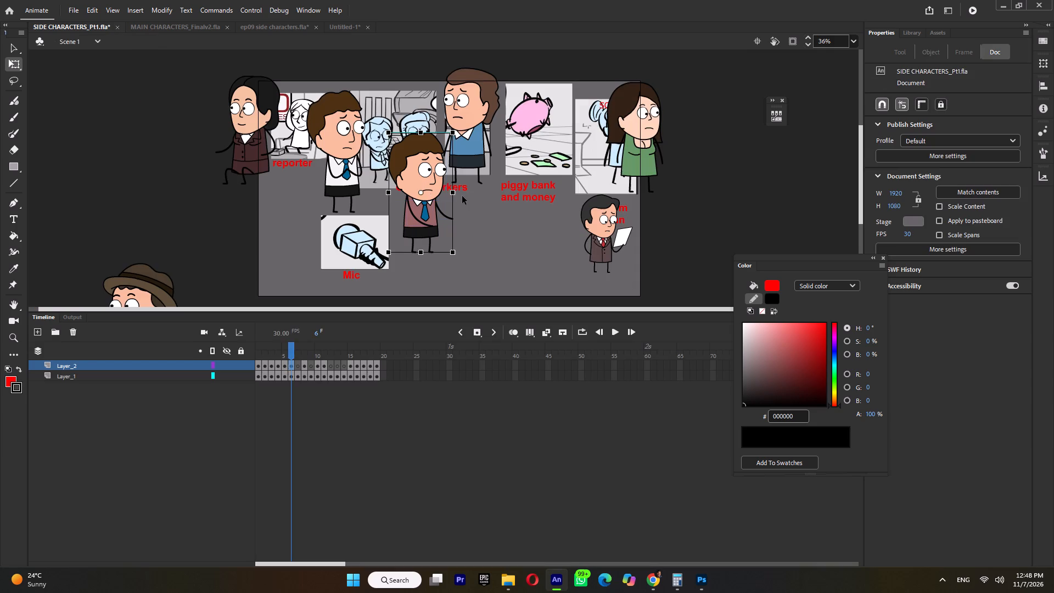
click(479, 198)
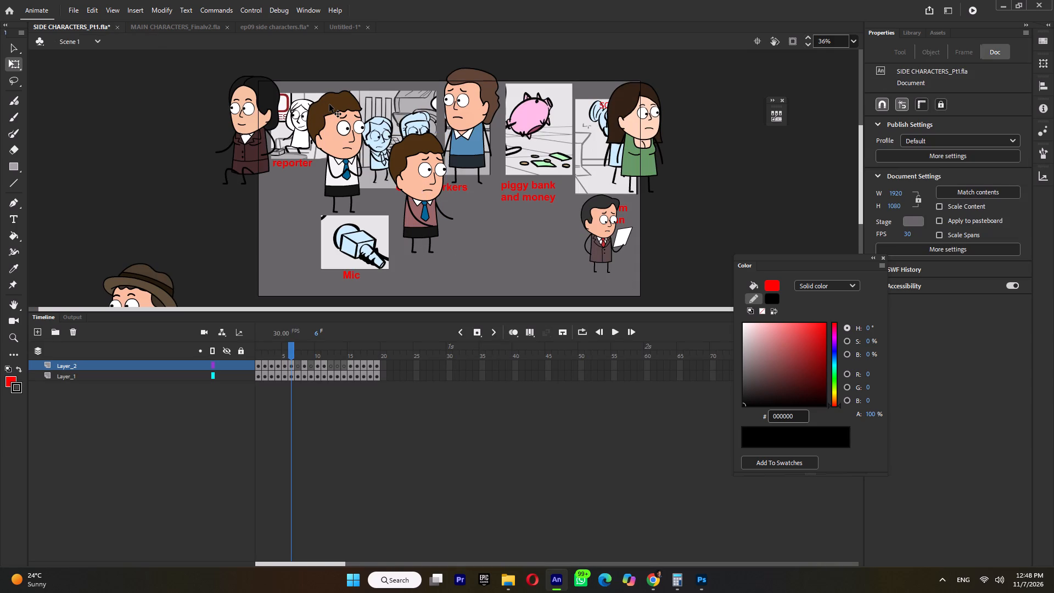
Copy the head of the dark-haired man holding the paper and paste it over the head inside the white-shirt character's group.
triple_click(601, 220)
double_click(601, 220)
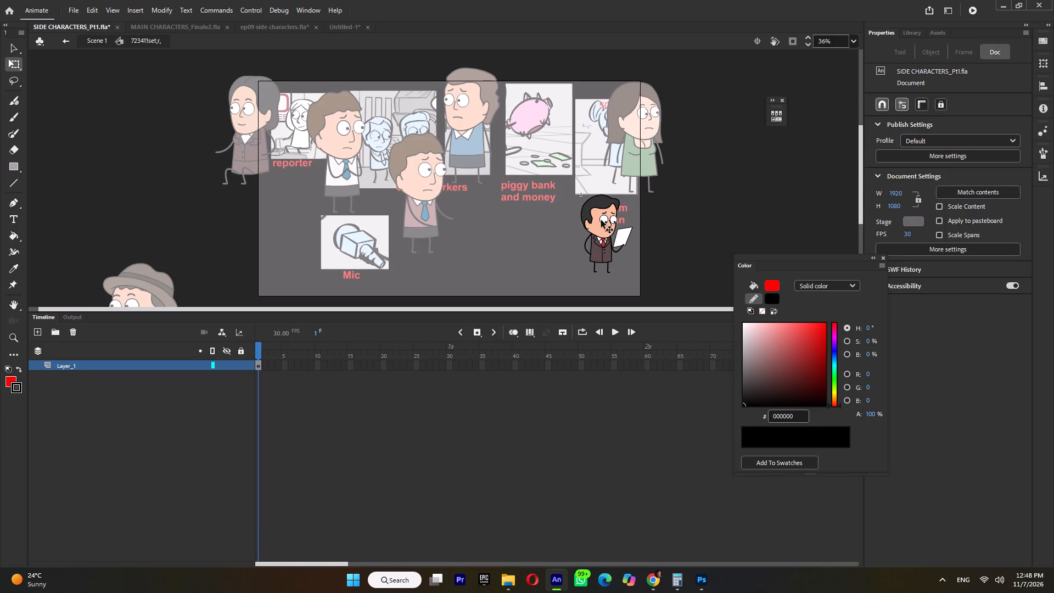
double_click(601, 220)
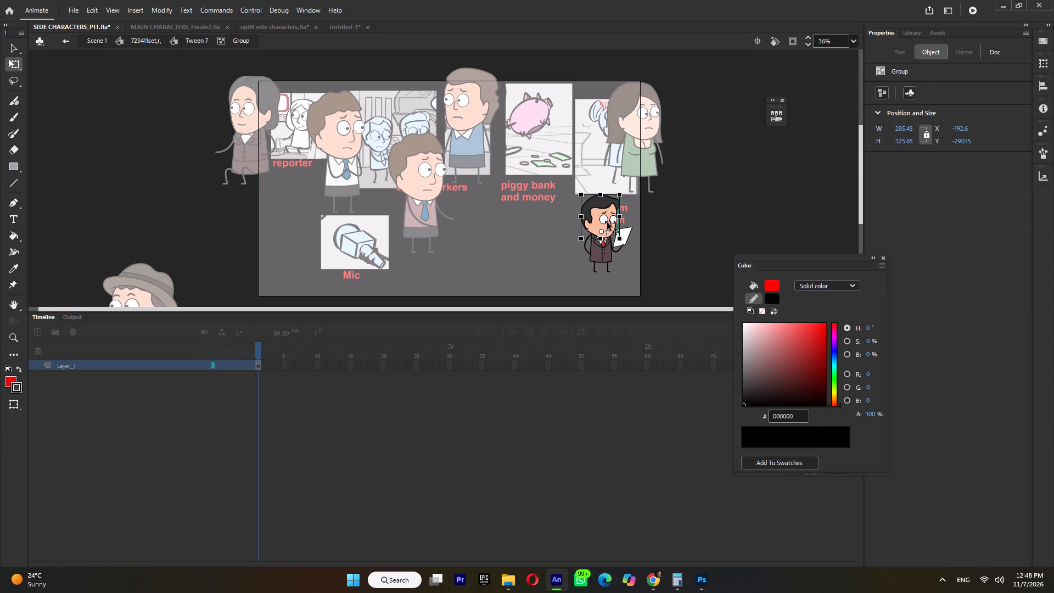
key(ctrl+c)
triple_click(322, 131)
triple_click(322, 131)
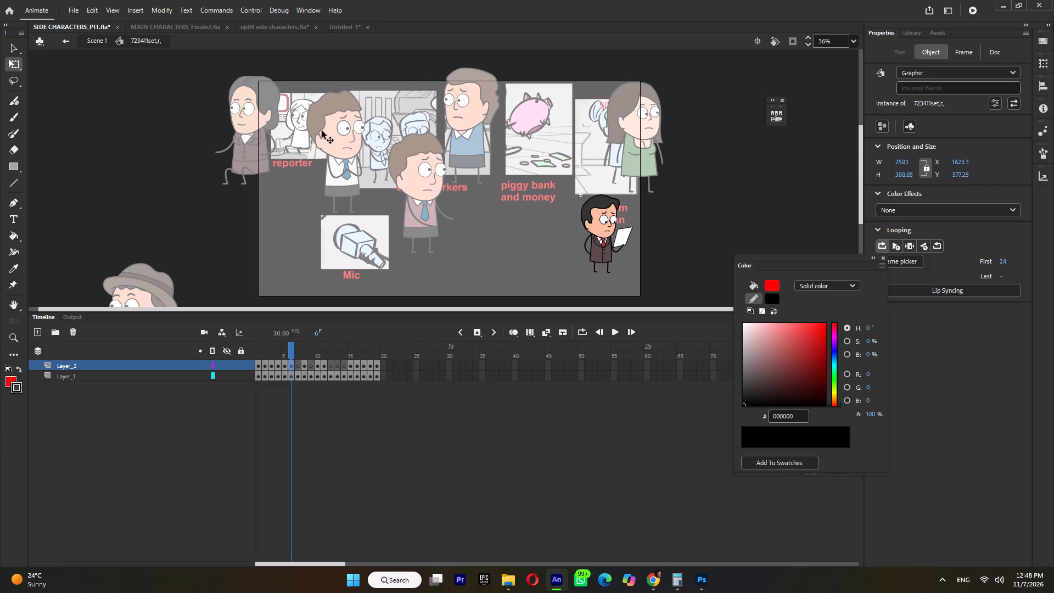
click(322, 131)
double_click(322, 131)
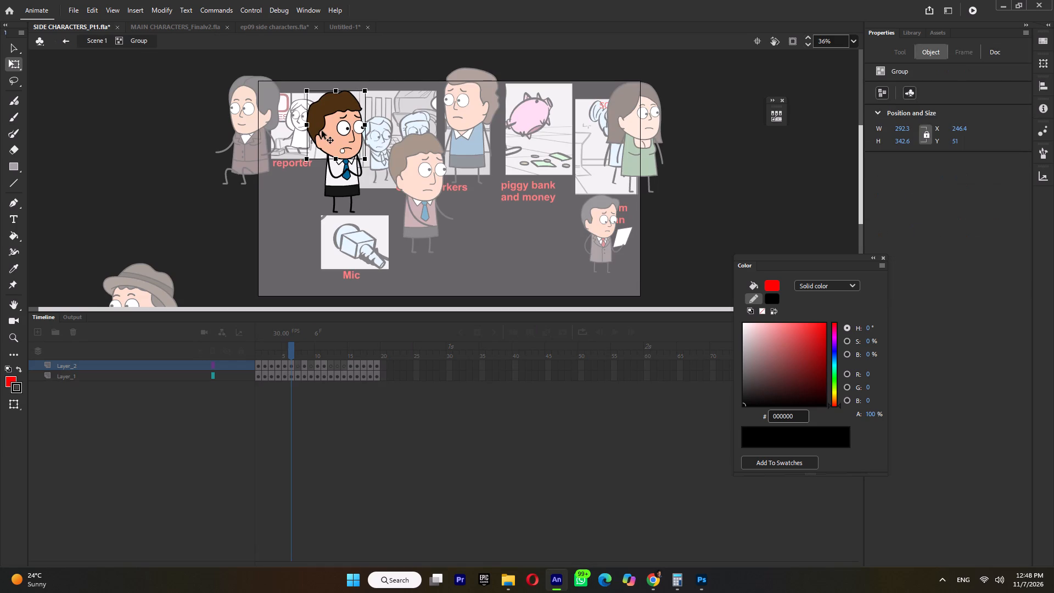
key(ctrl+v)
drag(459, 178, 368, 128)
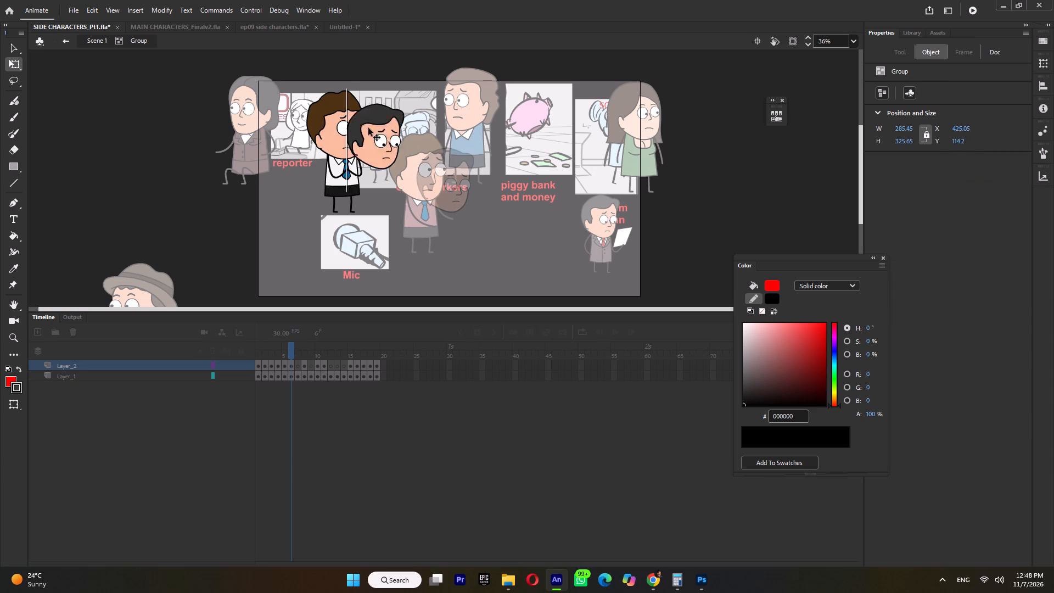
drag(368, 128, 355, 127)
Tilt the pasted dark-haired head slightly counterclockwise and delete the brown-haired head behind it.
ctrl+scroll(362, 105, up, 3)
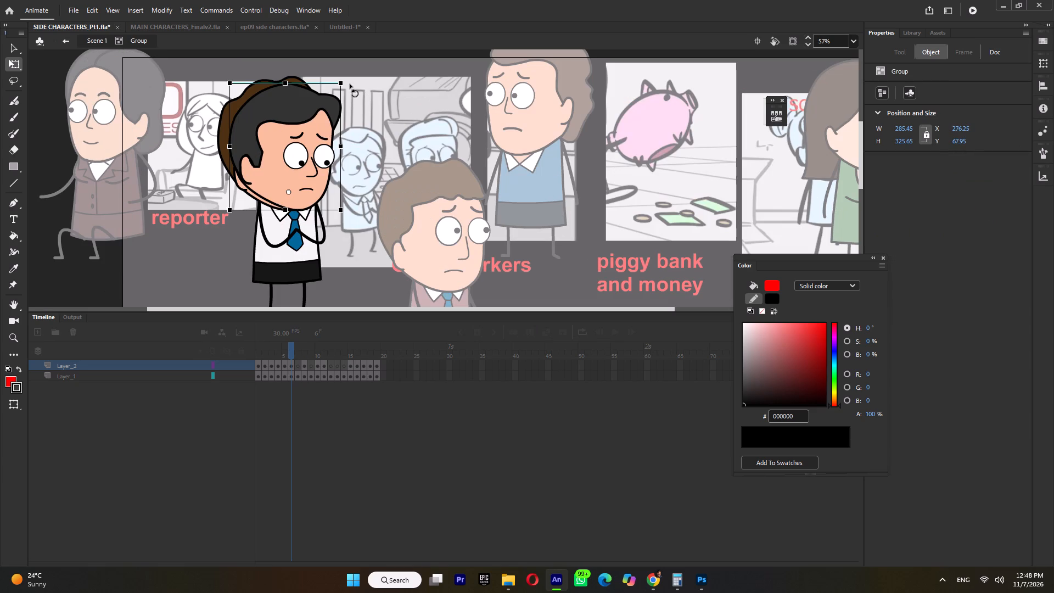
drag(349, 84, 333, 79)
click(229, 105)
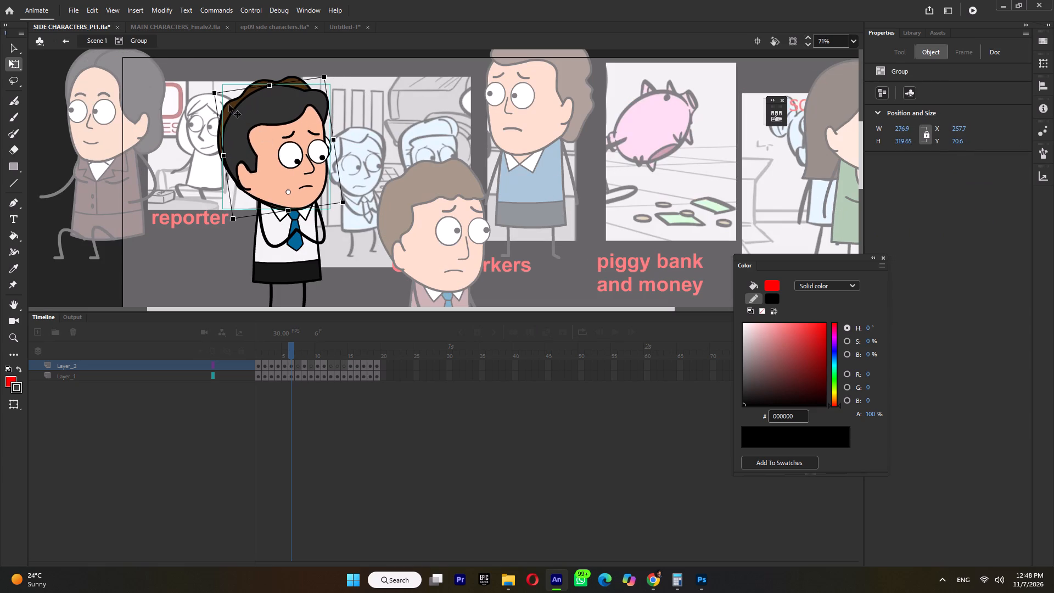
key(Delete)
Shift the white-shirt character's pupils up and slightly right inside the eyes, return to the main scene, and save the document.
double_click(285, 150)
double_click(294, 157)
click(298, 160)
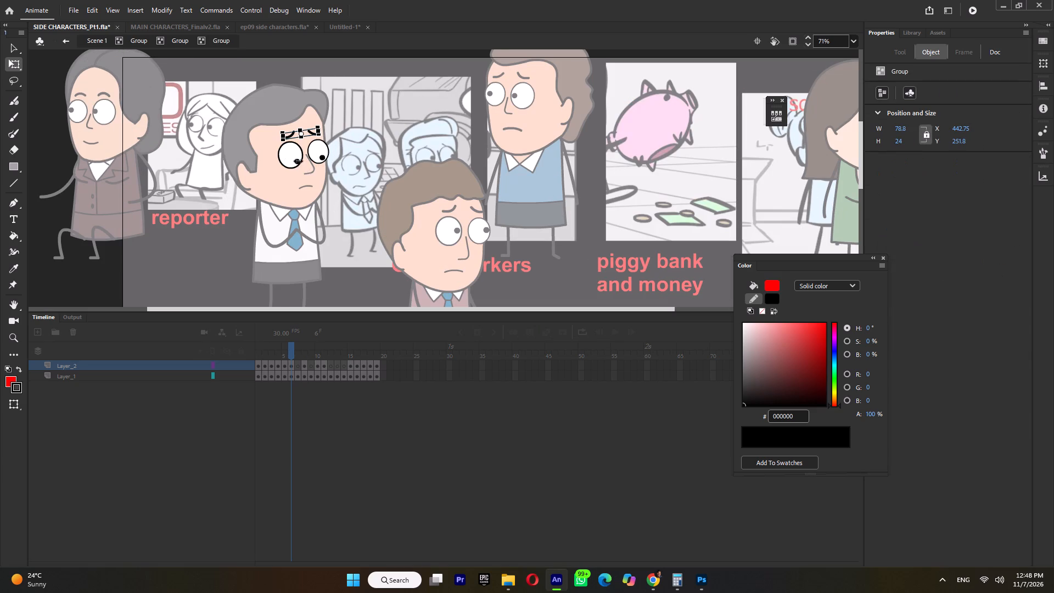
ctrl+scroll(299, 161, up, 5)
drag(298, 163, 306, 148)
ctrl+scroll(305, 149, down, 3)
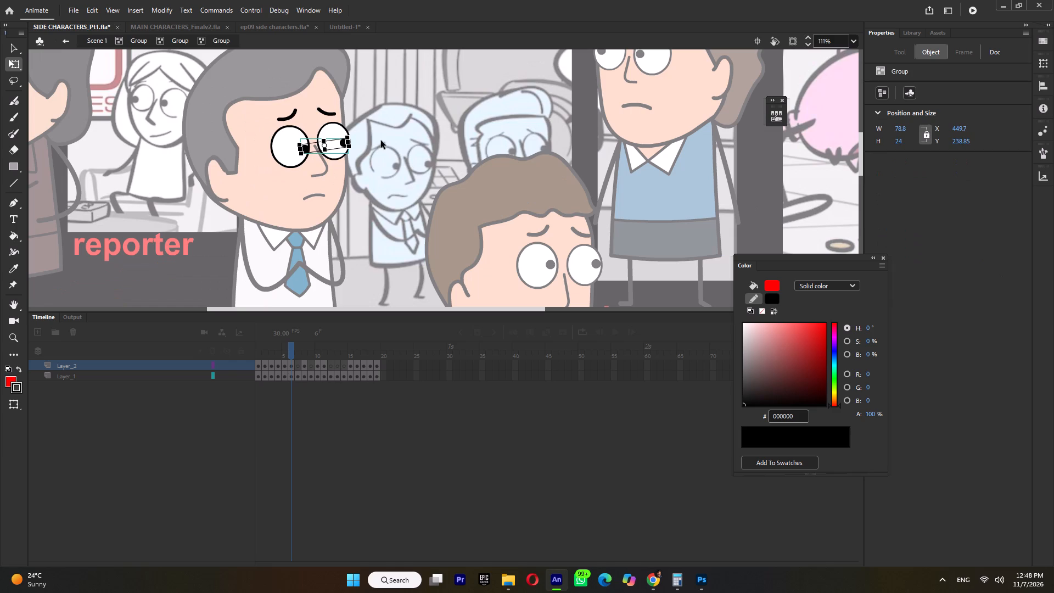
ctrl+triple_click(381, 141)
ctrl+double_click(381, 141)
ctrl+scroll(381, 141, down, 5)
key(ctrl+s)
ctrl+double_click(381, 141)
Line up the white-shirt, maroon-shirt and blue-sweater characters side by side along the top of the stage over the office workers sketch.
ctrl+scroll(381, 141, down, 3)
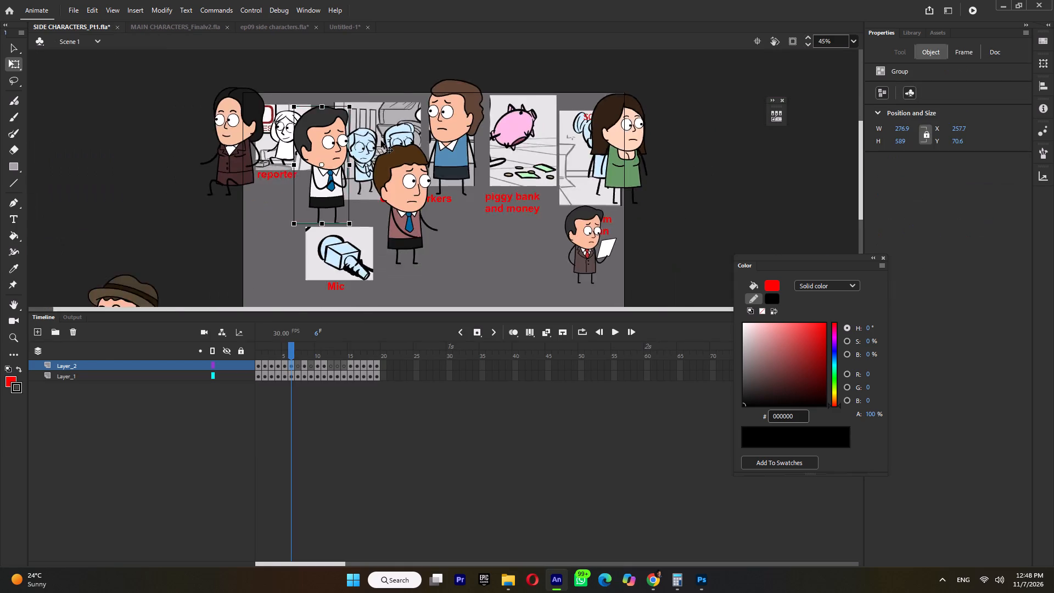
ctrl+scroll(381, 141, down, 1)
ctrl+click(412, 164)
ctrl+drag(425, 171, 412, 141)
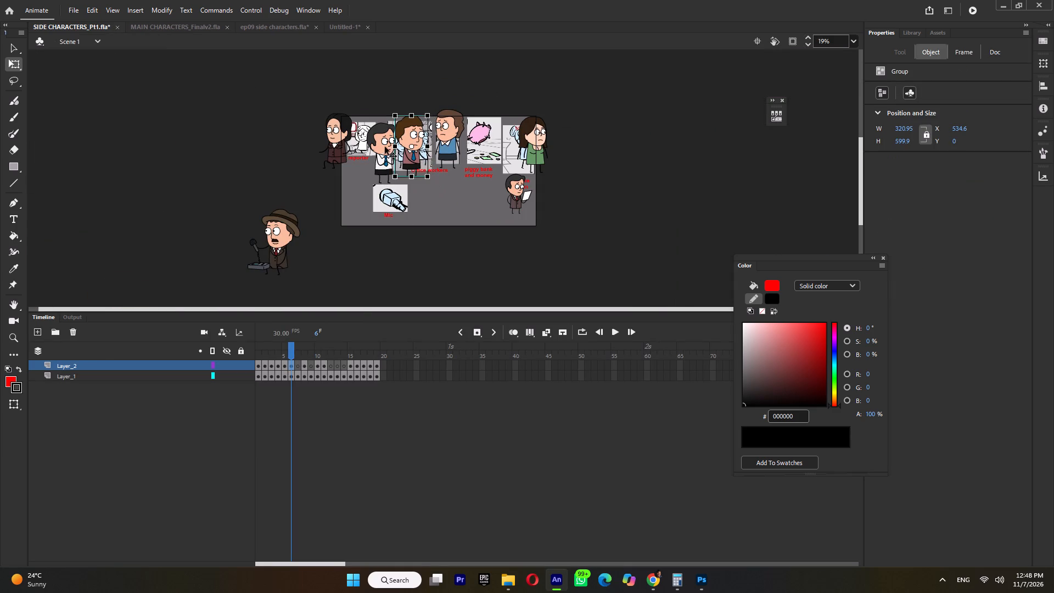
drag(377, 149, 382, 140)
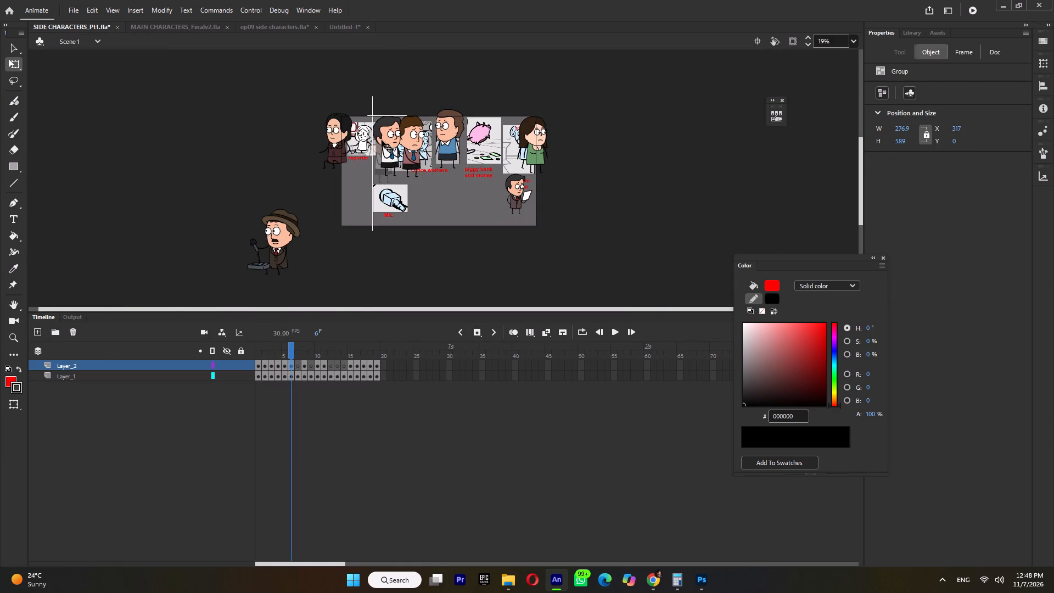
drag(382, 140, 378, 140)
ctrl+click(411, 145)
ctrl+scroll(411, 165, up, 5)
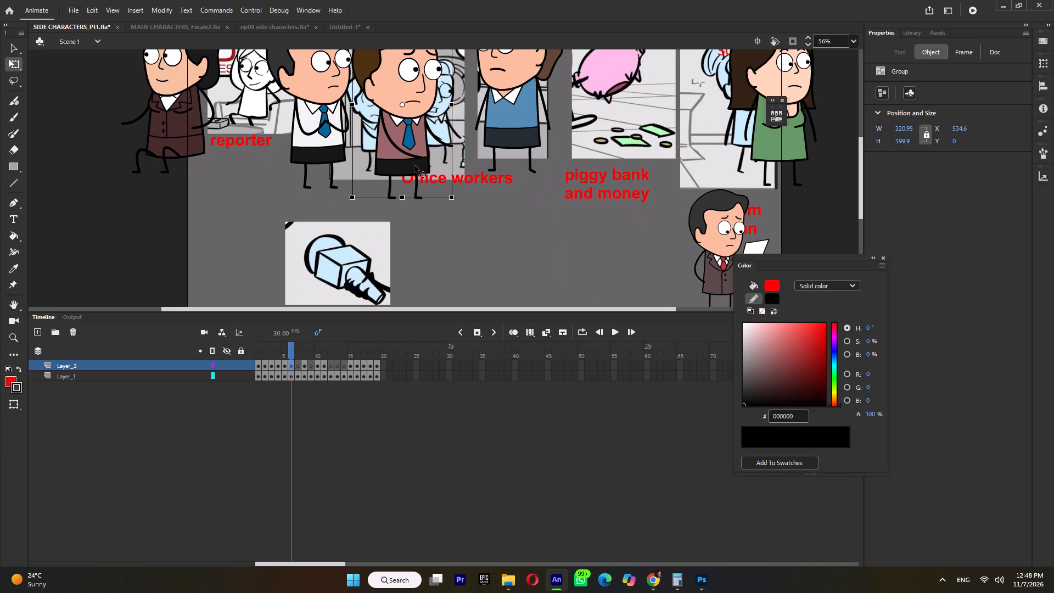
drag(415, 164, 414, 152)
ctrl+scroll(415, 186, down, 3)
drag(402, 156, 407, 156)
drag(468, 146, 466, 158)
ctrl+scroll(466, 158, down, 3)
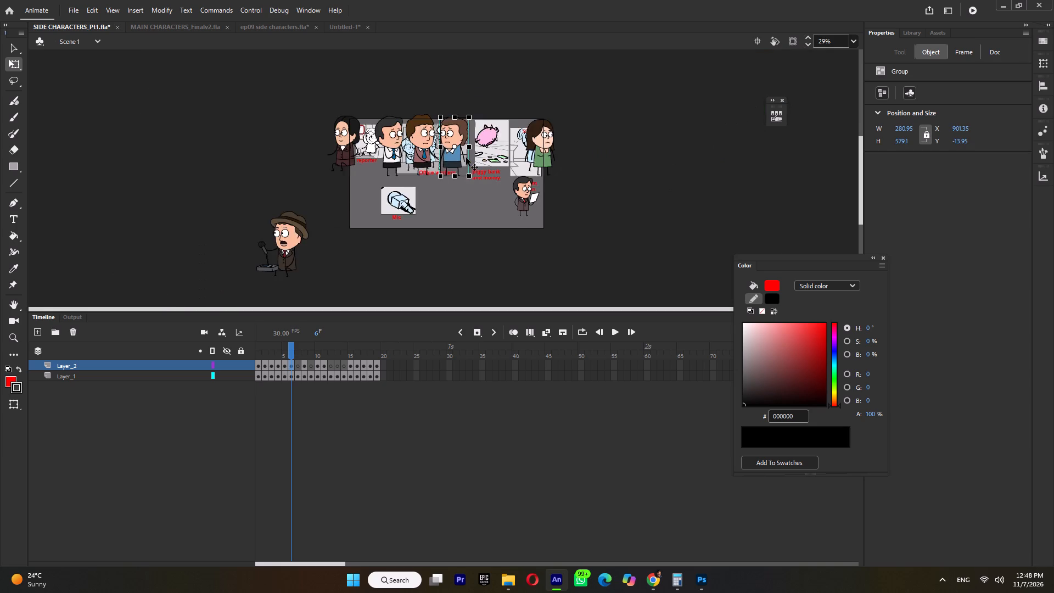
Save the document and move the man holding the paper off the stage, beyond its lower-right corner.
key(ctrl+s)
ctrl+scroll(539, 139, up, 3)
drag(556, 223, 624, 250)
ctrl+scroll(604, 205, down, 4)
ctrl+scroll(342, 244, up, 4)
click(201, 253)
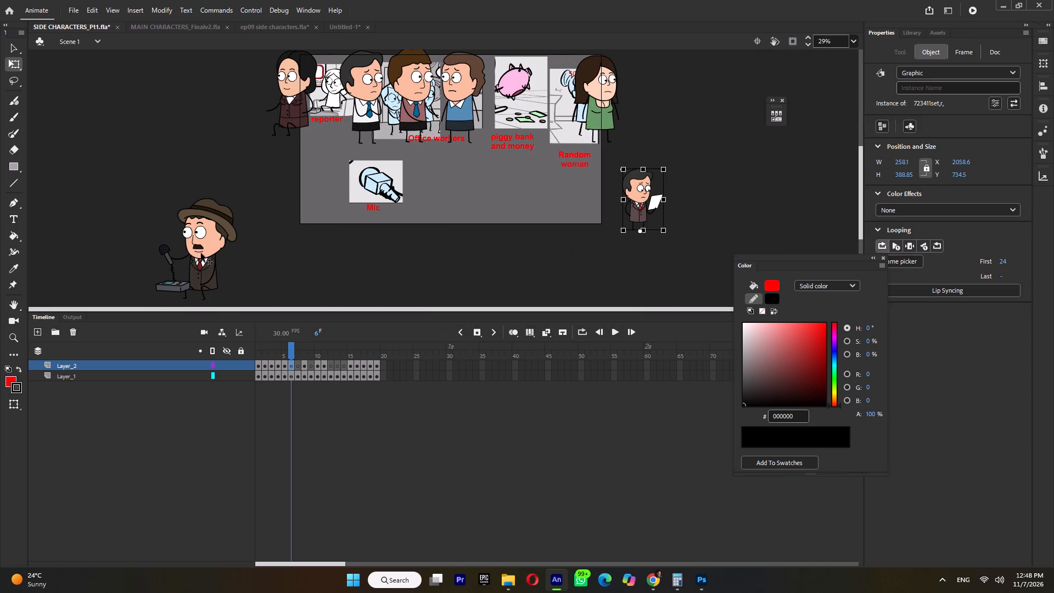
Set the Line tool's stroke size to 6 for tracing the Mic sketch.
ctrl+scroll(388, 197, up, 3)
click(369, 273)
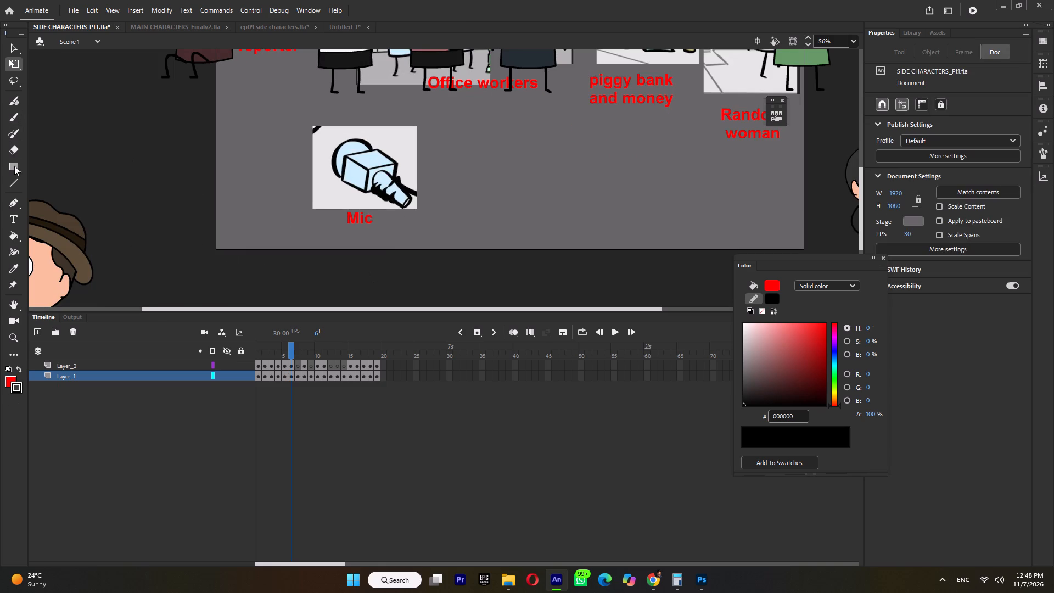
click(15, 177)
click(1019, 144)
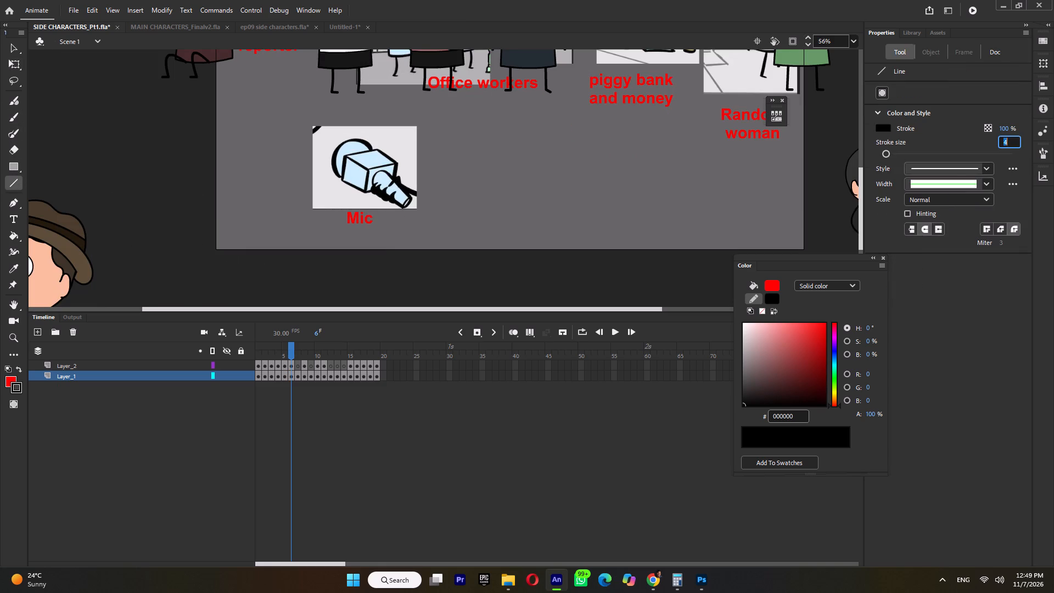
key(6)
key(Return)
In a new group, draw a circle about 163 px wide with dark fill 2D2A2A over the Mic sketch's round head.
key(ctrl+g)
click(15, 166)
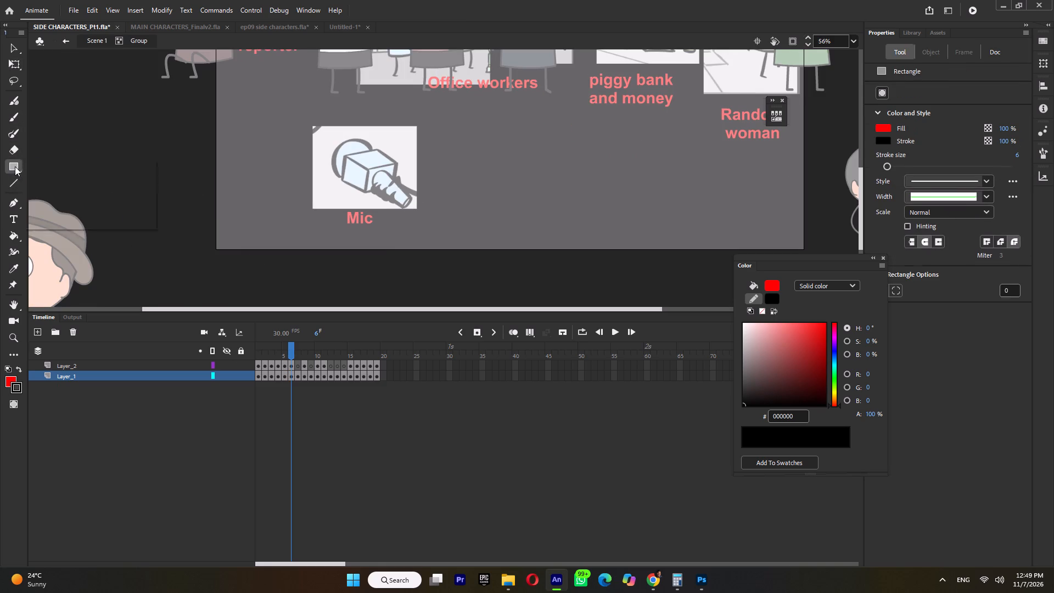
click(52, 191)
ctrl+scroll(339, 135, up, 1)
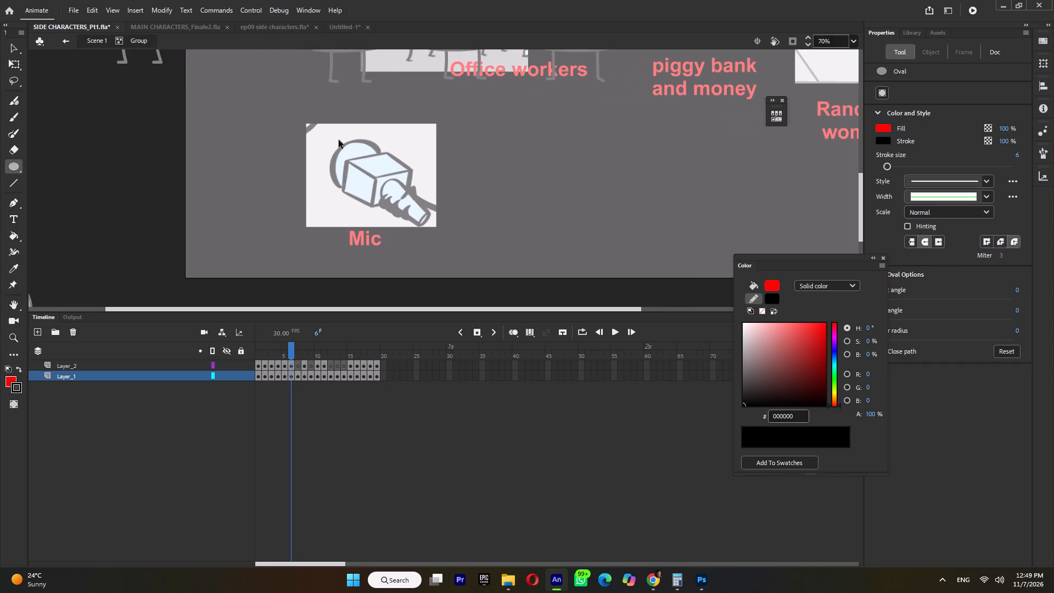
click(886, 126)
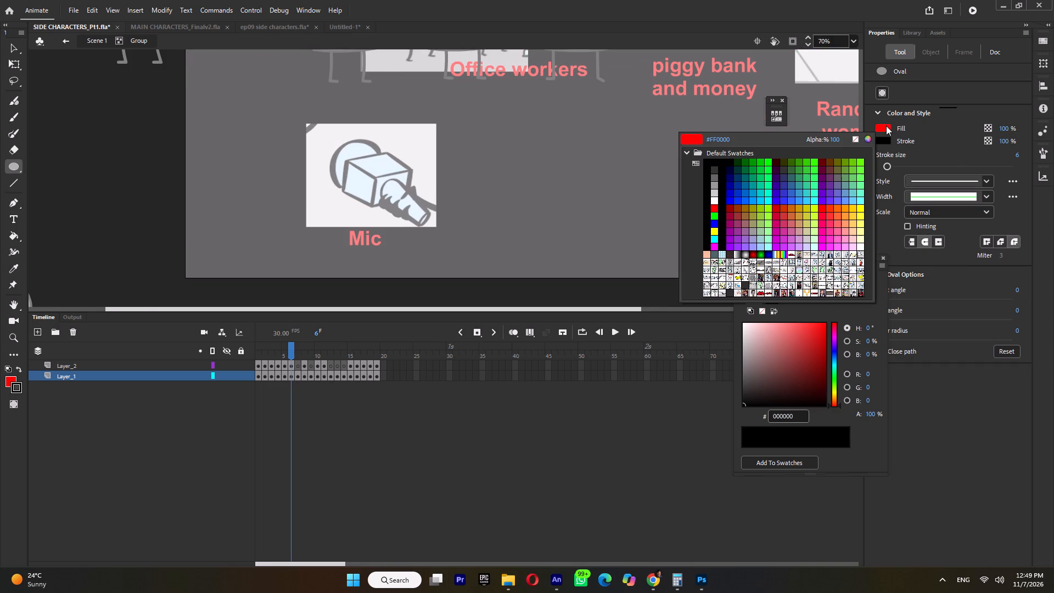
click(886, 126)
click(752, 289)
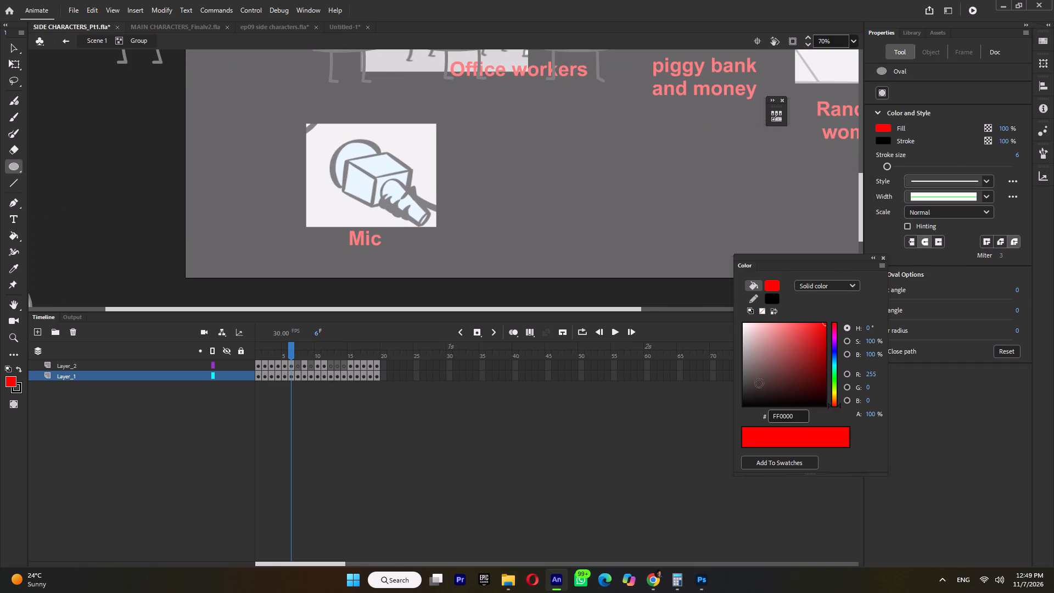
drag(755, 383, 748, 391)
ctrl+scroll(339, 167, up, 1)
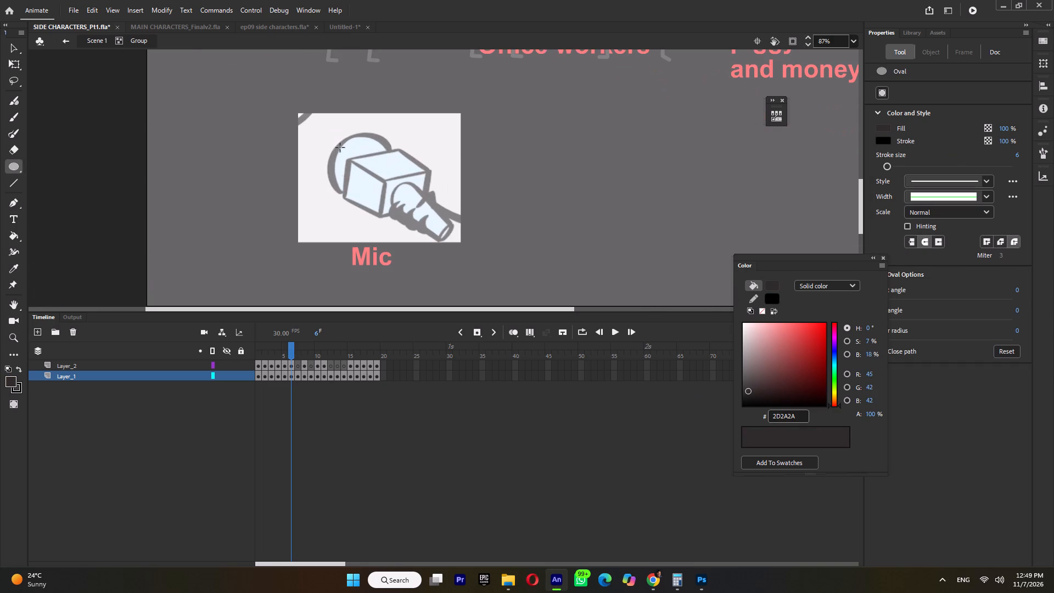
drag(320, 129, 397, 203)
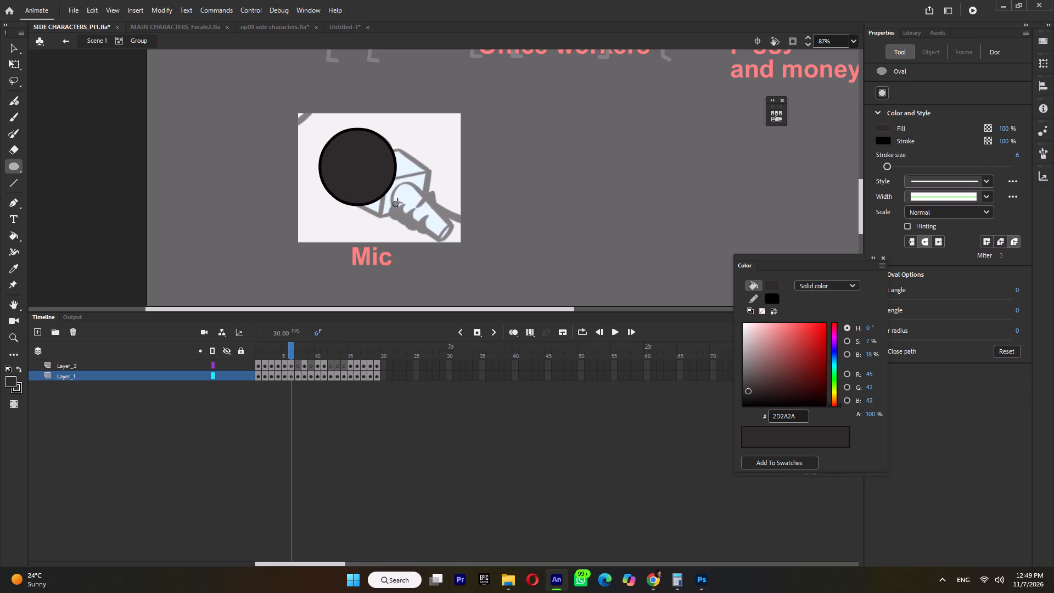
drag(397, 203, 401, 204)
Delete the circle's dark fill, leaving only its black outline over the sketch.
ctrl+drag(413, 109, 288, 239)
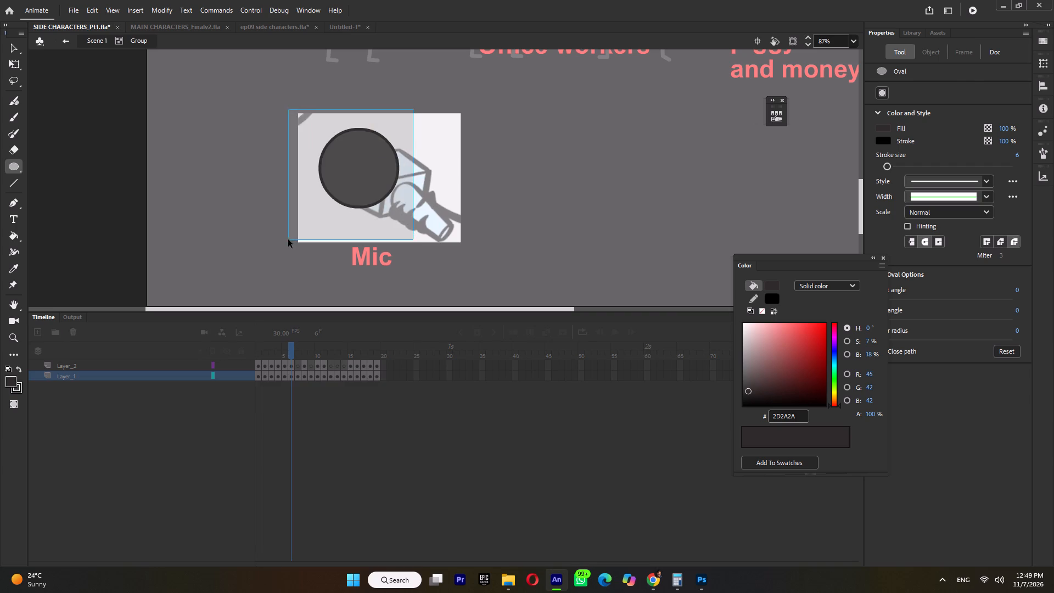
ctrl+drag(288, 239, 288, 238)
ctrl+click(462, 132)
ctrl+click(368, 164)
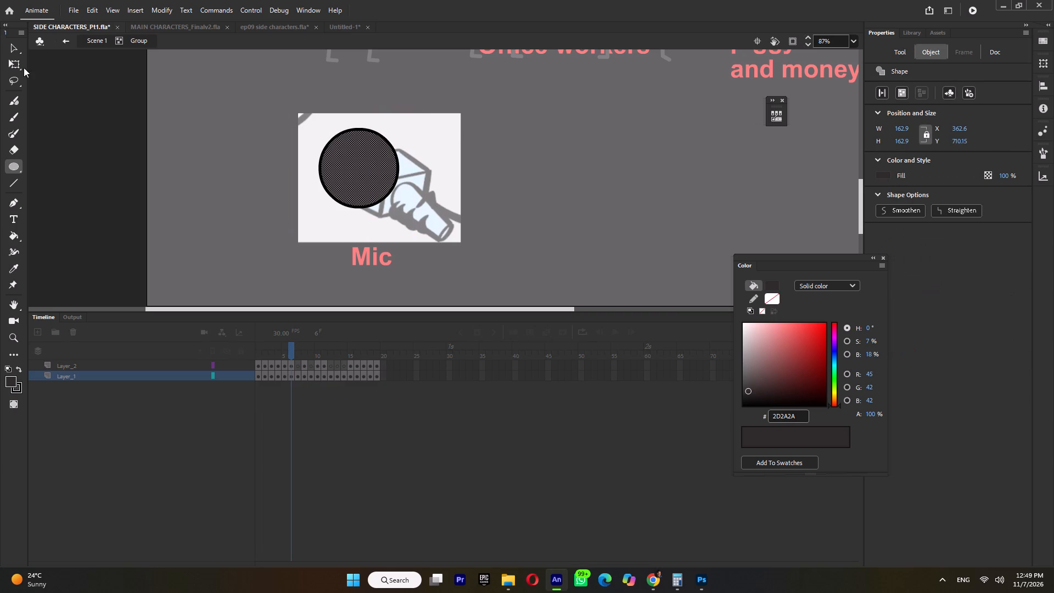
key(Delete)
Scale the circle outline down to about 145 px and align it with the sketched microphone head.
click(10, 65)
click(380, 137)
ctrl+scroll(380, 137, up, 3)
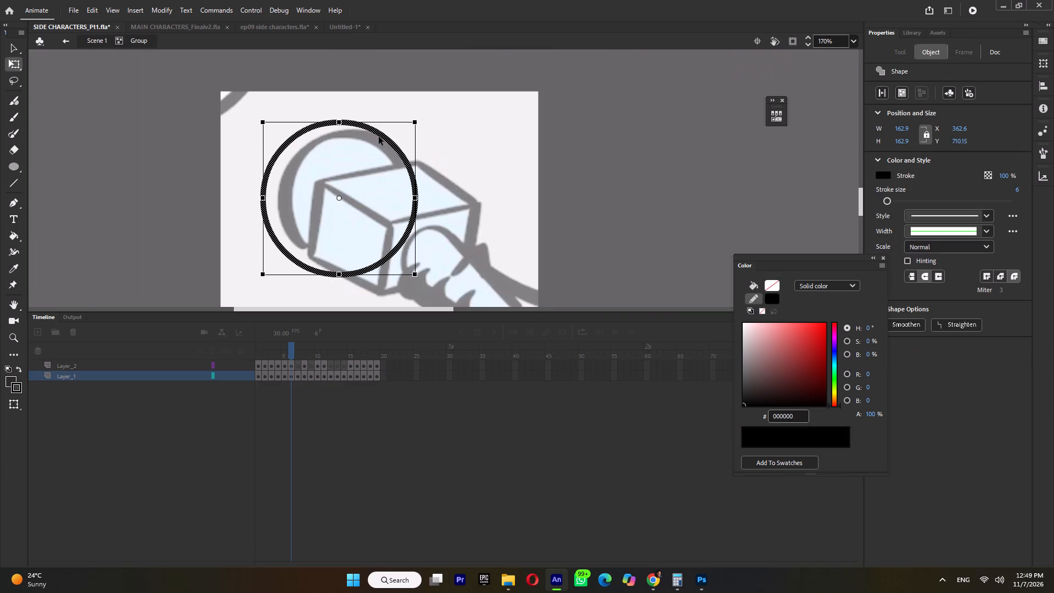
drag(382, 136, 401, 139)
shift+drag(438, 119, 434, 127)
drag(405, 147, 396, 148)
ctrl+click(461, 155)
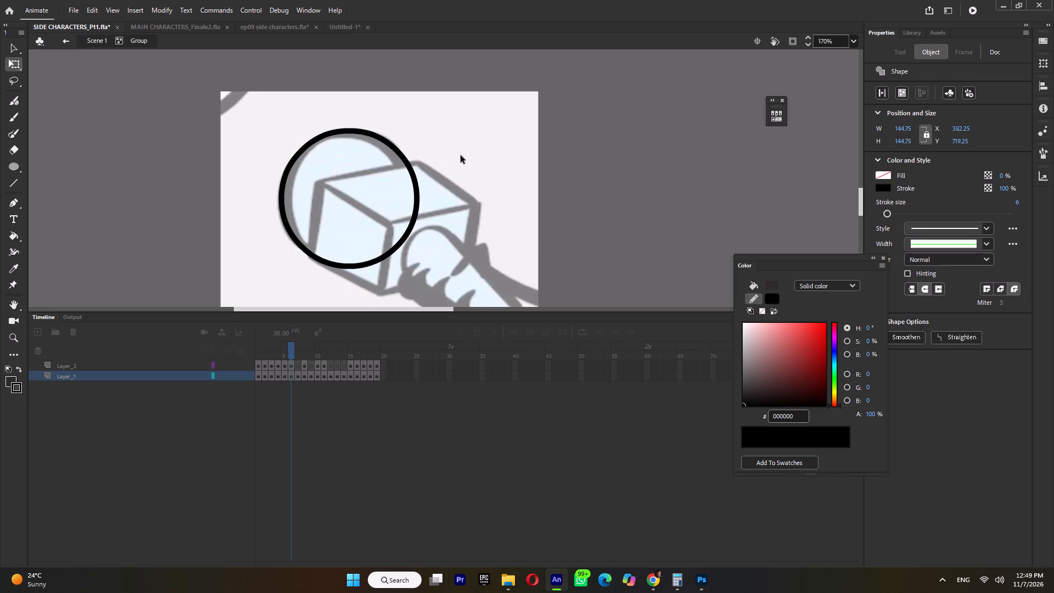
In a new nested group, trace the left edge and the four-sided top face of the microphone's box with straight lines.
key(ctrl+g)
click(10, 184)
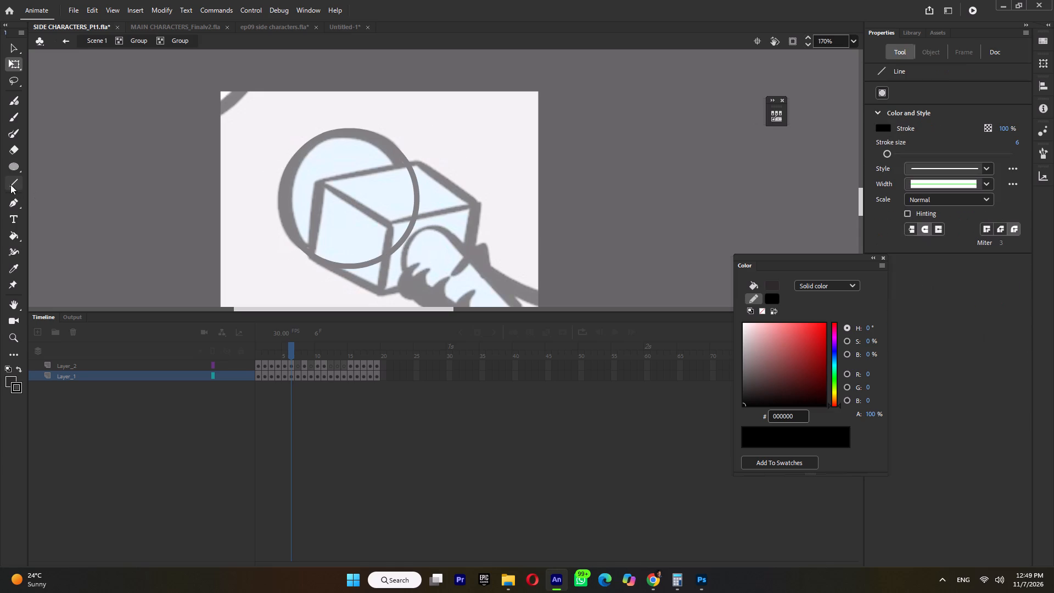
drag(310, 255, 319, 188)
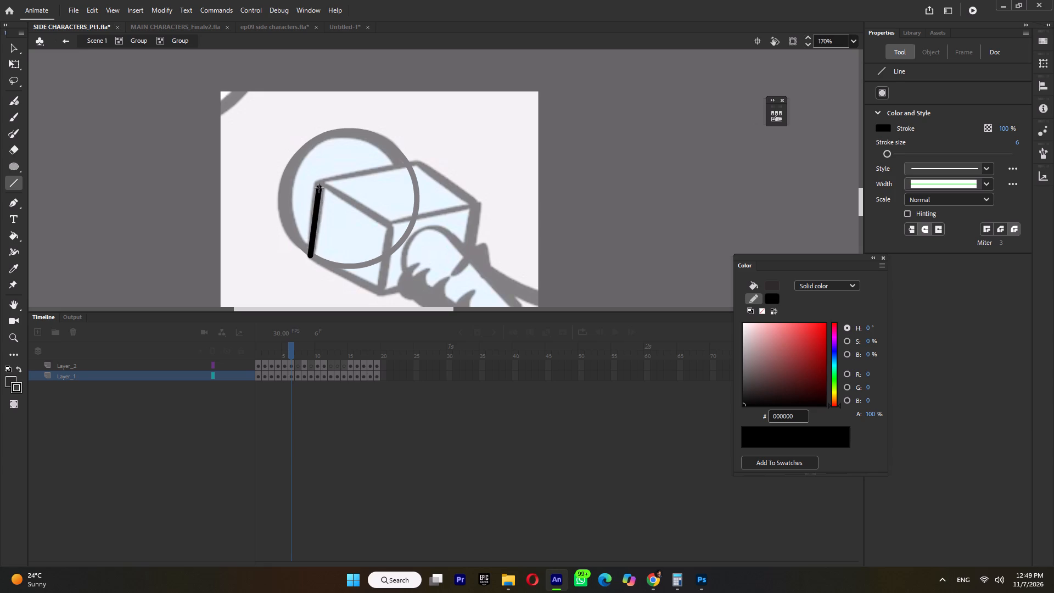
drag(319, 188, 317, 184)
drag(317, 184, 417, 161)
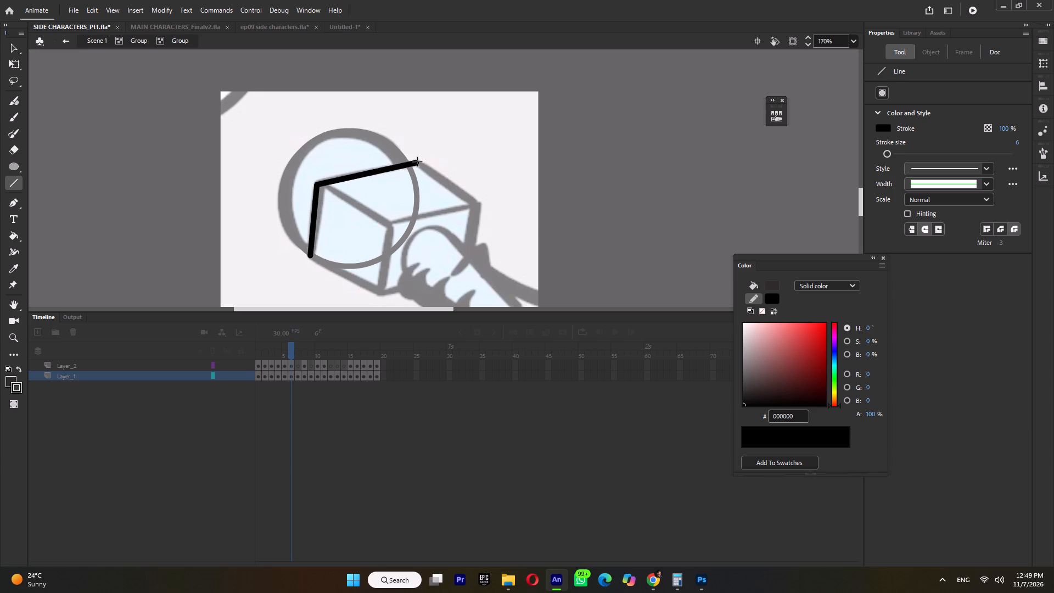
drag(417, 161, 421, 163)
drag(421, 163, 488, 207)
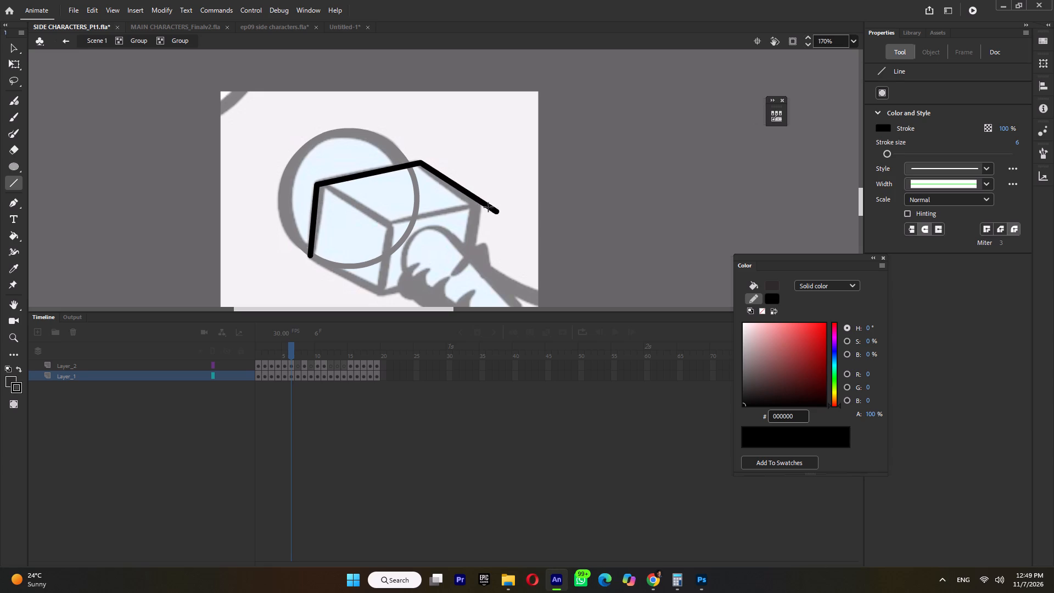
drag(488, 207, 480, 202)
drag(480, 202, 391, 227)
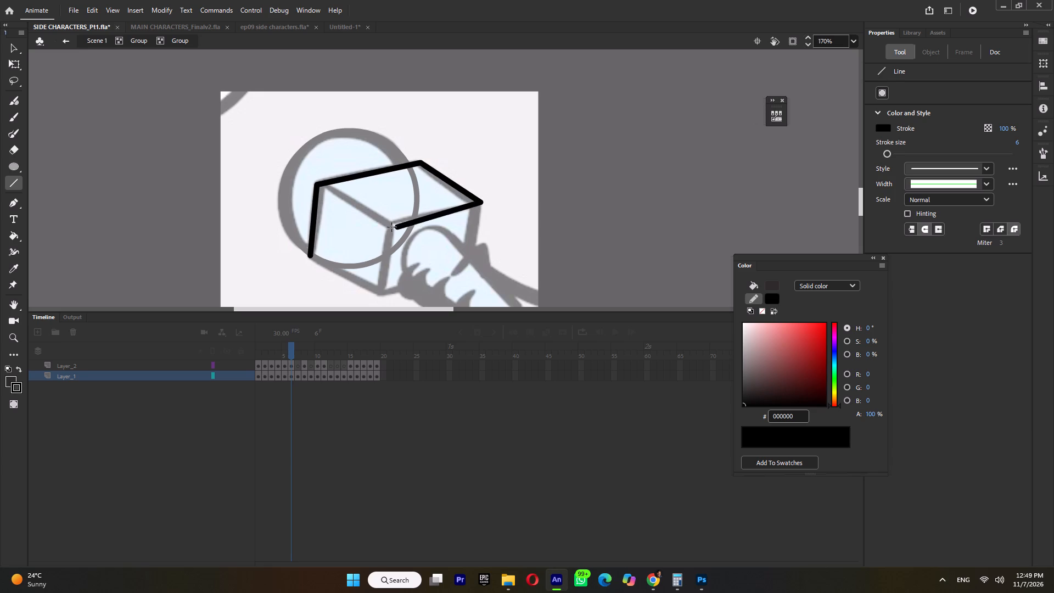
drag(391, 227, 389, 224)
drag(389, 224, 317, 189)
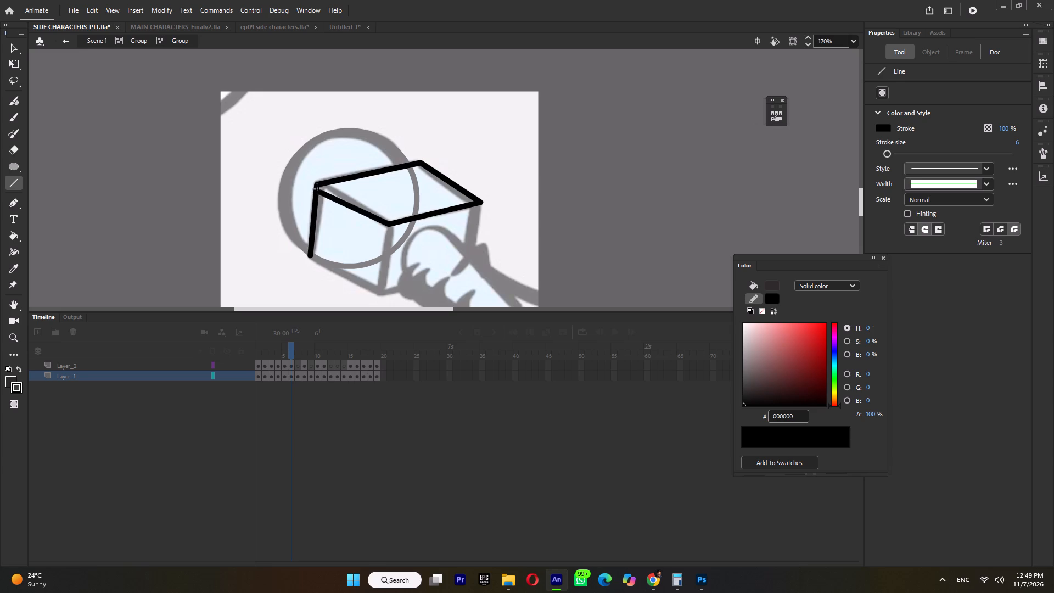
drag(317, 189, 316, 185)
Trace the remaining vertical and bottom edges of the microphone's box, and return to the parent group.
drag(389, 222, 386, 244)
drag(386, 244, 378, 295)
drag(378, 295, 467, 271)
drag(467, 271, 468, 271)
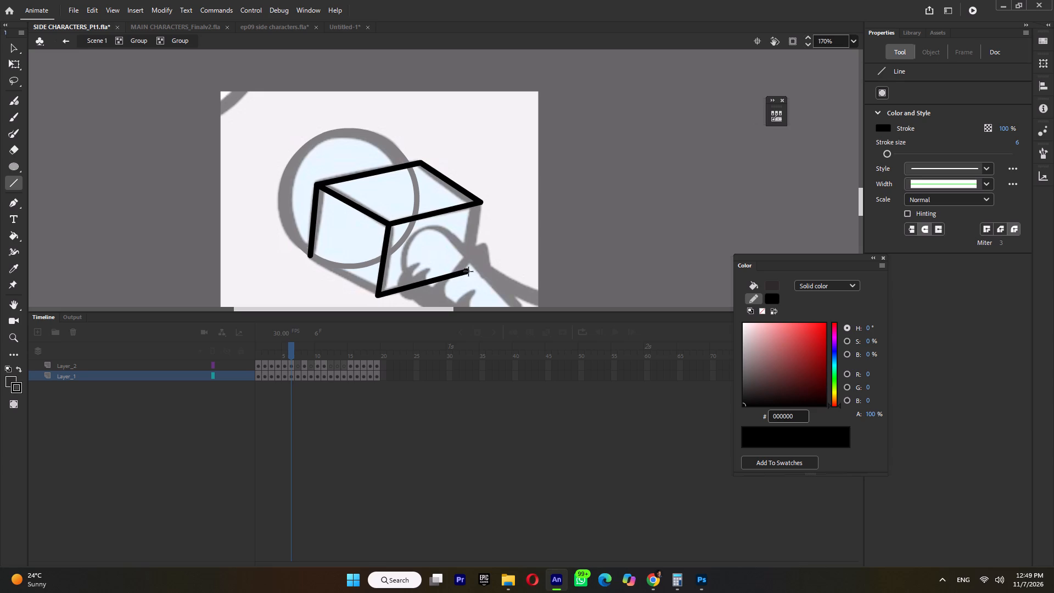
drag(468, 271, 481, 201)
drag(310, 255, 379, 293)
ctrl+scroll(386, 230, down, 3)
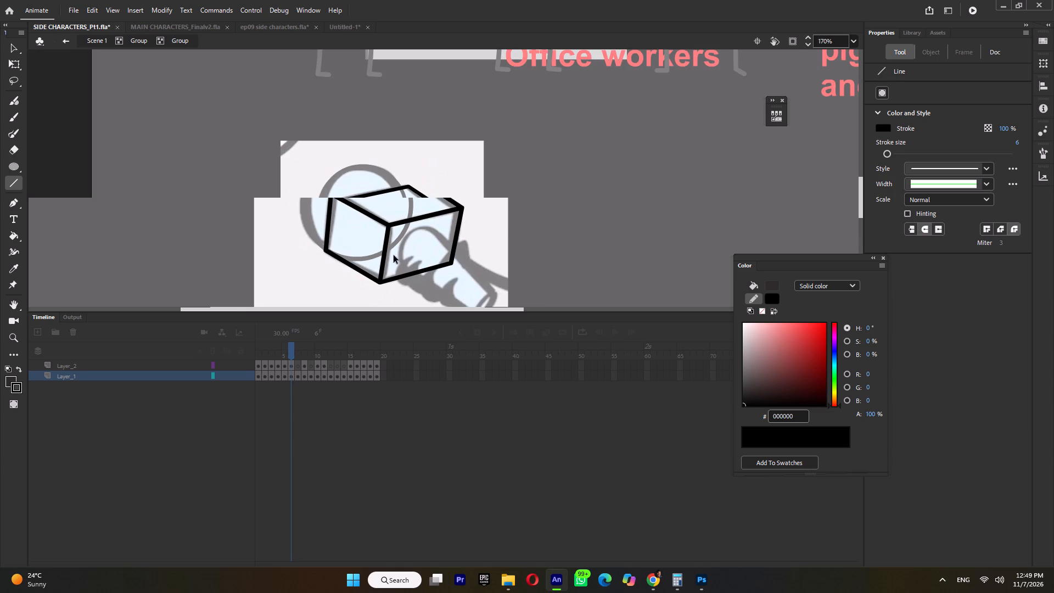
ctrl+double_click(435, 267)
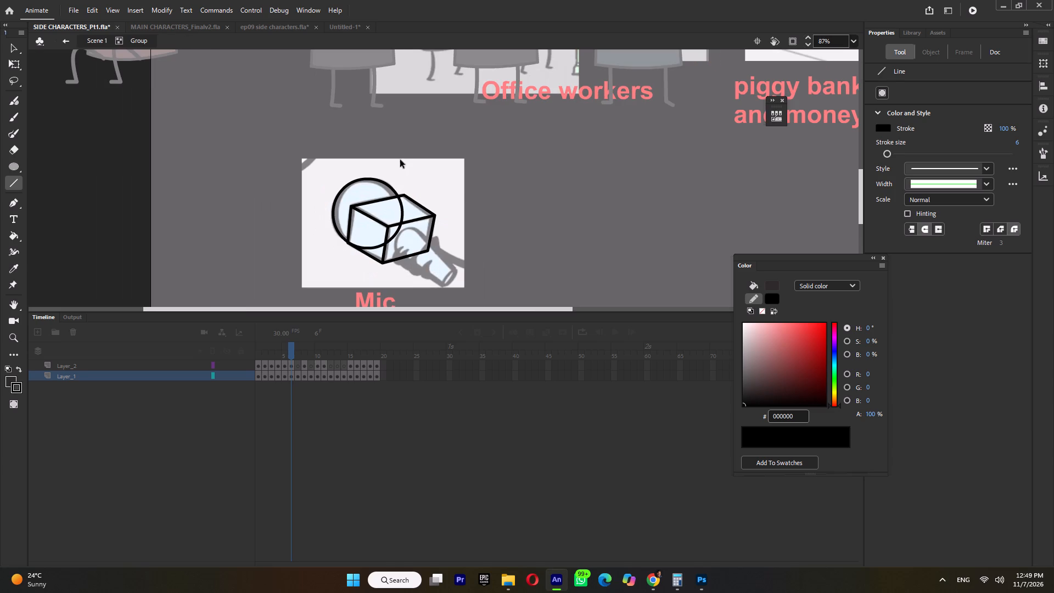
Group the circle outline of the microphone head.
ctrl+drag(408, 160, 300, 318)
ctrl+shift+click(386, 226)
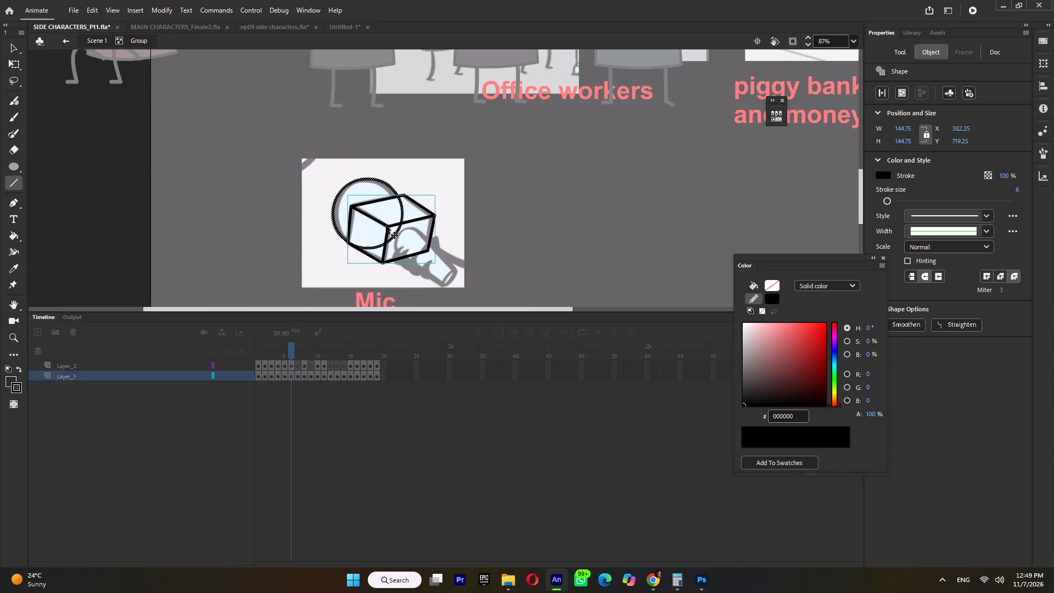
key(ctrl+g)
ctrl+click(491, 249)
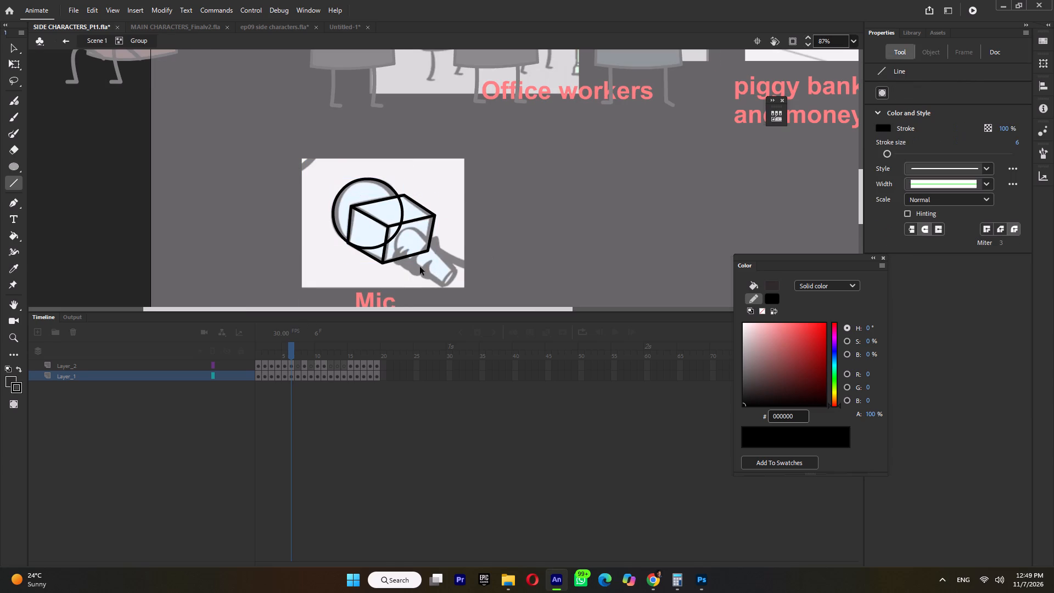
In a new nested group, trace the microphone handle's two long sides and its narrow end as two curved lines forming an oval.
key(ctrl+g)
ctrl+scroll(418, 269, up, 2)
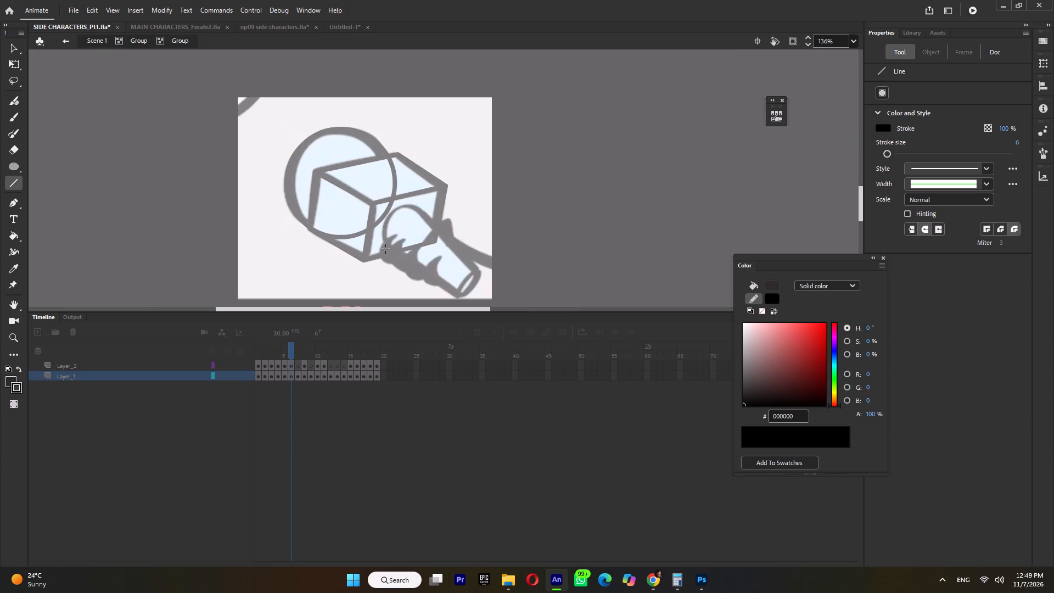
drag(388, 250, 455, 294)
drag(455, 294, 477, 270)
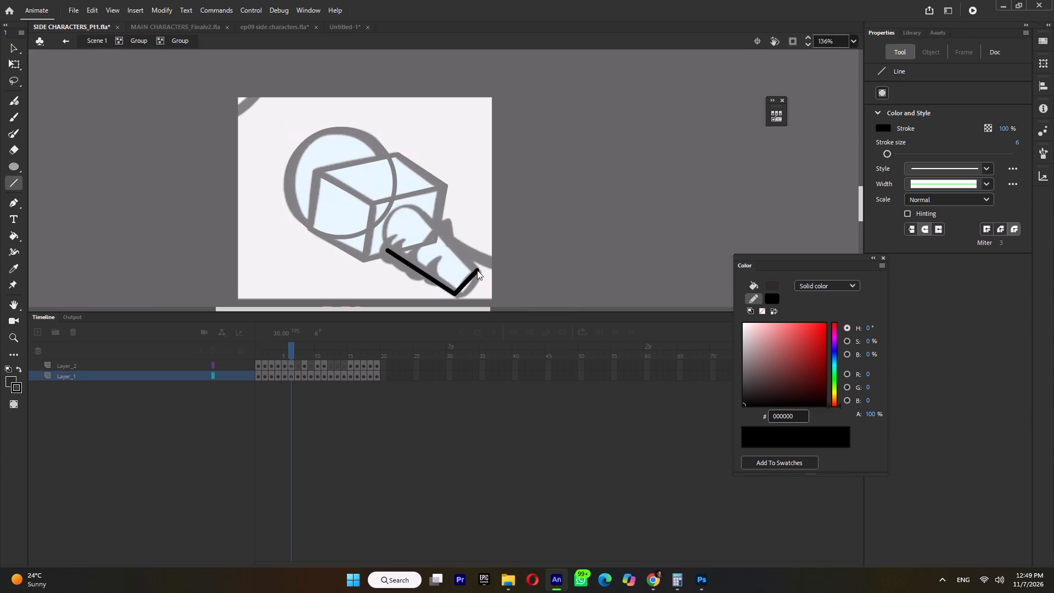
drag(477, 270, 476, 270)
ctrl+drag(468, 277, 463, 270)
drag(474, 270, 456, 294)
ctrl+drag(467, 282, 470, 285)
ctrl+drag(470, 285, 470, 287)
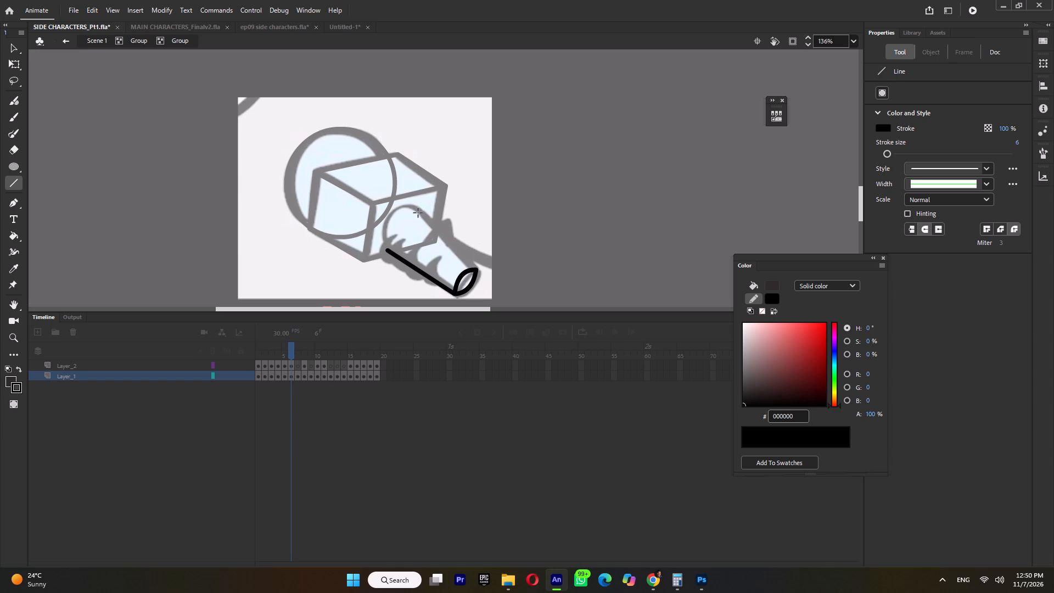
drag(418, 212, 474, 272)
Close the handle's wide end with a line and bend it into a rounded cap following the sketch.
ctrl+scroll(393, 241, up, 3)
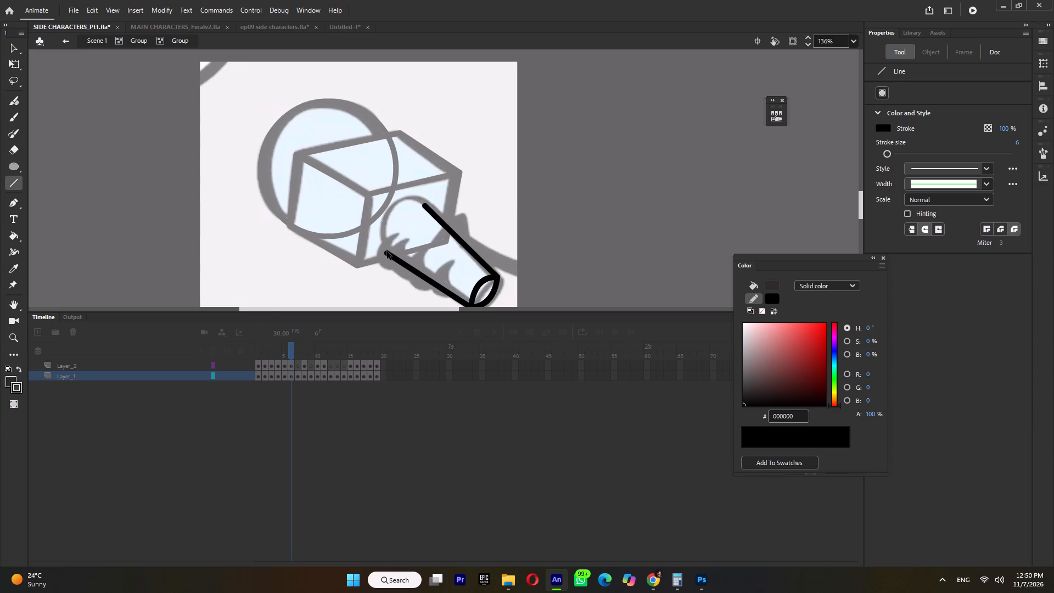
ctrl+click(387, 258)
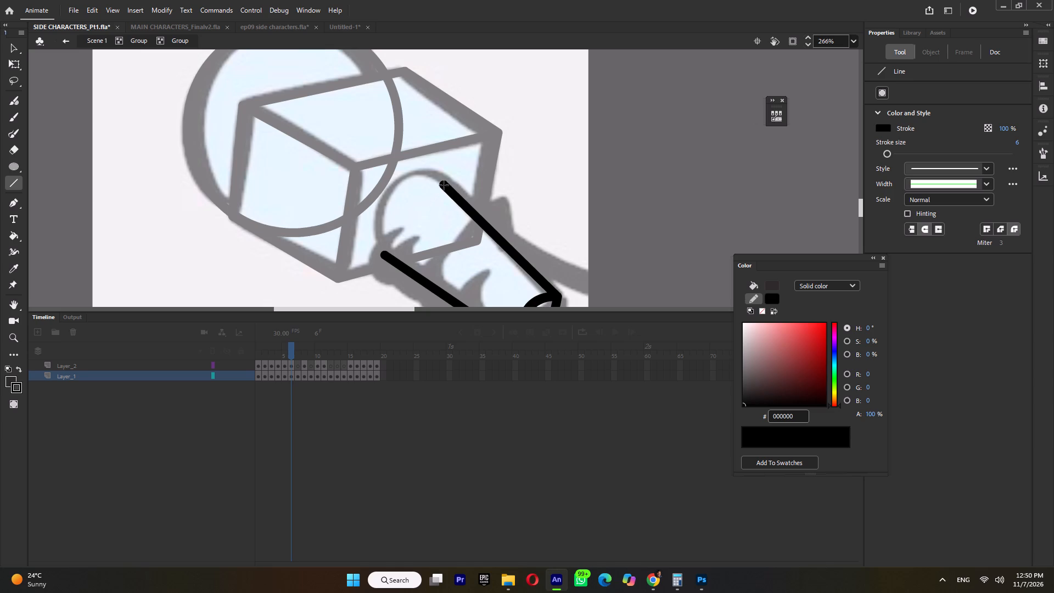
ctrl+click(384, 254)
drag(386, 251, 442, 184)
ctrl+drag(417, 215, 395, 202)
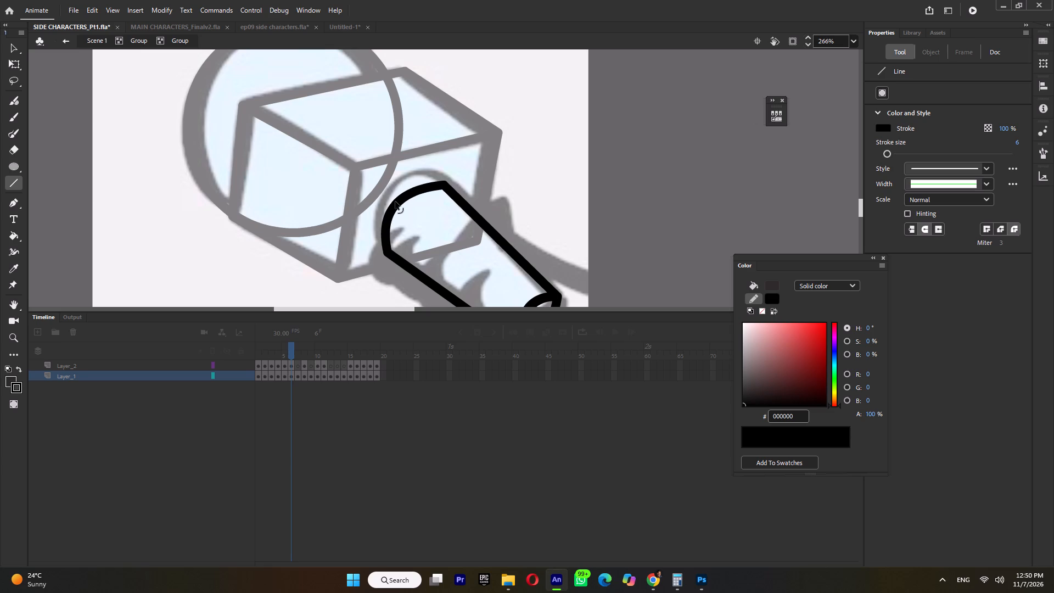
ctrl+drag(395, 202, 390, 203)
ctrl+alt+drag(409, 197, 406, 189)
ctrl+drag(423, 188, 423, 182)
ctrl+click(406, 189)
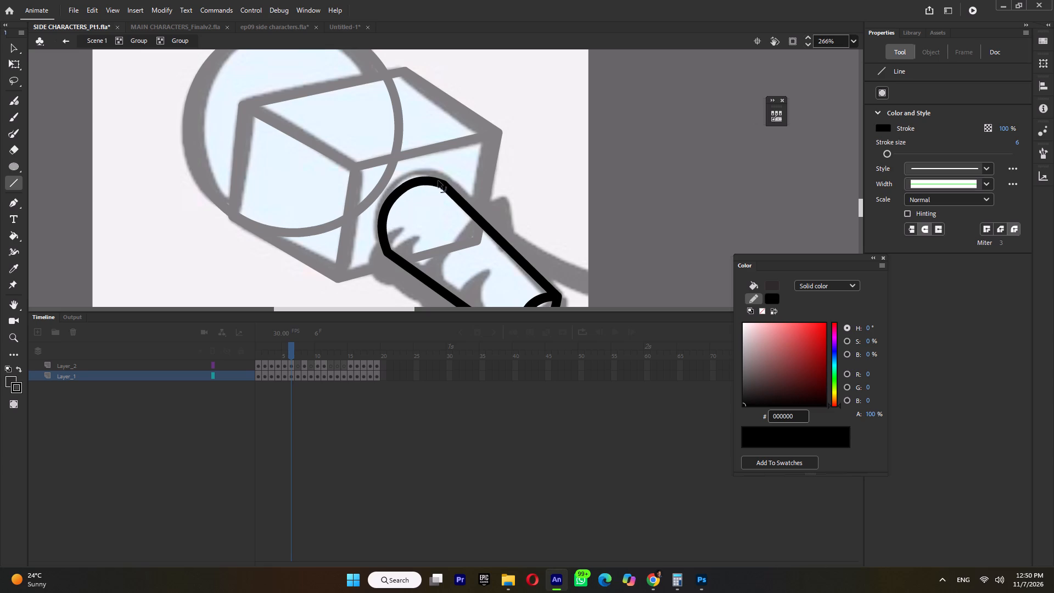
Return to the microphone's parent group and fill the head circle with dark grey 2D2A2A inside its own group.
ctrl+scroll(438, 181, down, 4)
ctrl+double_click(491, 182)
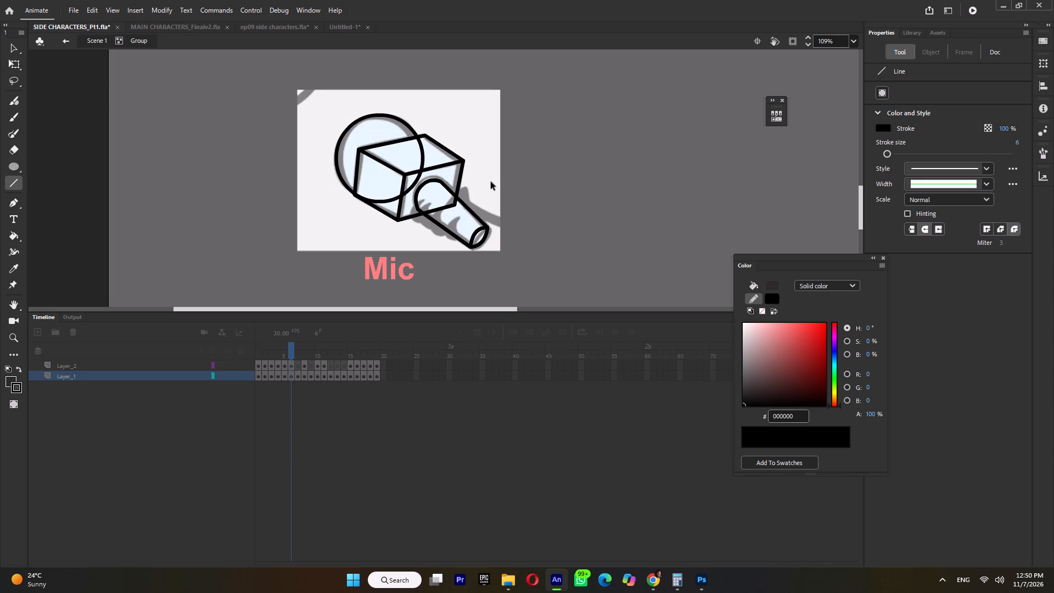
ctrl+click(456, 195)
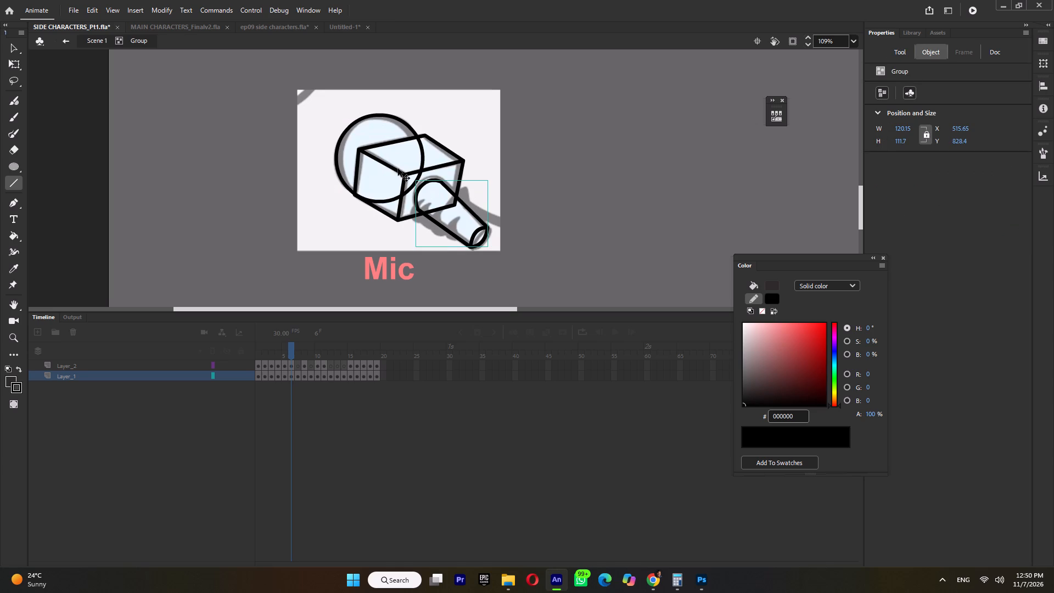
key(k)
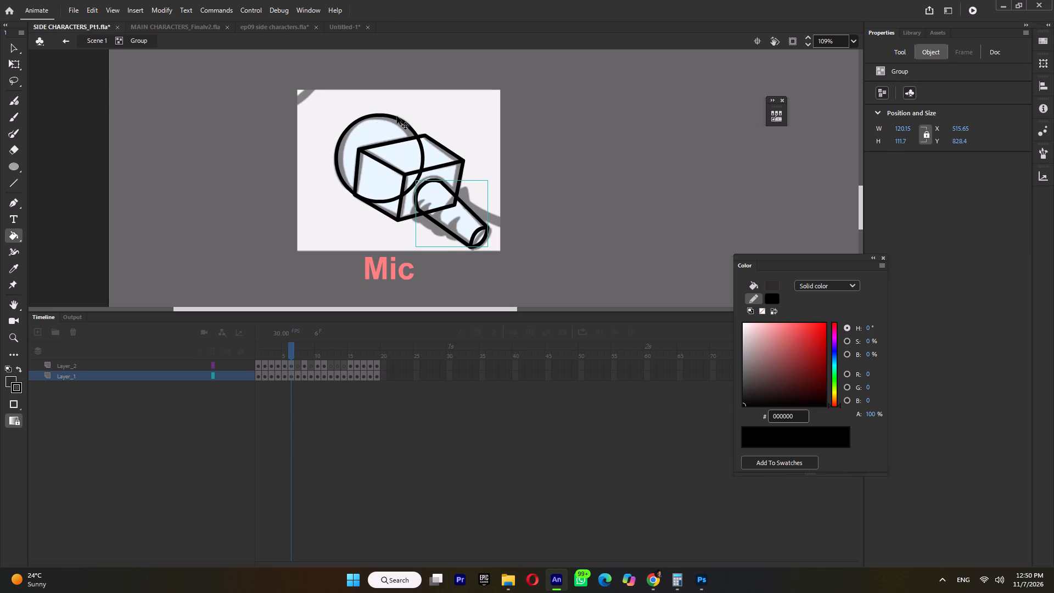
ctrl+double_click(397, 119)
click(379, 133)
ctrl+double_click(442, 121)
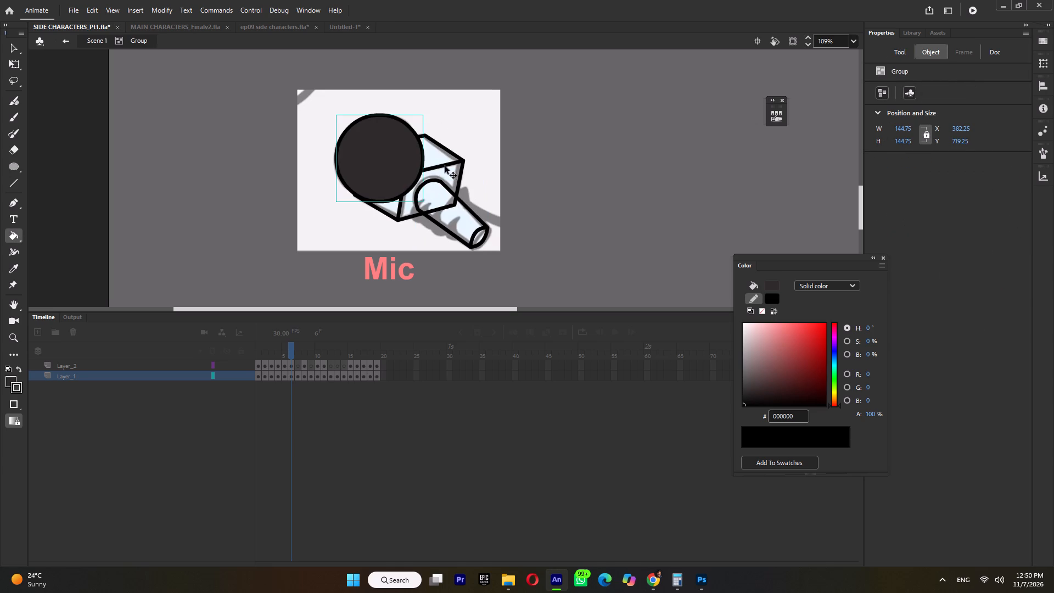
Open the microphone box's nested group for editing.
ctrl+click(447, 167)
ctrl+click(408, 163)
ctrl+double_click(442, 167)
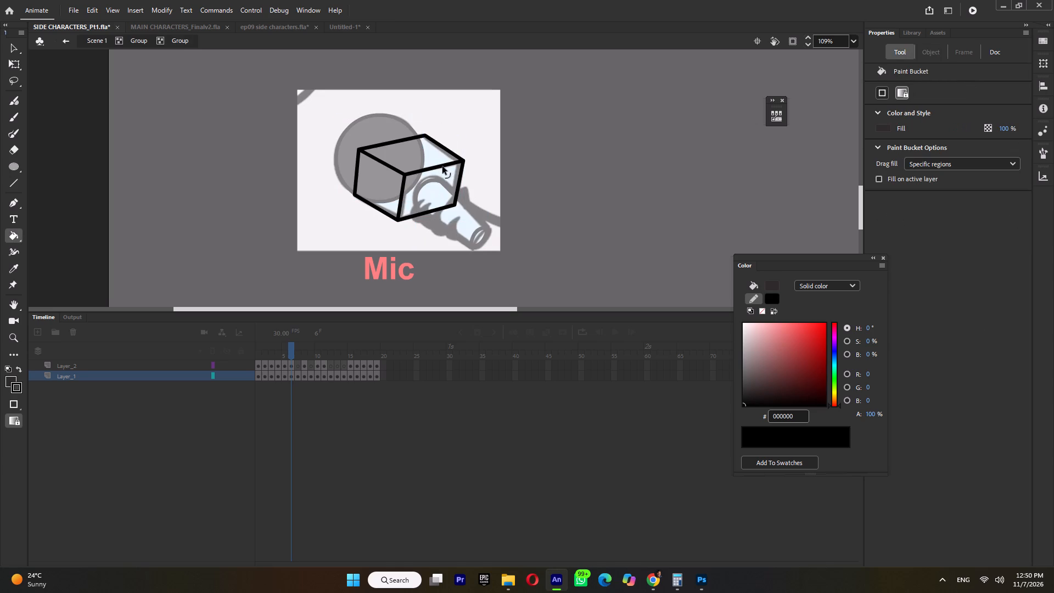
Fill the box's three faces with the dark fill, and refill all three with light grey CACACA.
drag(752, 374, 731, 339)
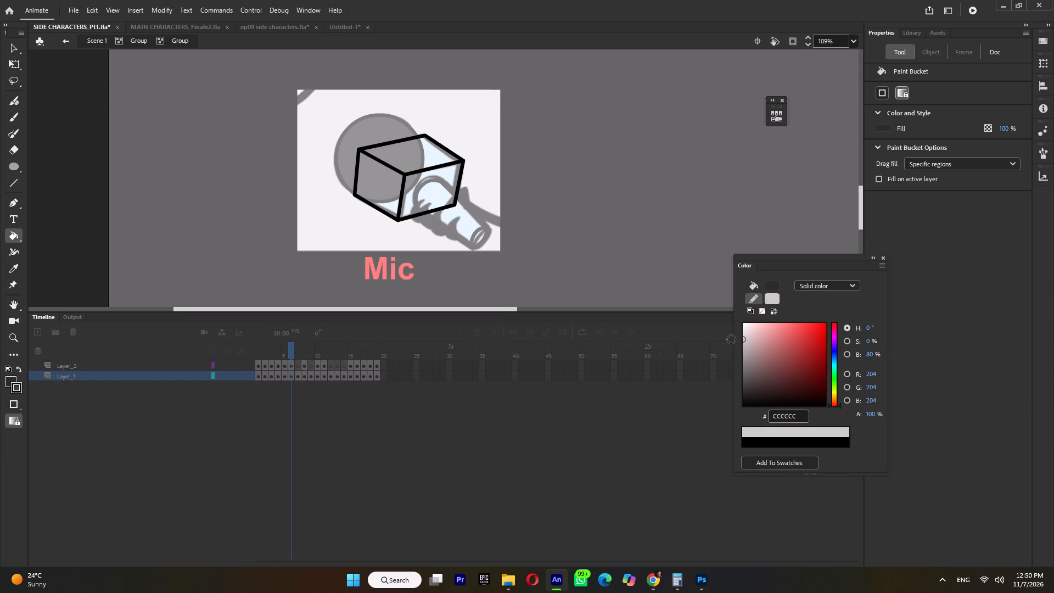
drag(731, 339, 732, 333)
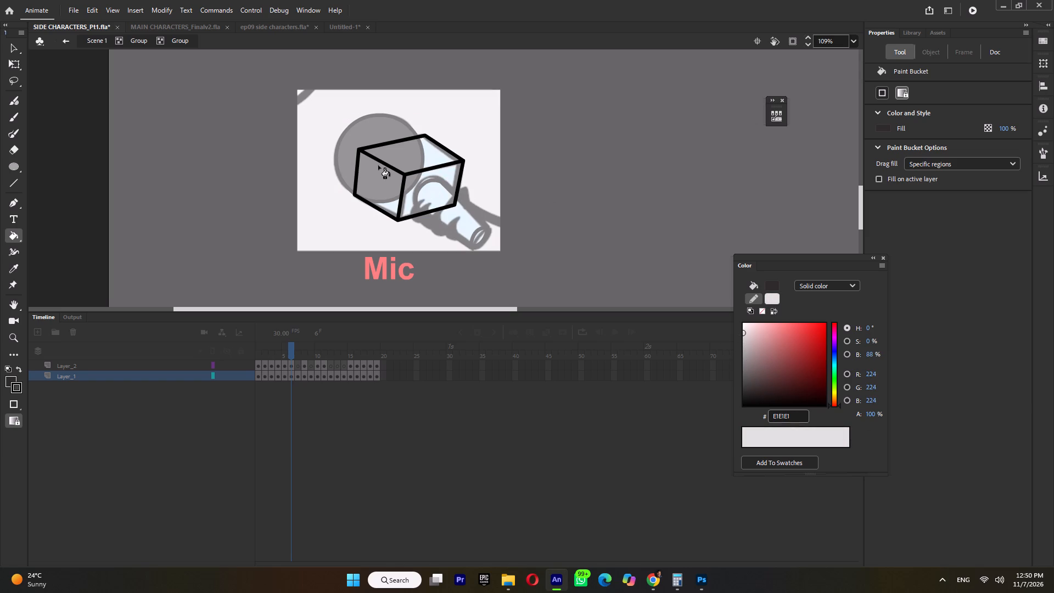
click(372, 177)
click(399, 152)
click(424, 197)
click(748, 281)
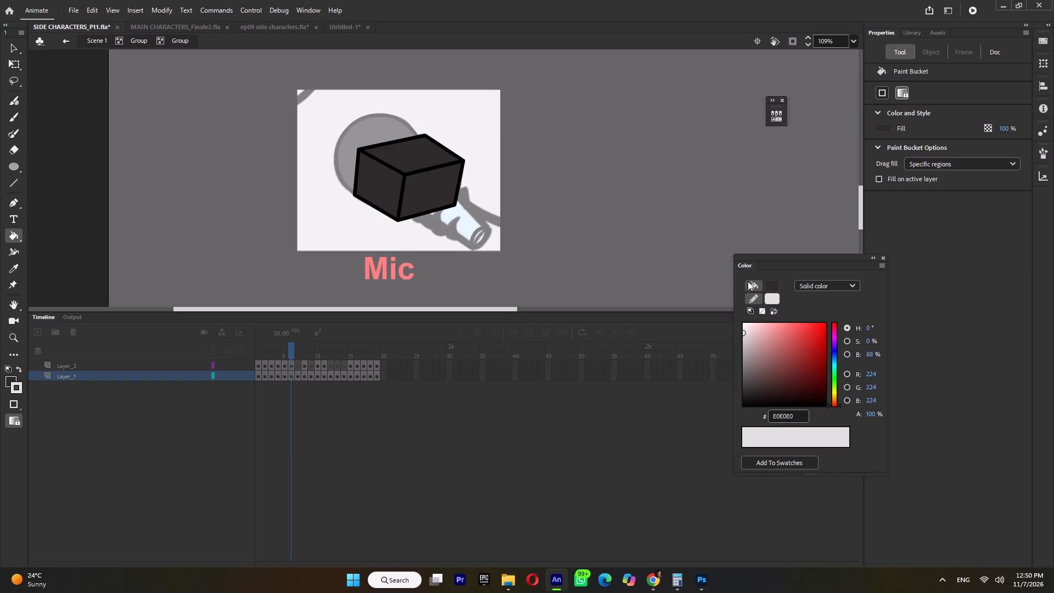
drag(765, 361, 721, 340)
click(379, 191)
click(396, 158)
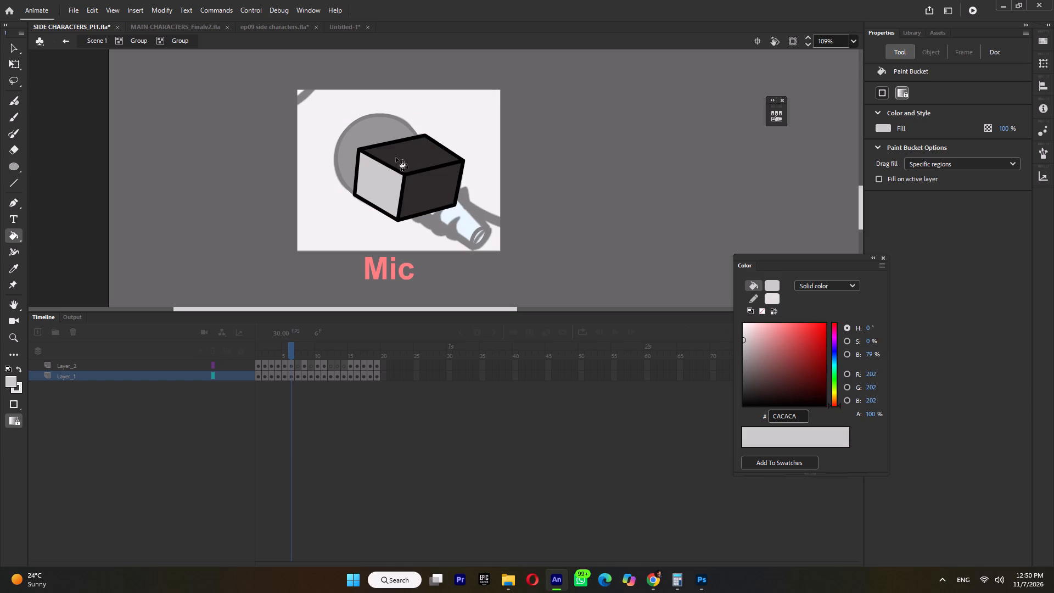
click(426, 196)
Shade the box with FBFBFB on top, D3D1D1 on the handle-side face and E0E0E0 on the other side face, and leave the group.
drag(744, 333, 726, 324)
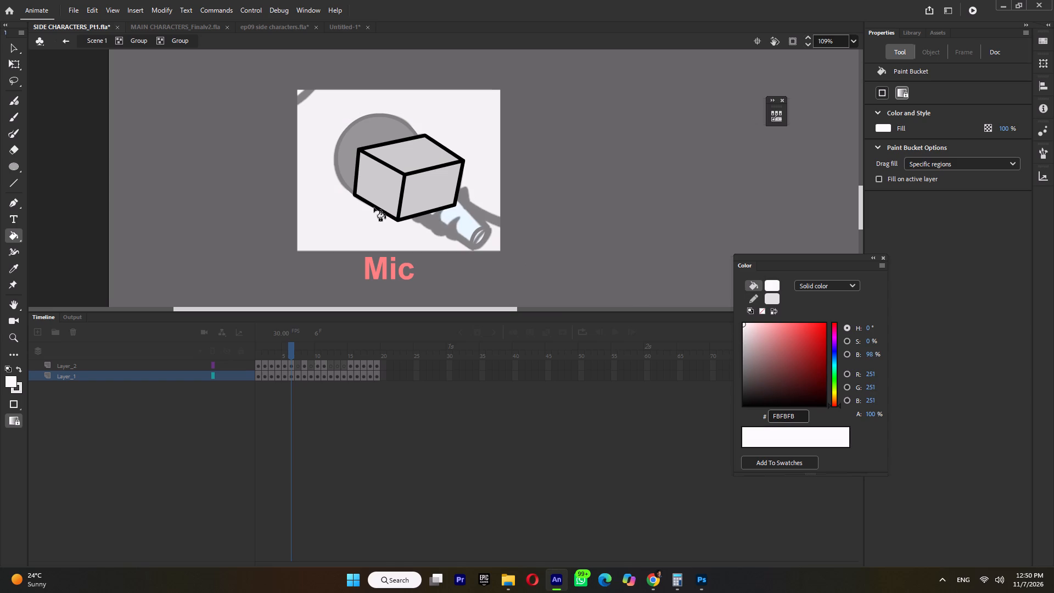
click(374, 170)
click(396, 147)
click(426, 189)
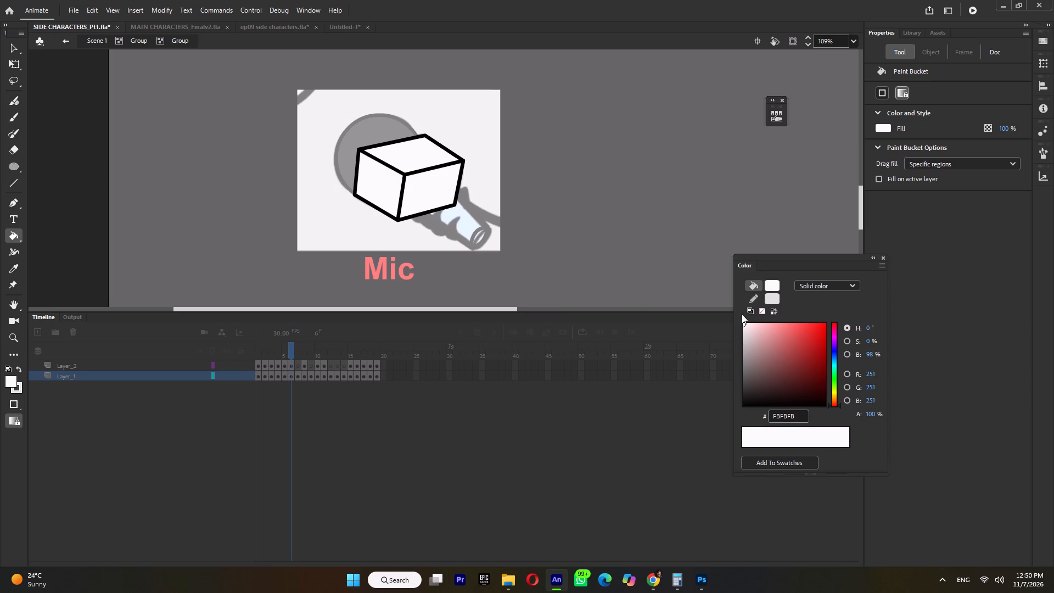
drag(744, 326, 741, 331)
click(429, 197)
click(745, 334)
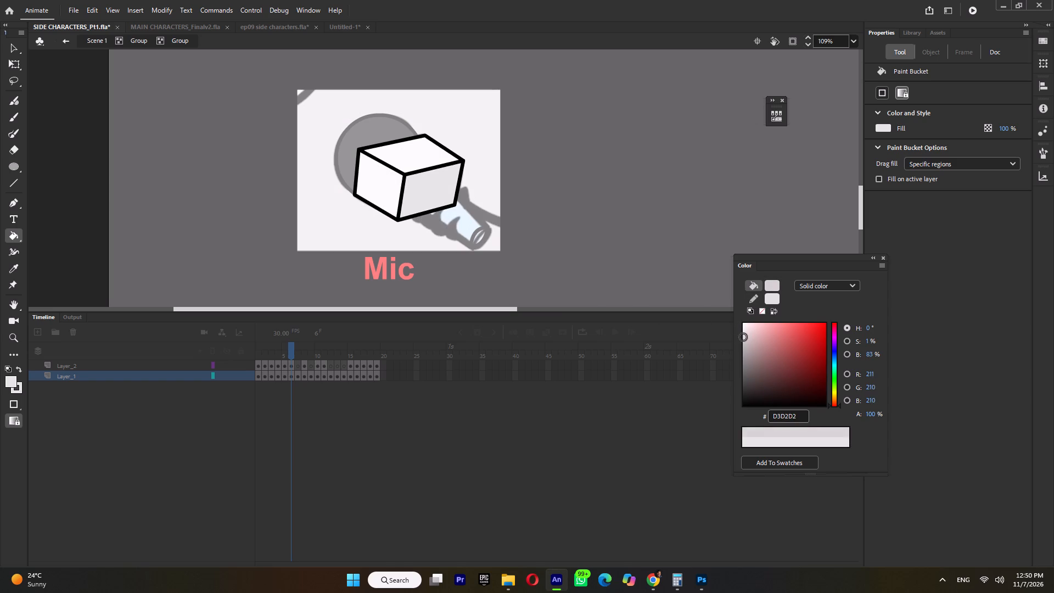
click(422, 192)
drag(745, 335, 734, 333)
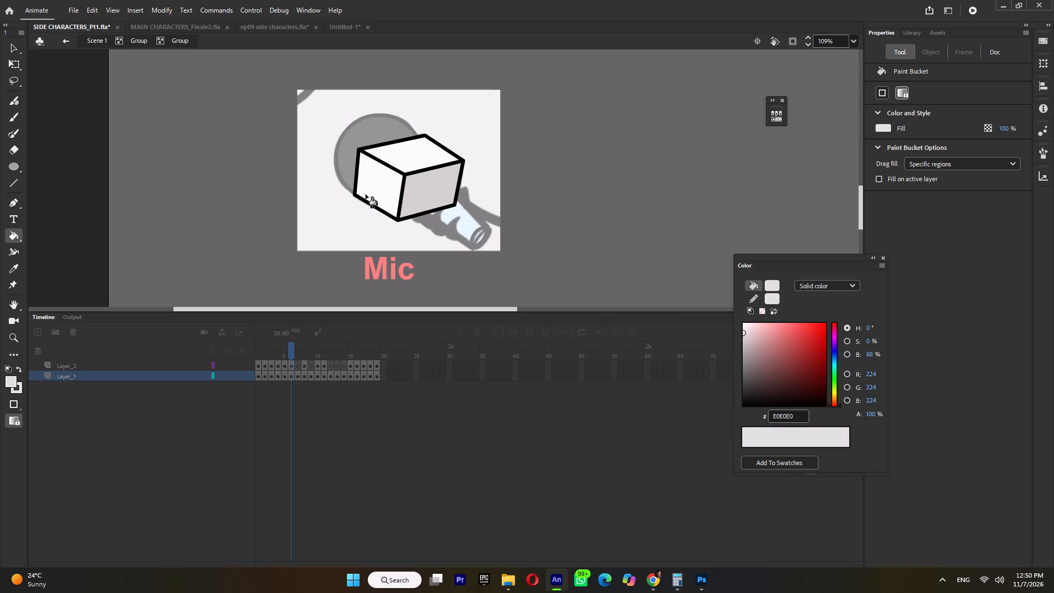
click(366, 194)
ctrl+double_click(580, 197)
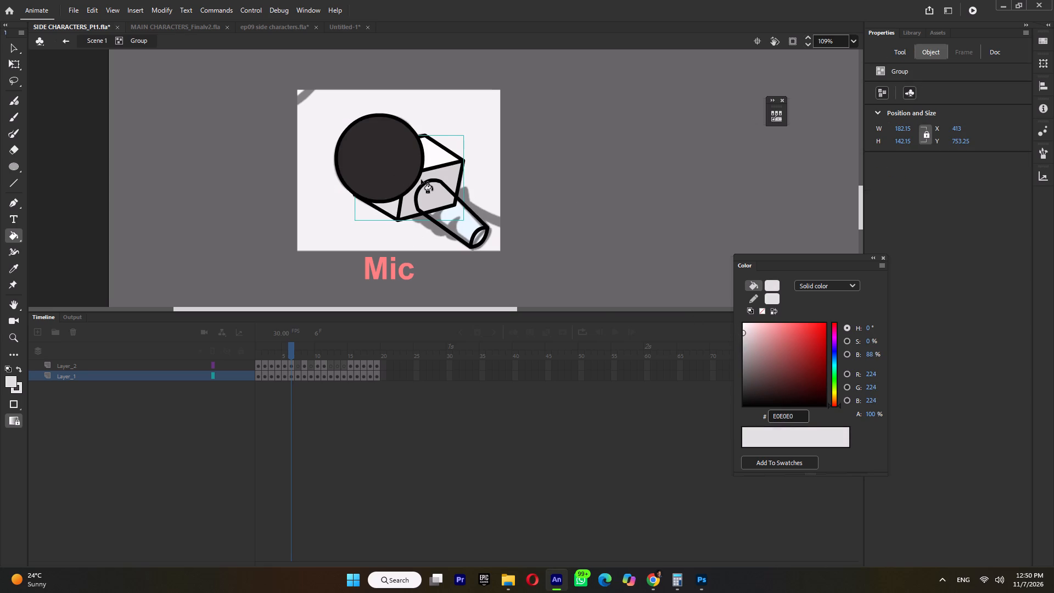
Bring the box forward in front of the microphone head, and bring the handle forward as well.
key(ctrl+Up)
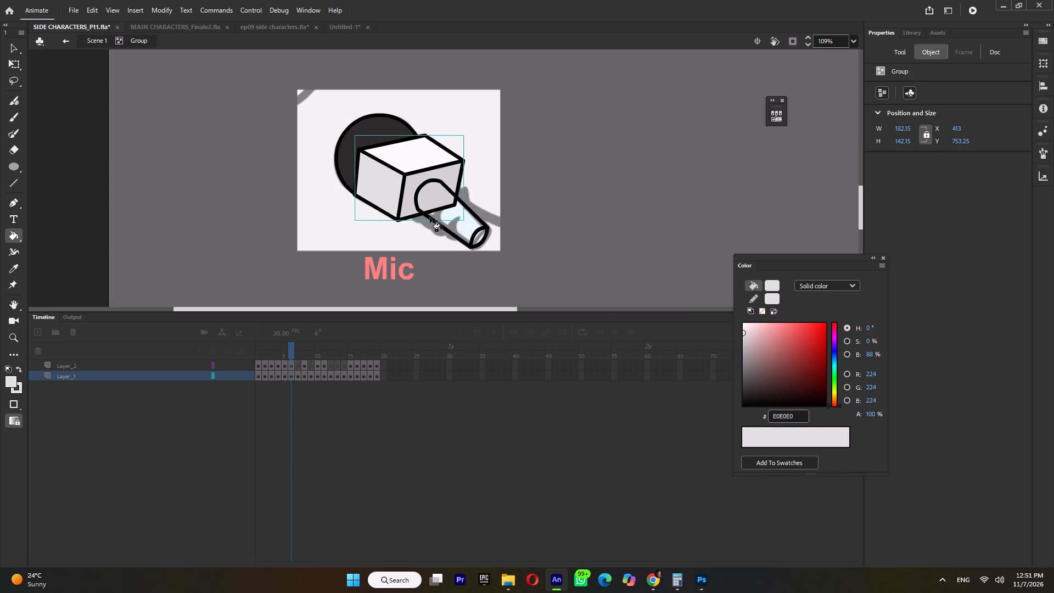
click(430, 218)
ctrl+click(433, 221)
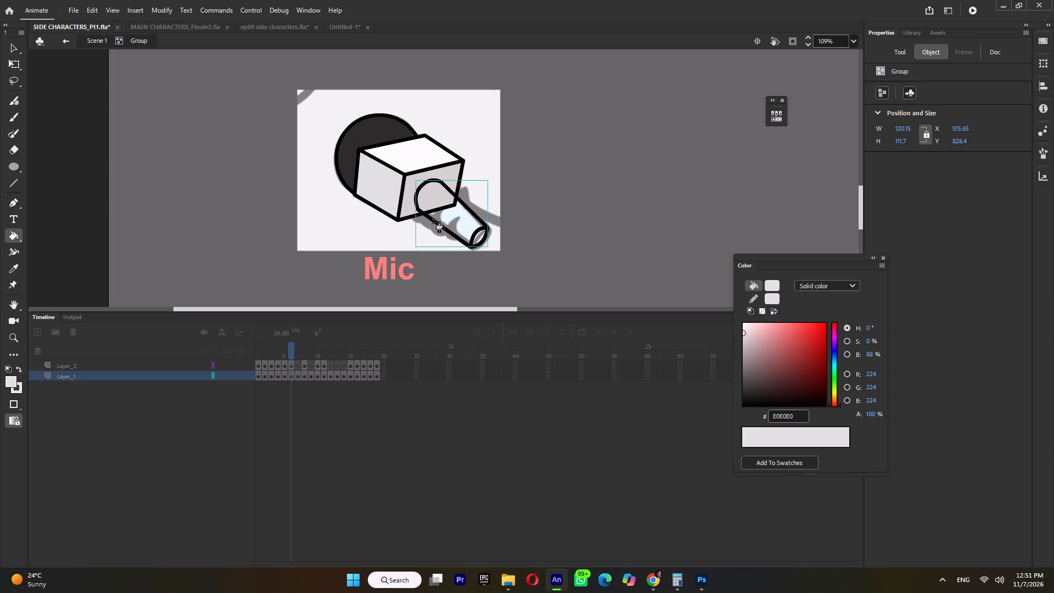
key(ctrl+Up)
Fill the handle body with grey 3C3C3C and its narrow-end oval with darker 2D2D2D, and return to the main scene.
key(i)
click(375, 124)
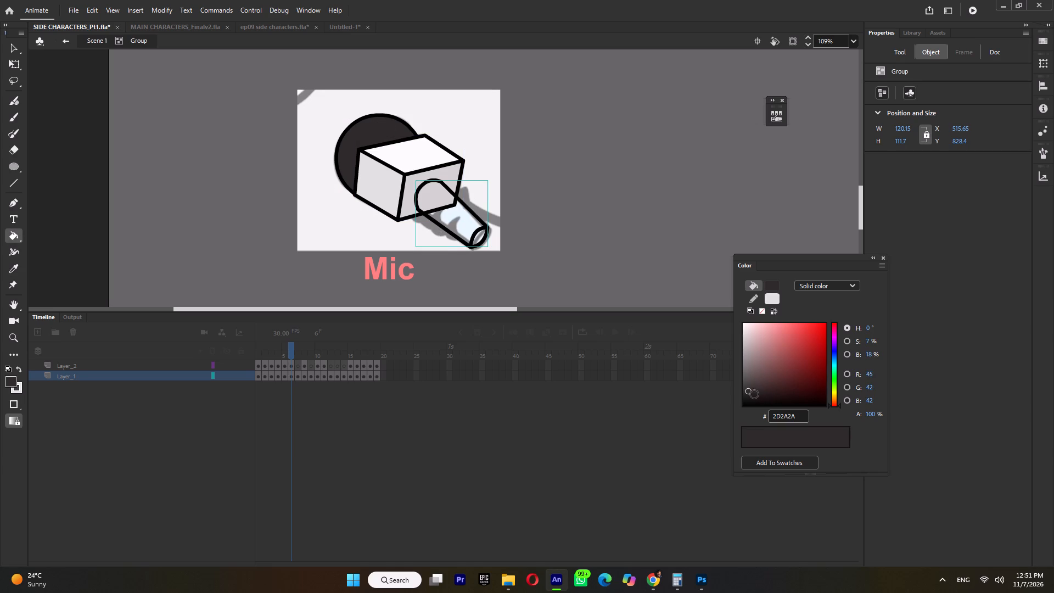
drag(754, 394, 737, 376)
ctrl+double_click(469, 210)
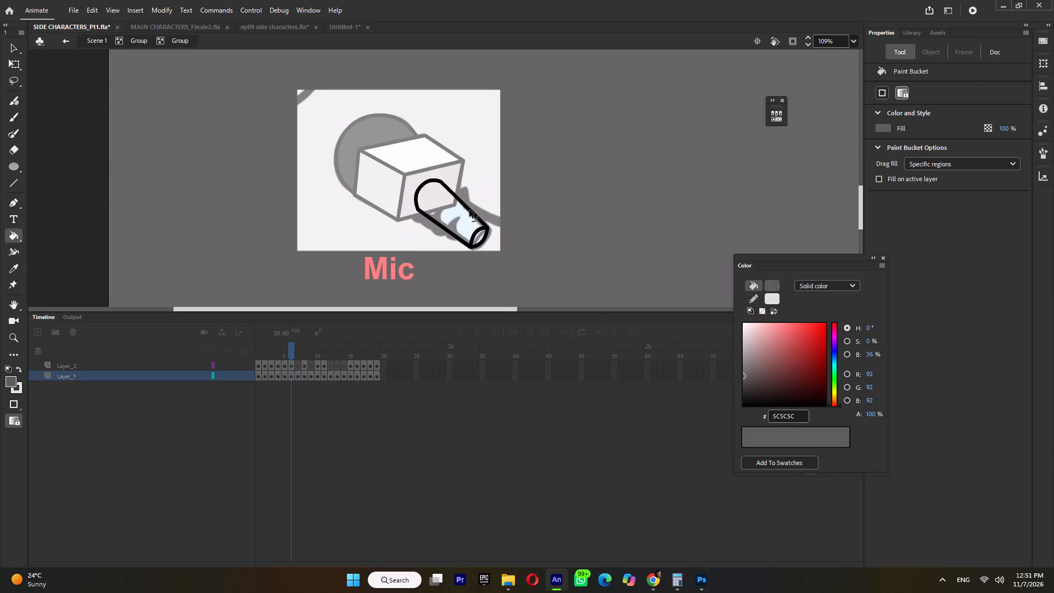
click(463, 217)
click(479, 237)
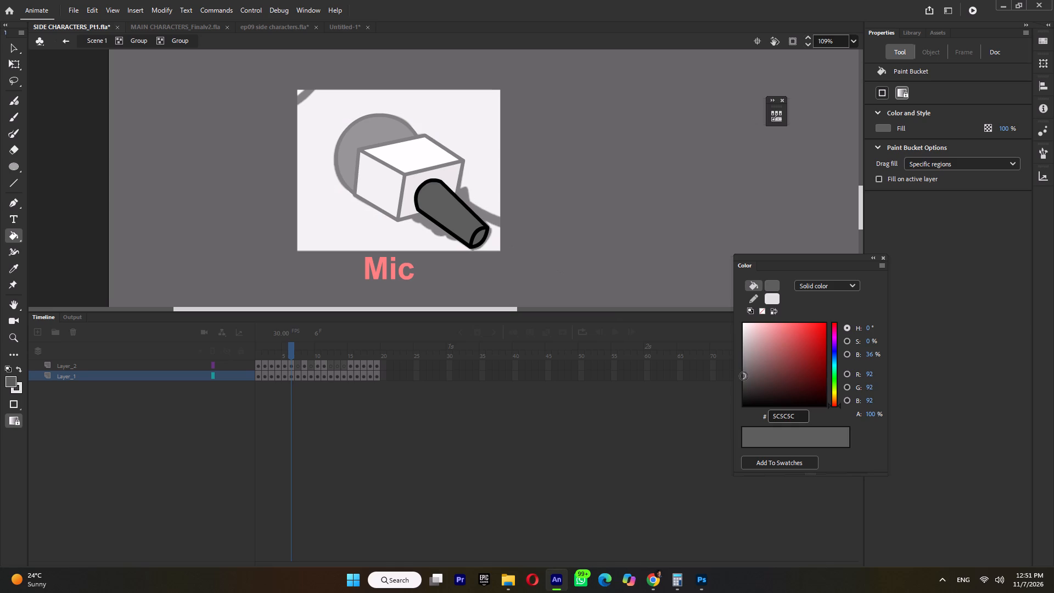
drag(744, 376, 742, 386)
click(463, 216)
click(482, 239)
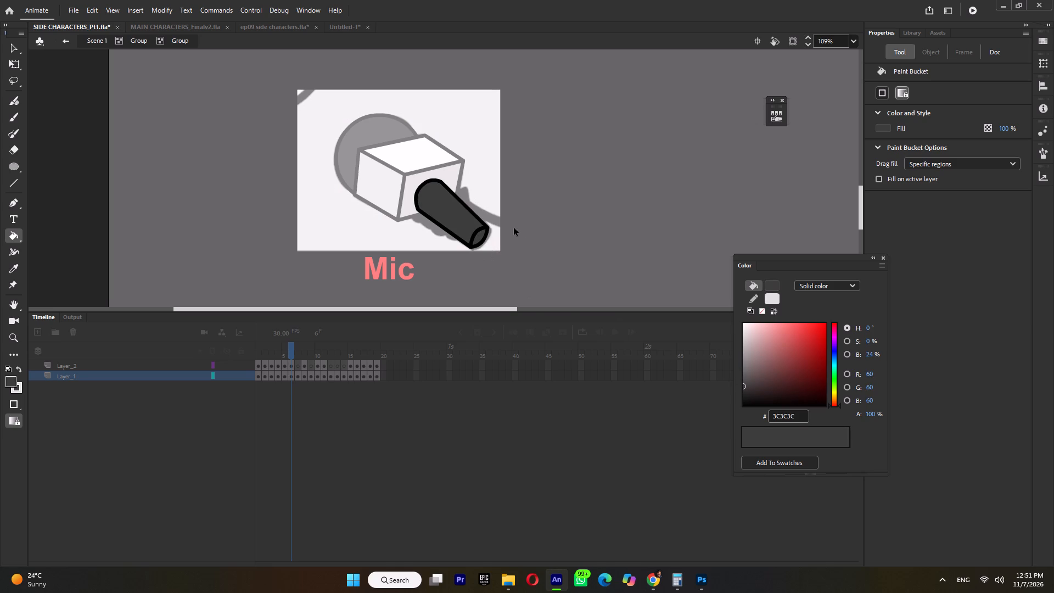
click(744, 387)
click(477, 242)
ctrl+double_click(531, 227)
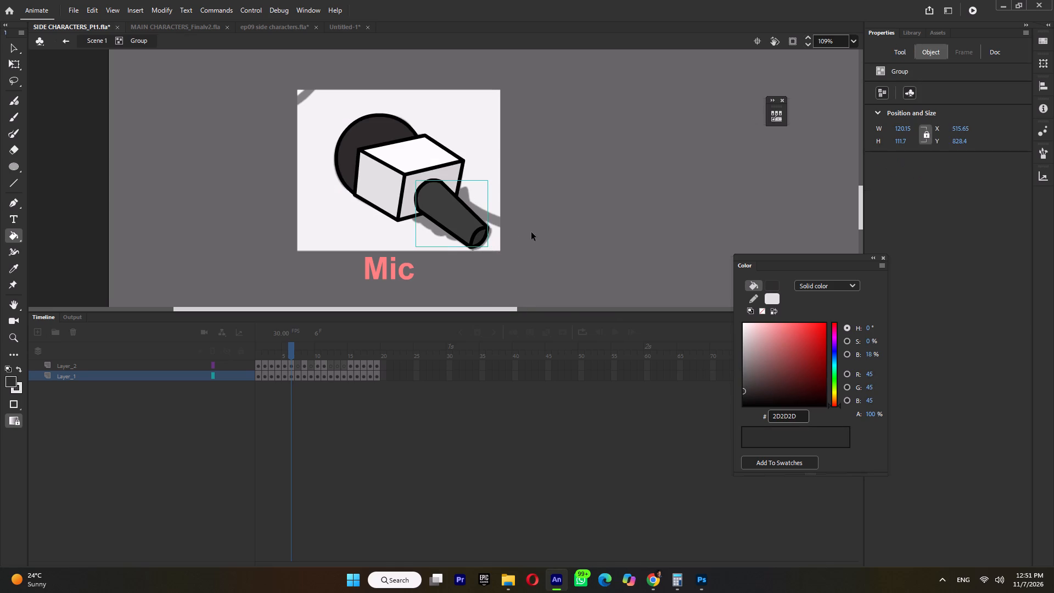
ctrl+double_click(532, 232)
Recolour the top face of the microphone's box to teal 5CA8B4 and return to the main scene.
ctrl+scroll(532, 232, down, 6)
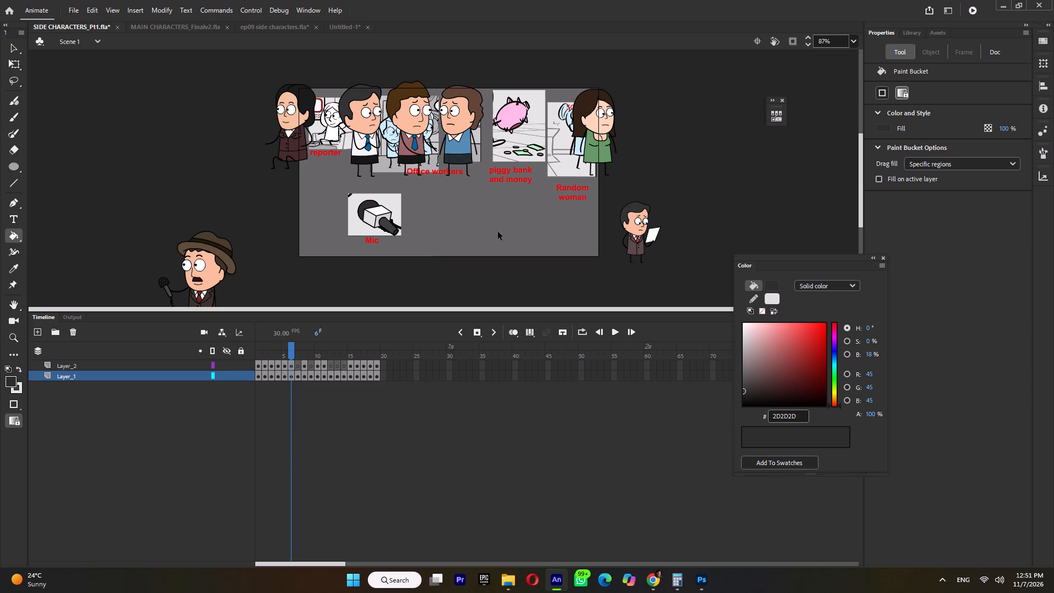
click(14, 61)
ctrl+scroll(377, 211, up, 5)
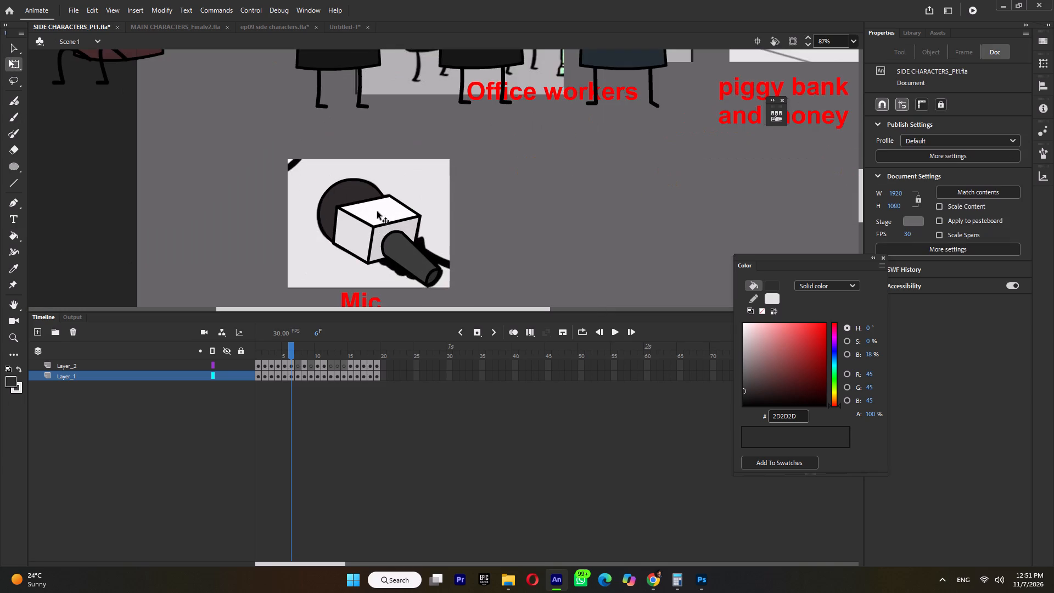
ctrl+triple_click(377, 211)
ctrl+double_click(377, 211)
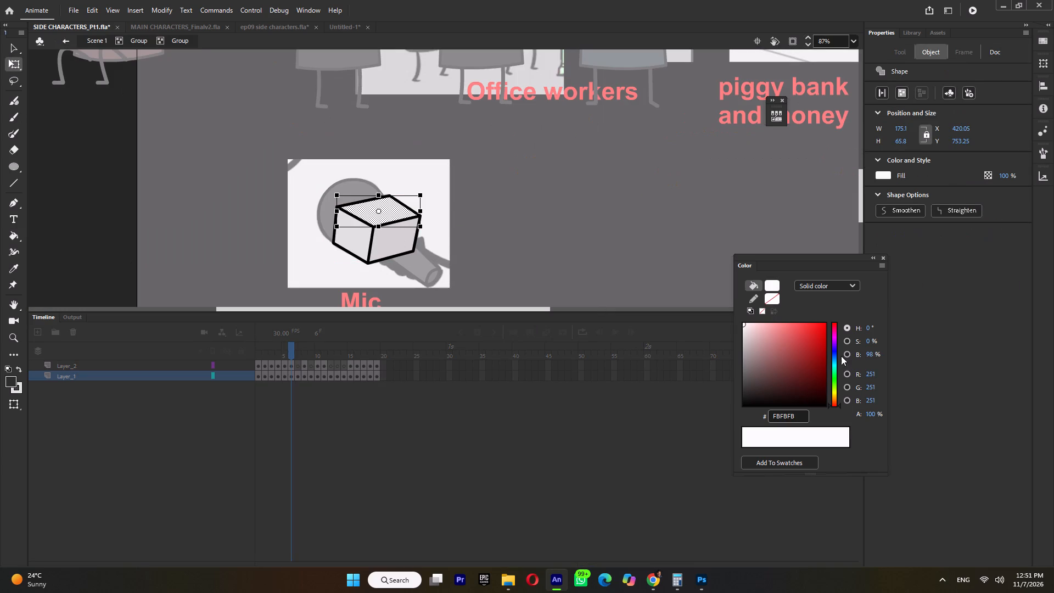
drag(837, 396, 834, 362)
drag(756, 361, 757, 361)
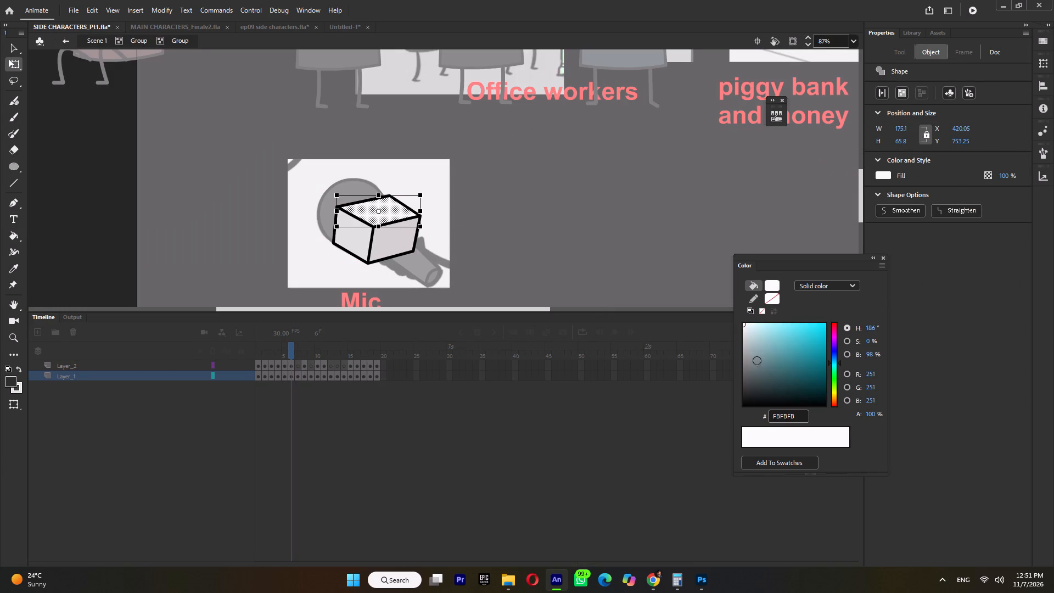
drag(757, 361, 783, 347)
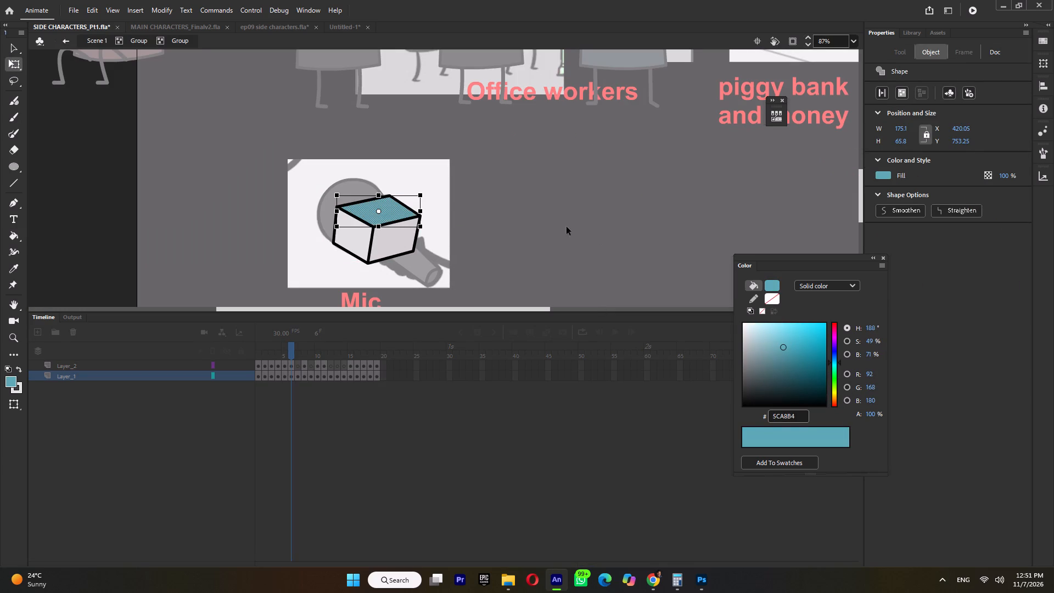
ctrl+double_click(557, 220)
ctrl+double_click(525, 243)
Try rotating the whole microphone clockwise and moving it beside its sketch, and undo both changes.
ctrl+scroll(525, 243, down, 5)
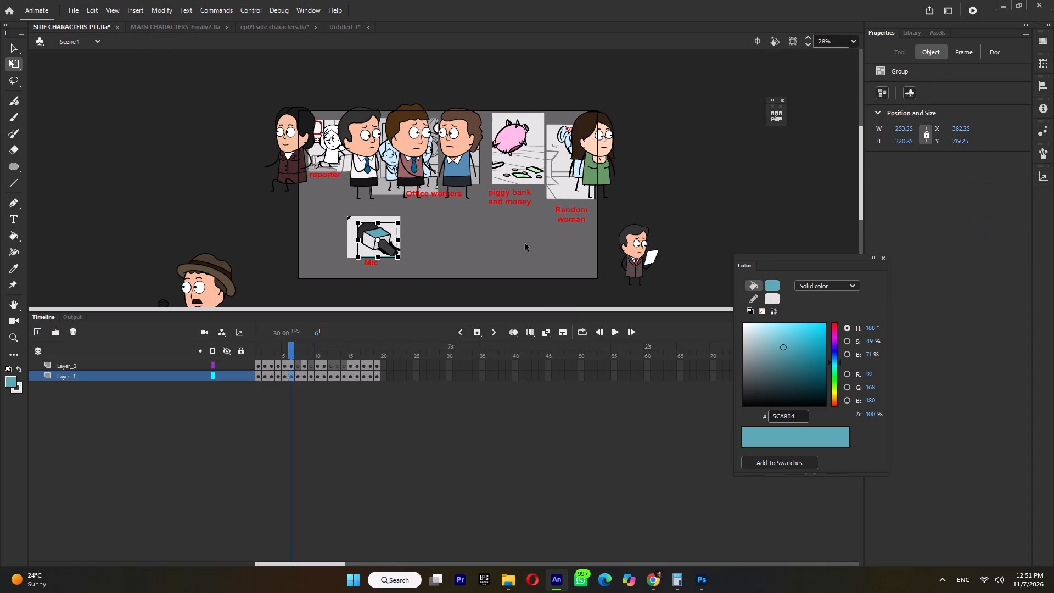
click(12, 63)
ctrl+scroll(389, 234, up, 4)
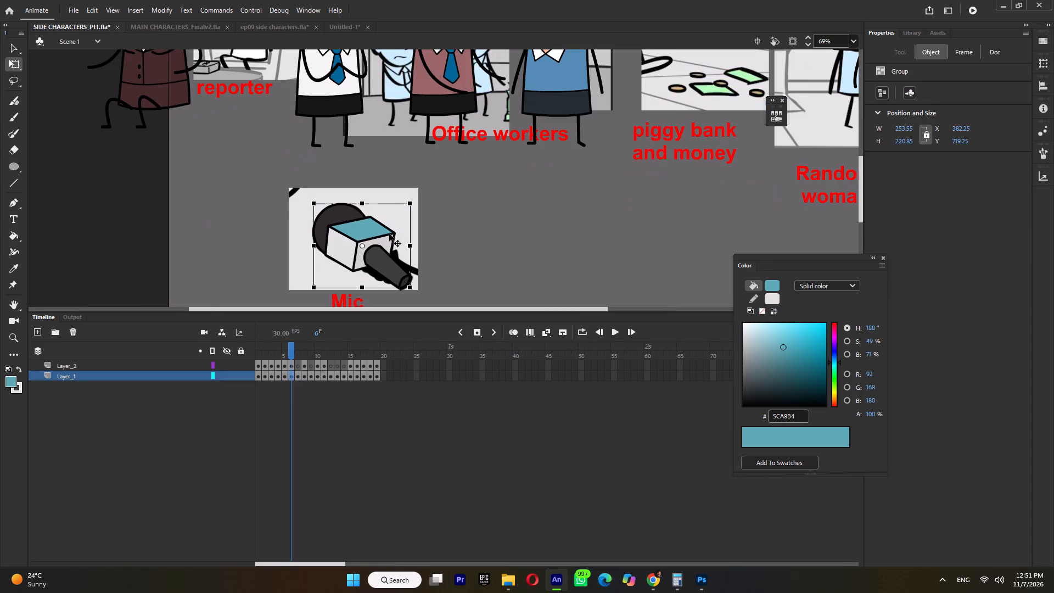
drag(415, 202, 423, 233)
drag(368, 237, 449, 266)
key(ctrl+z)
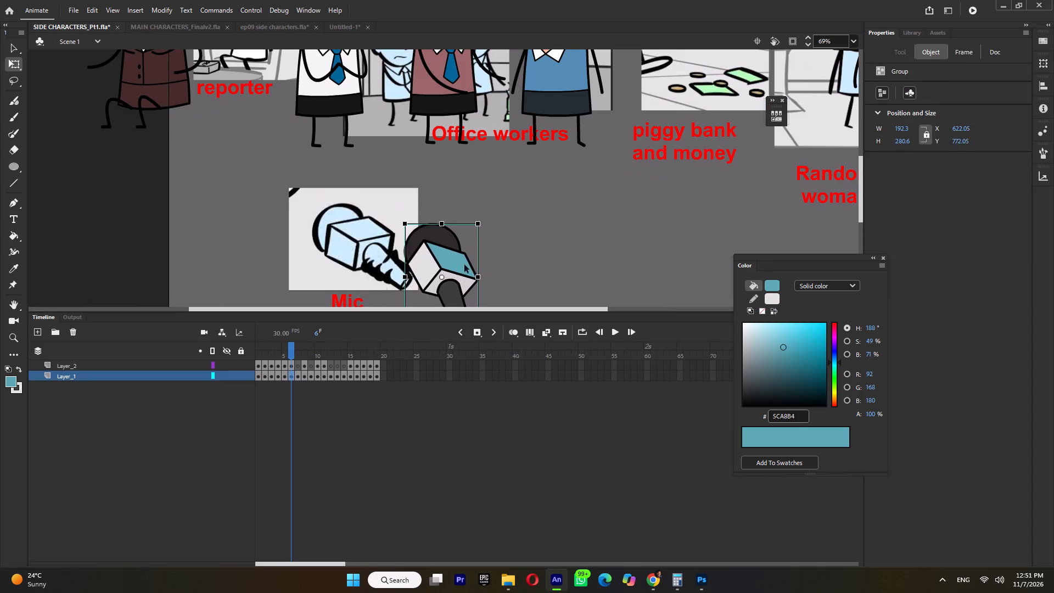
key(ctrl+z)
Move the unrotated microphone group off its sketch to about X 573, Y 786, save the document and deselect.
drag(369, 234, 441, 260)
ctrl+scroll(442, 226, down, 5)
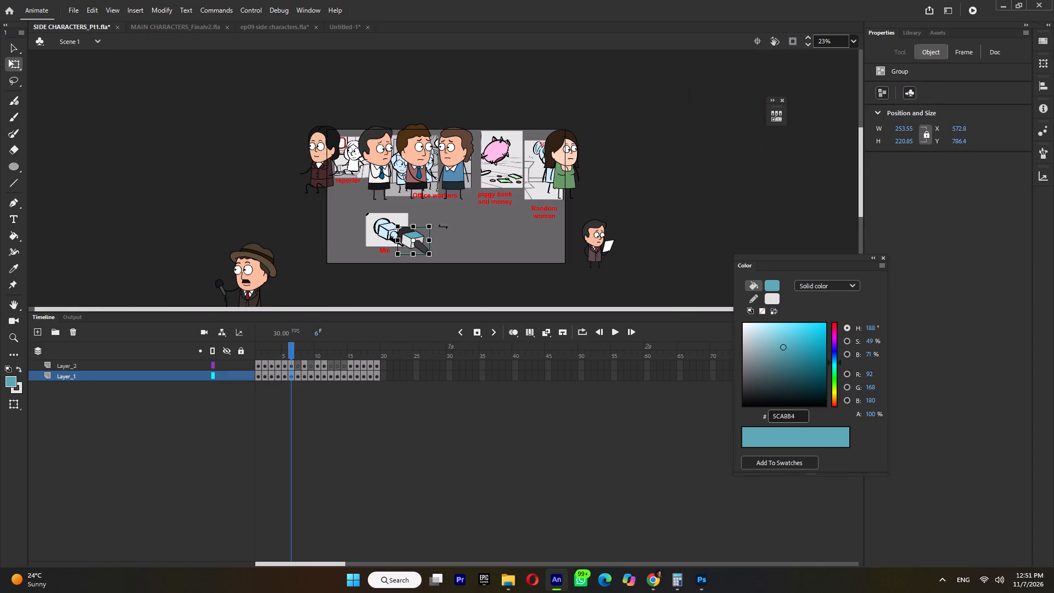
key(ctrl+s)
ctrl+click(446, 275)
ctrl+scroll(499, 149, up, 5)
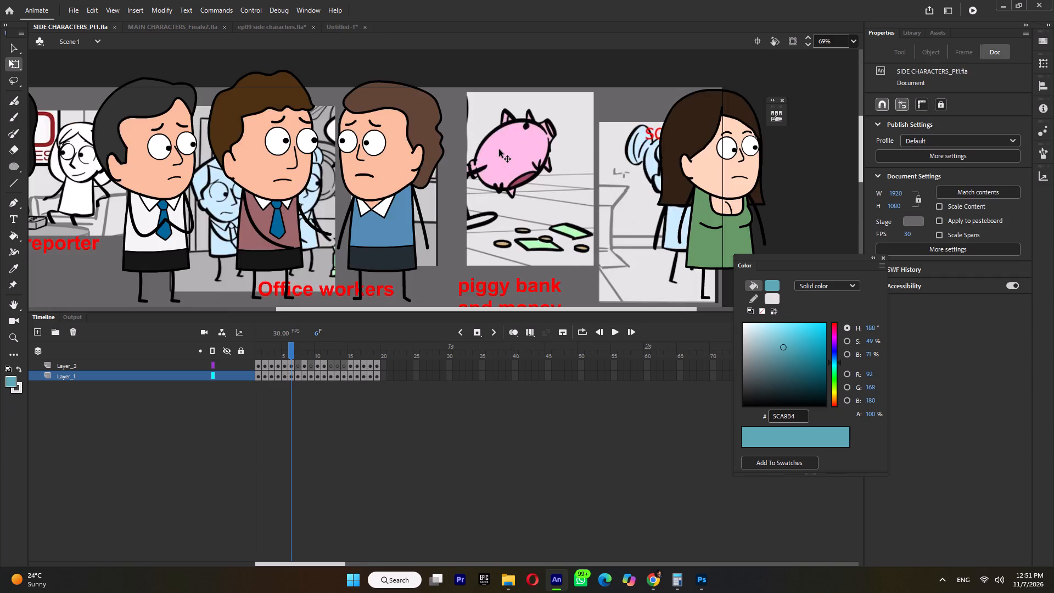
Set the brush stroke colour to black and create a new empty group for the piggy bank.
ctrl+scroll(504, 147, up, 3)
click(11, 128)
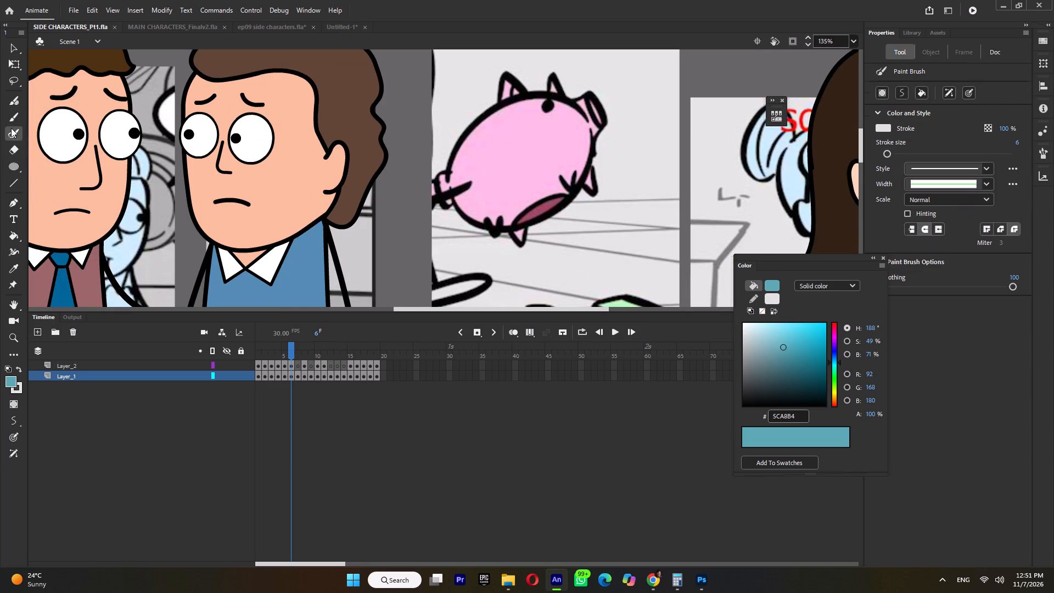
click(893, 130)
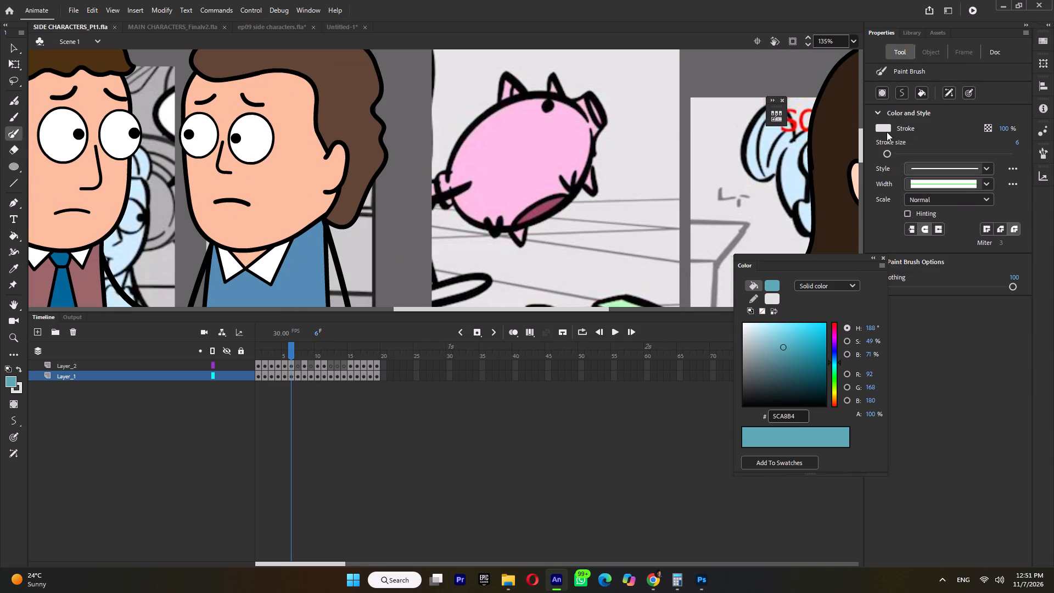
double_click(887, 132)
click(714, 161)
ctrl+scroll(517, 145, down, 5)
ctrl+click(522, 72)
key(ctrl+g)
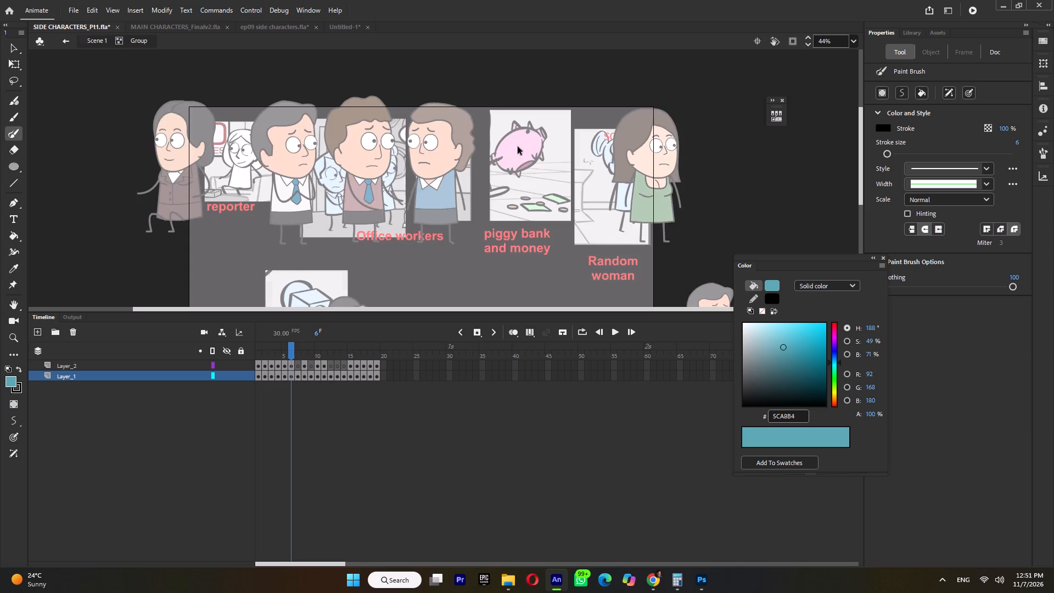
Draw an unfilled oval with a black size 6 stroke over the piggy bank sketch's body.
ctrl+scroll(502, 141, up, 4)
click(9, 167)
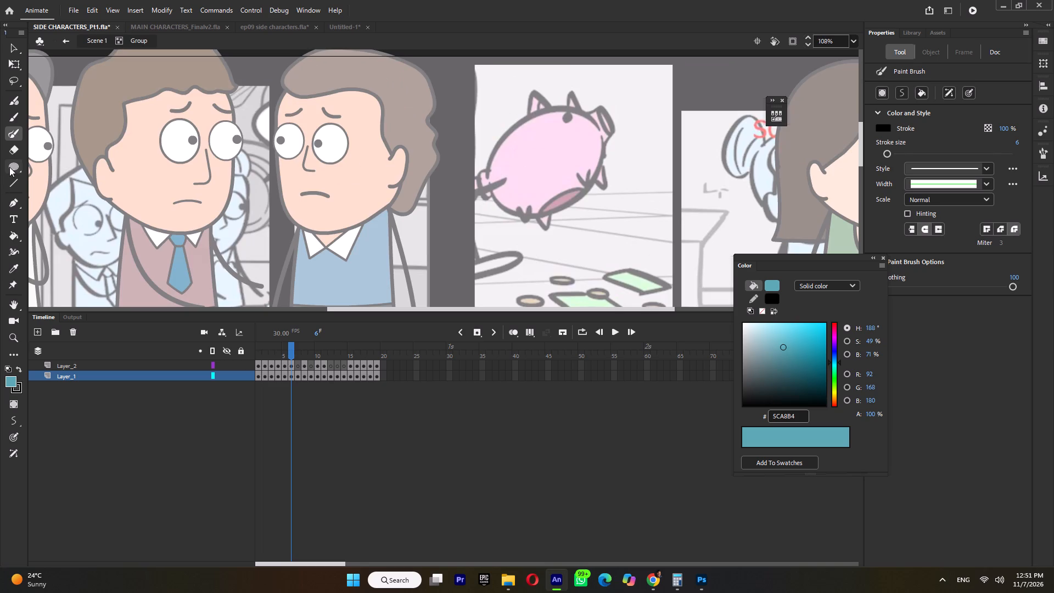
click(55, 194)
click(885, 129)
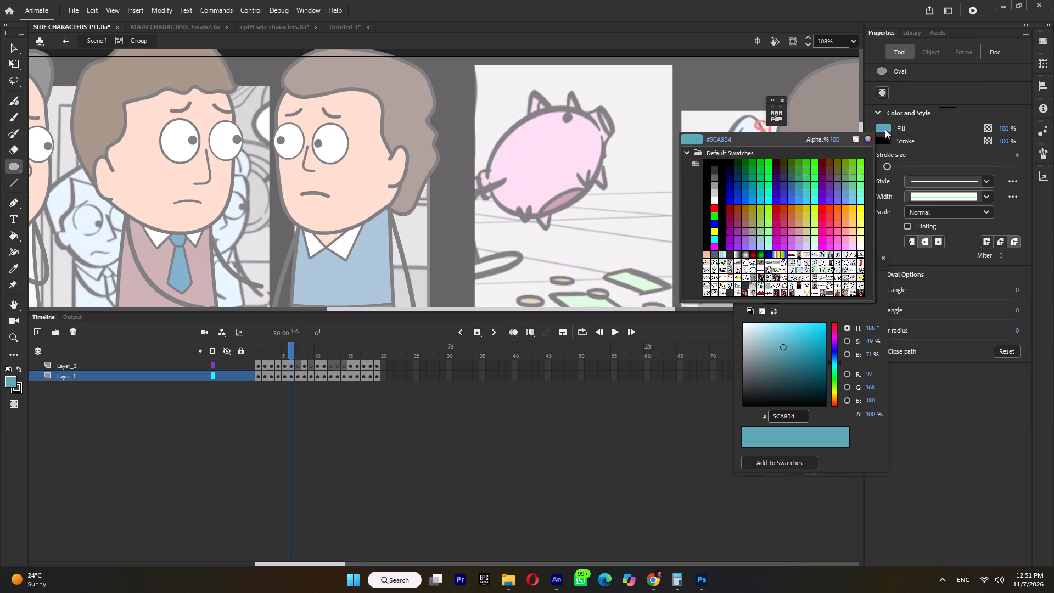
click(857, 137)
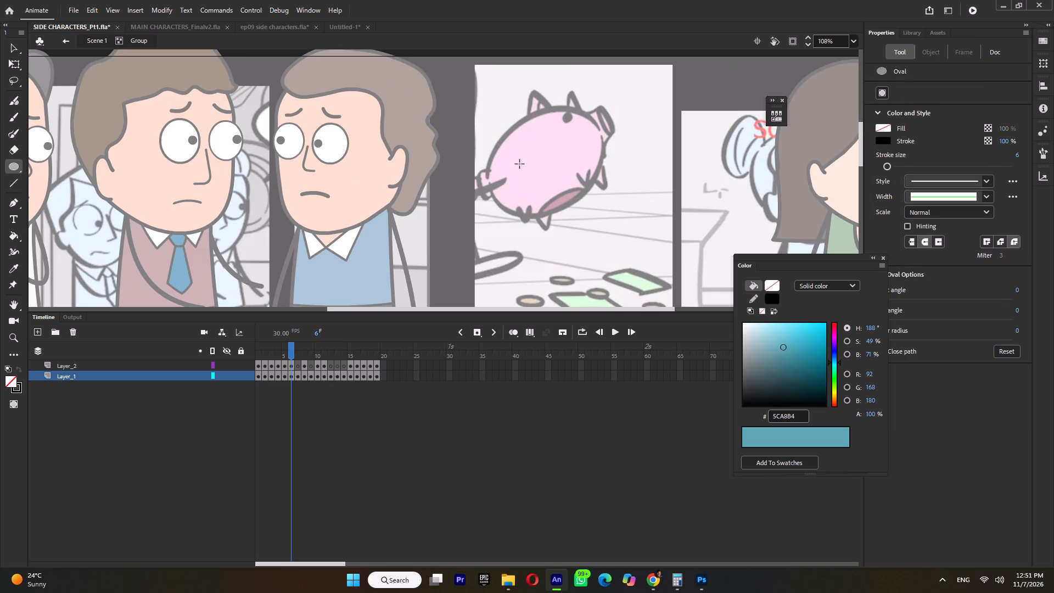
drag(495, 127, 609, 215)
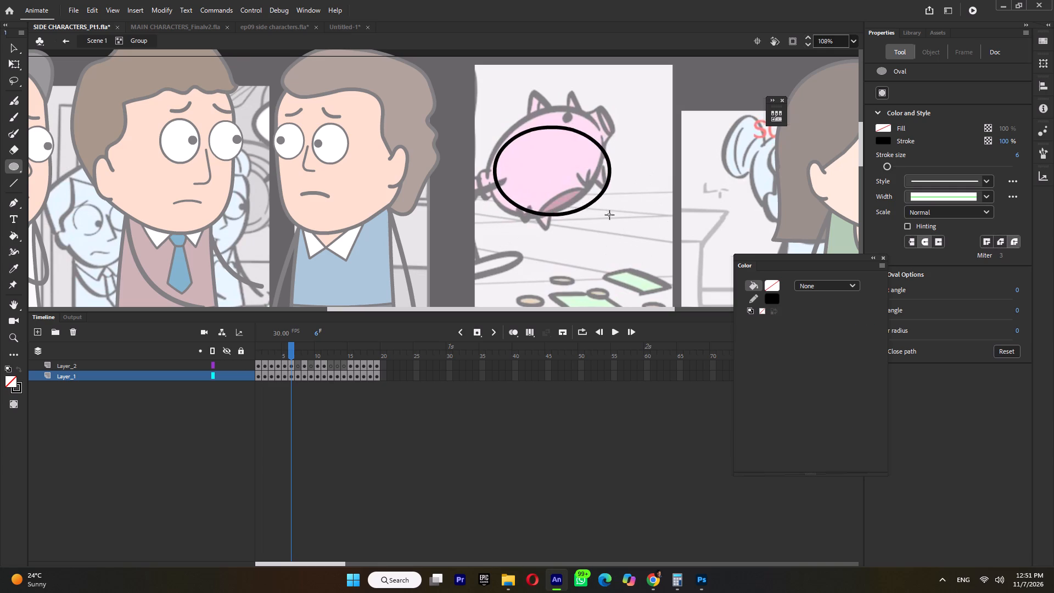
drag(609, 215, 619, 223)
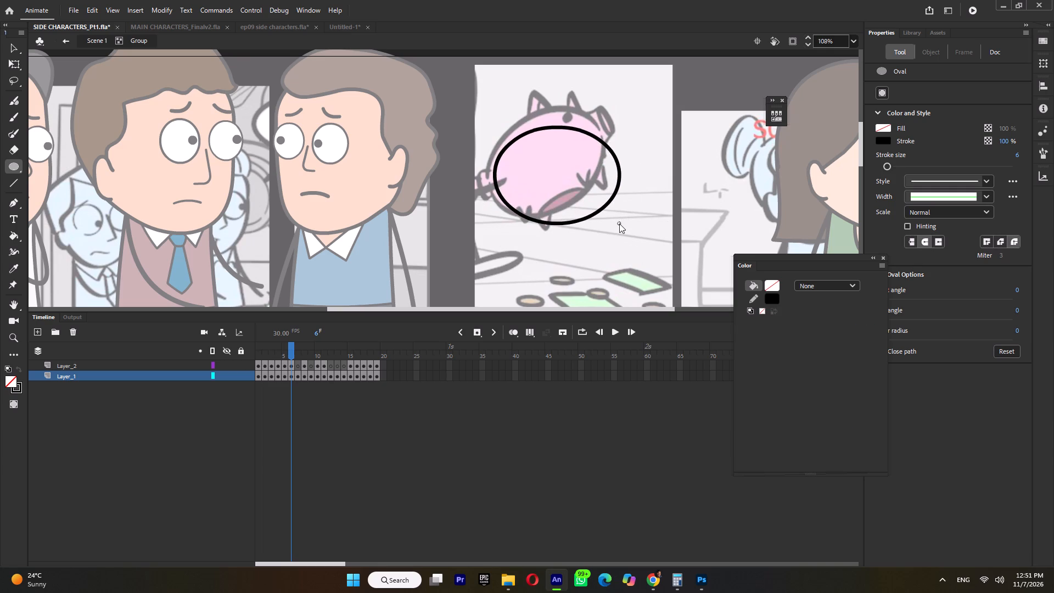
drag(619, 223, 618, 223)
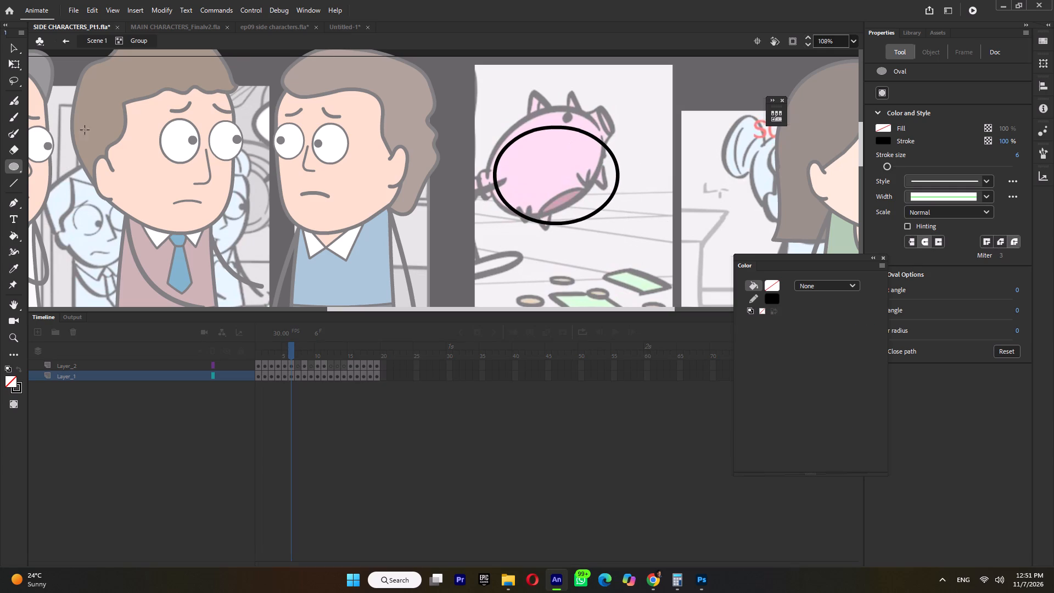
Rotate the oval counterclockwise to match the pig's tilt and move it onto the sketched body at about X 1269, Y 90.
click(15, 63)
click(616, 163)
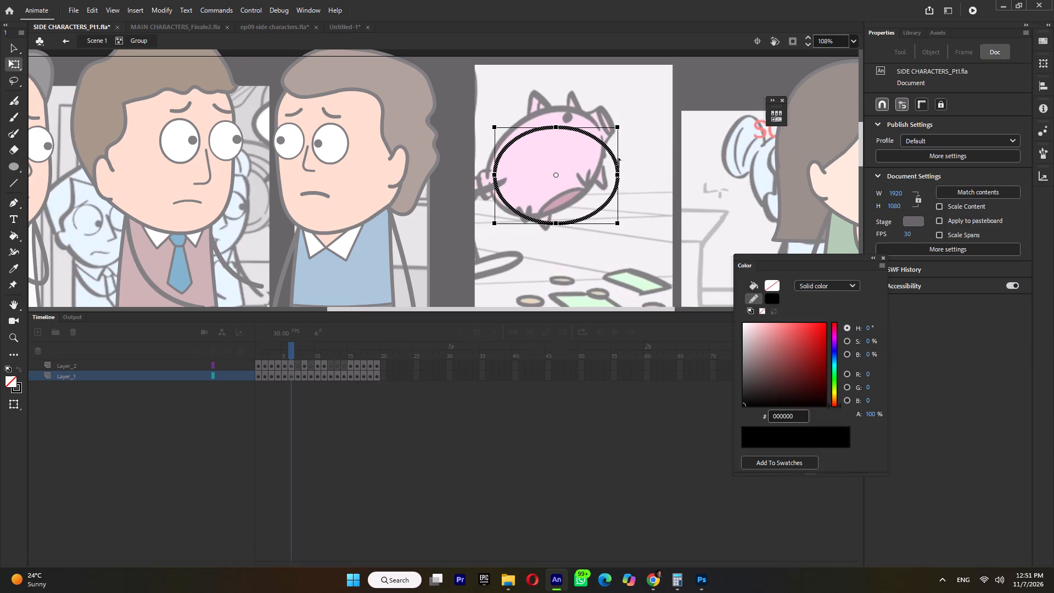
drag(624, 133, 582, 102)
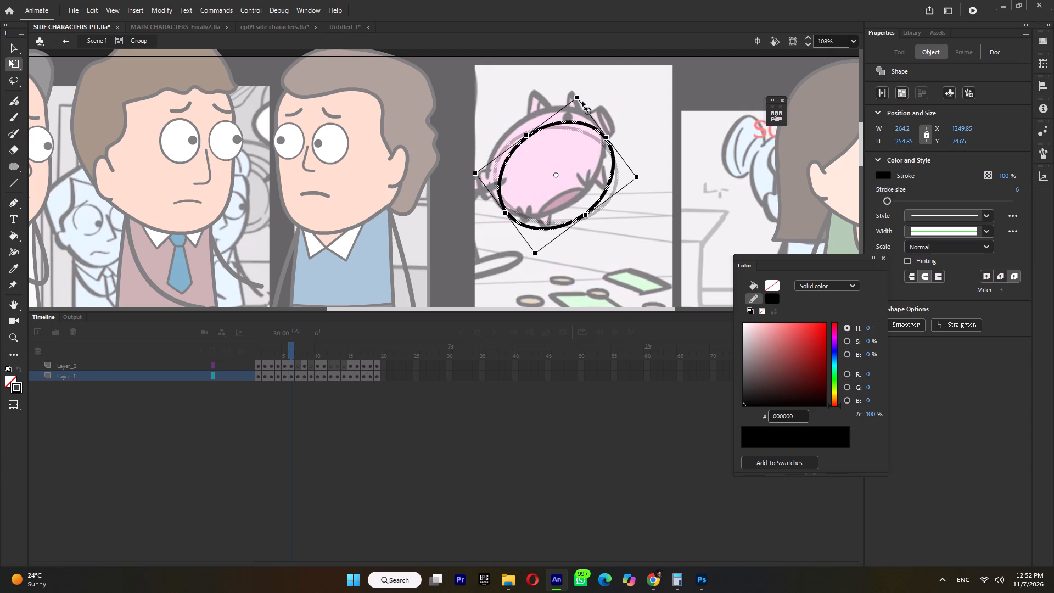
drag(582, 102, 585, 103)
drag(586, 125, 577, 112)
click(655, 141)
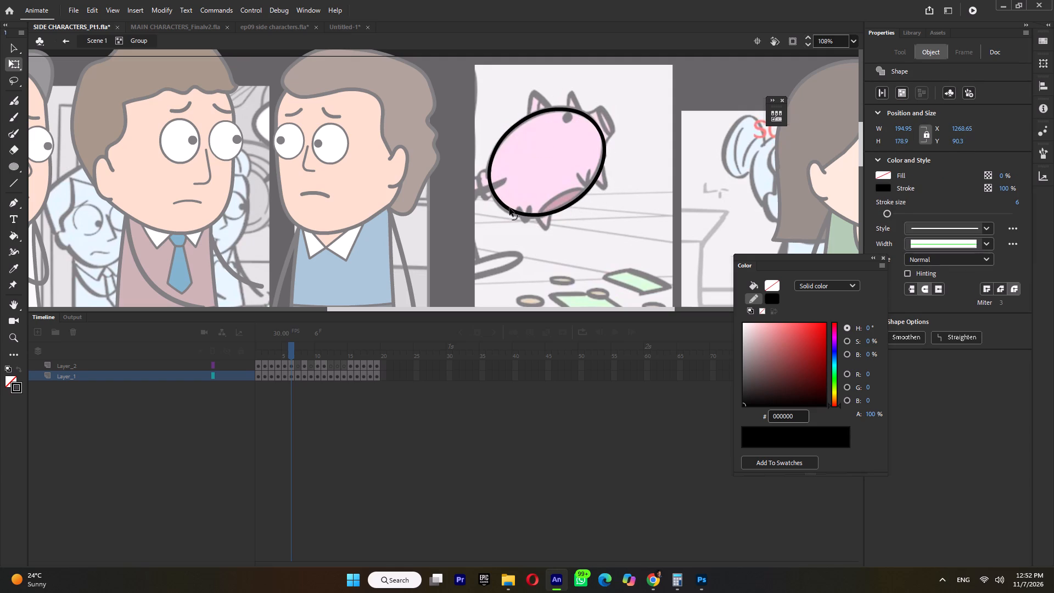
Fine-tune the oval outline's curves around its edge so it follows the sketched pig body.
ctrl+scroll(507, 206, up, 4)
click(493, 195)
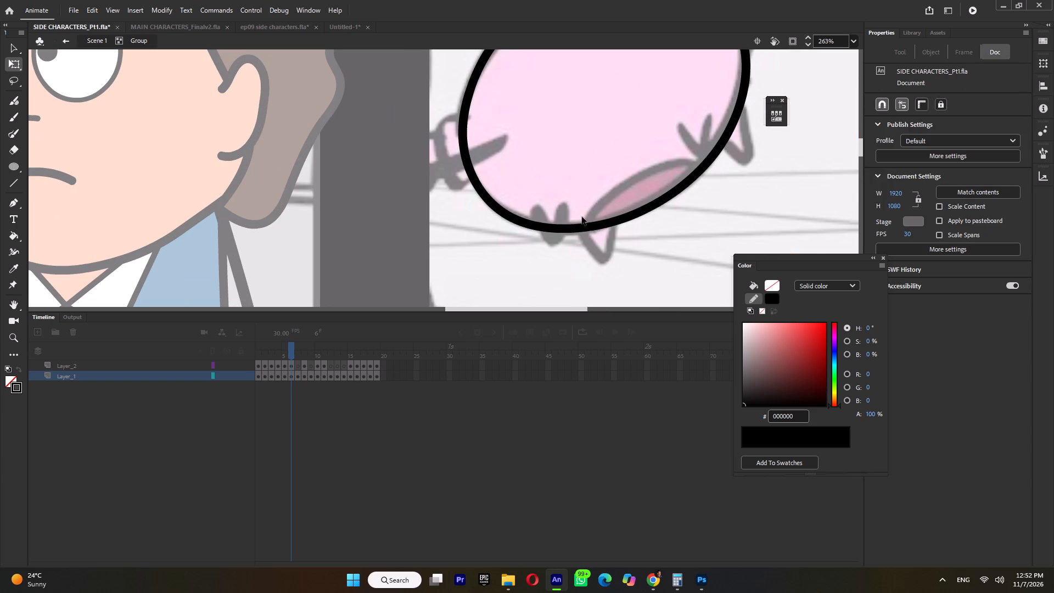
click(671, 194)
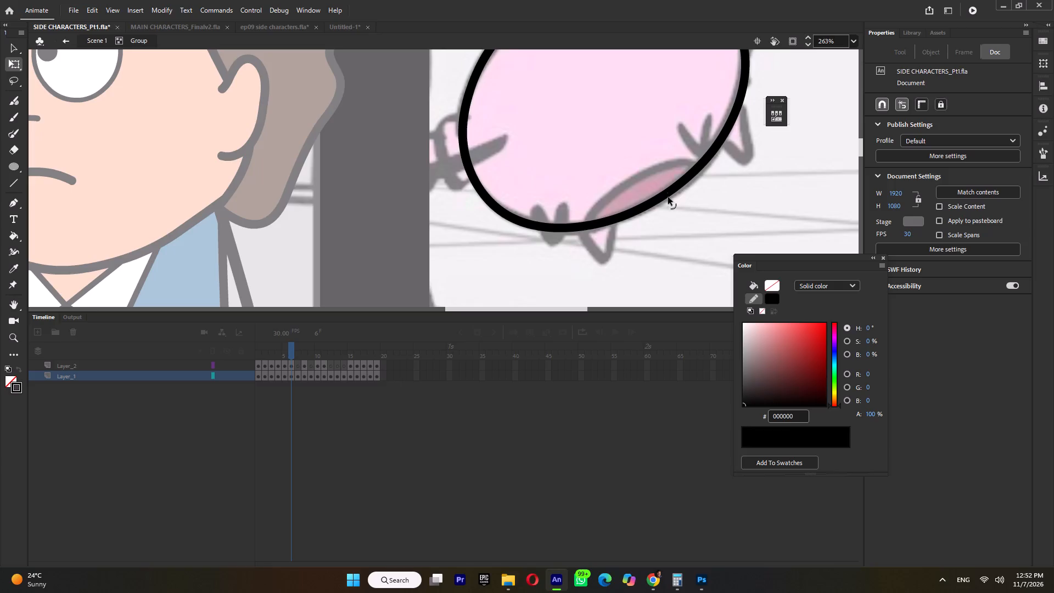
ctrl+scroll(669, 203, down, 3)
ctrl+scroll(707, 134, up, 3)
click(707, 140)
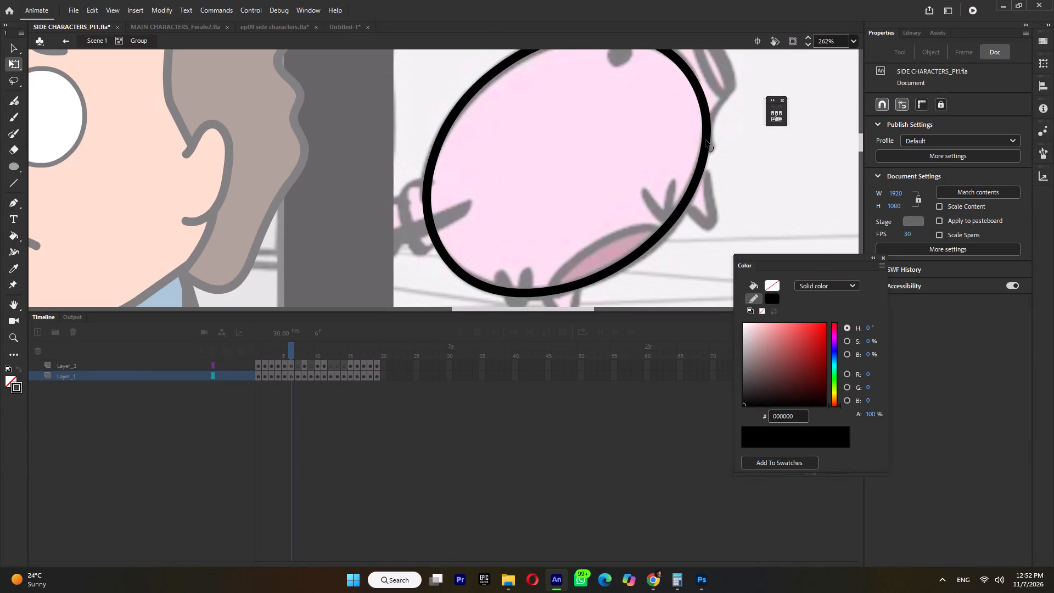
ctrl+scroll(707, 140, down, 3)
ctrl+scroll(671, 86, up, 2)
click(671, 88)
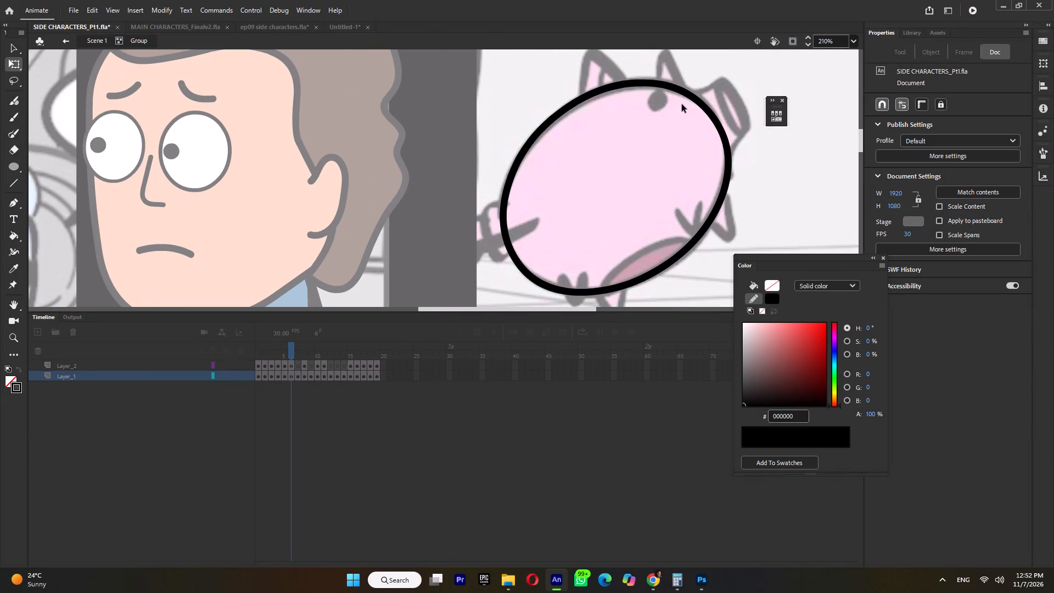
Draw the snout's outer outline with the Line tool: two straight sides joined to the body and an outward-curved front edge.
ctrl+scroll(686, 116, down, 2)
click(12, 171)
click(13, 180)
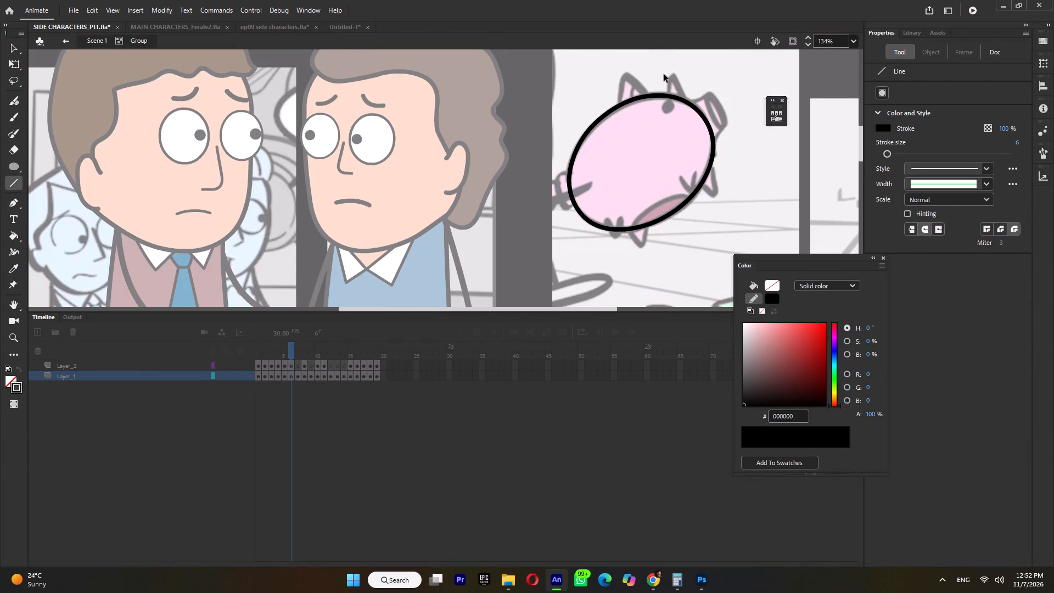
ctrl+scroll(688, 97, up, 3)
drag(686, 100, 736, 87)
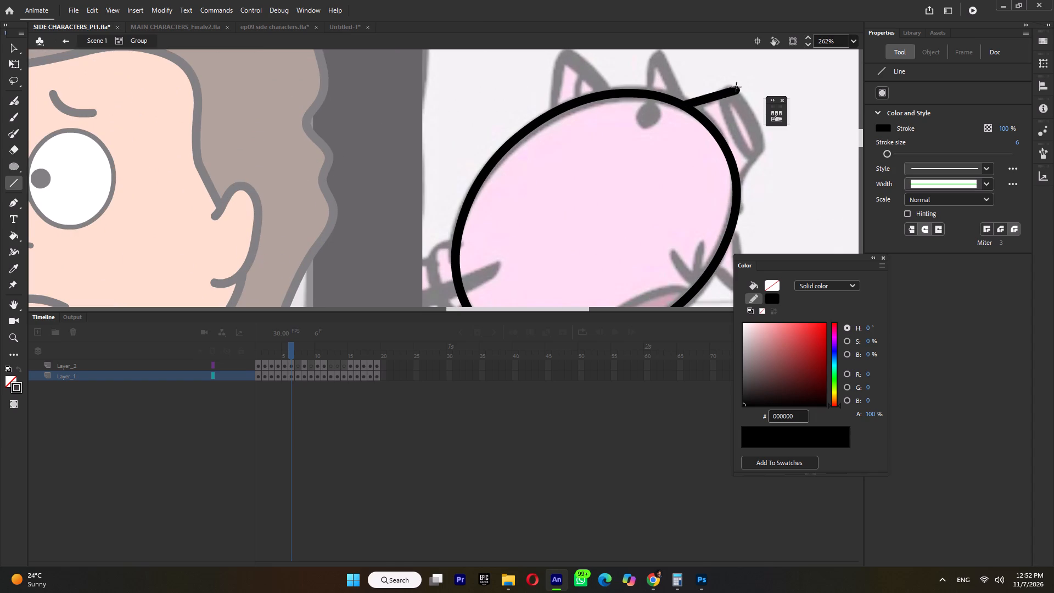
drag(736, 87, 730, 89)
drag(734, 88, 757, 135)
drag(757, 135, 761, 151)
ctrl+drag(748, 125, 761, 123)
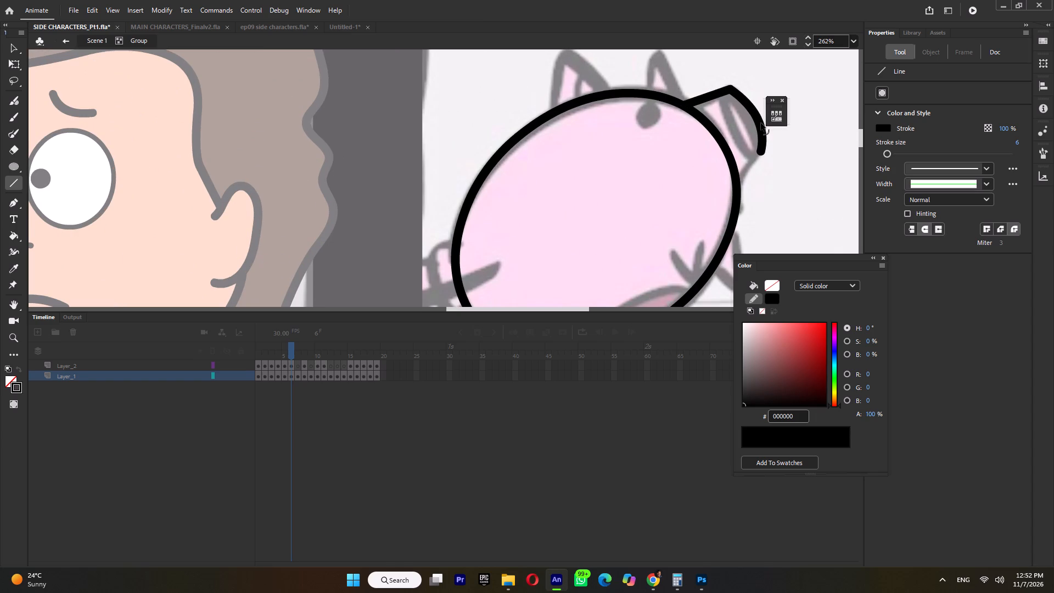
ctrl+drag(761, 123, 760, 121)
drag(761, 153, 735, 186)
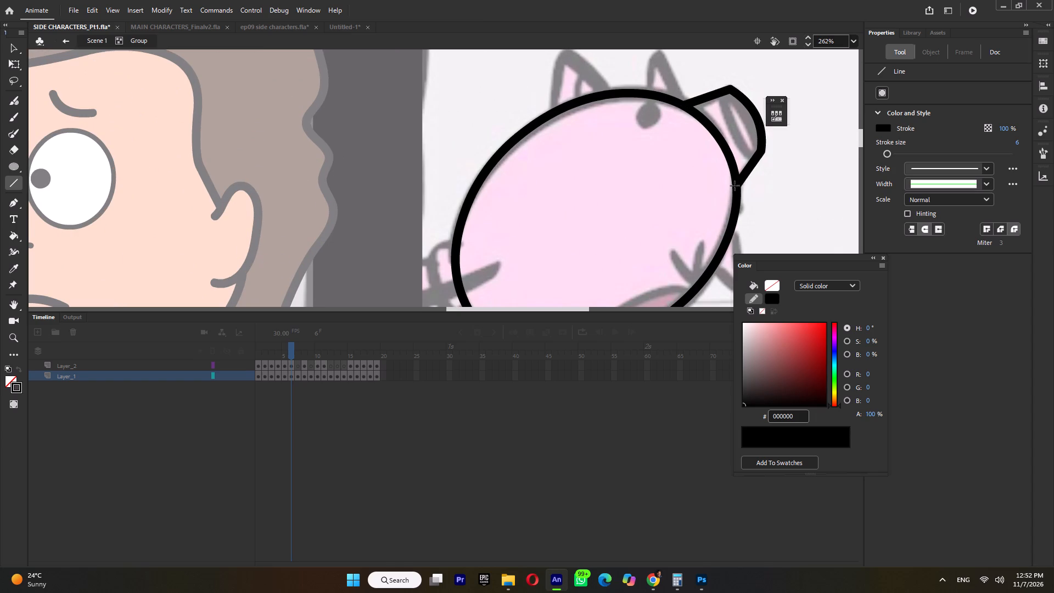
drag(735, 186, 735, 185)
Add a curved inner line across the snout, join its ends to the snout's corners, and reshape both curves into a narrow oval face.
drag(724, 104, 744, 141)
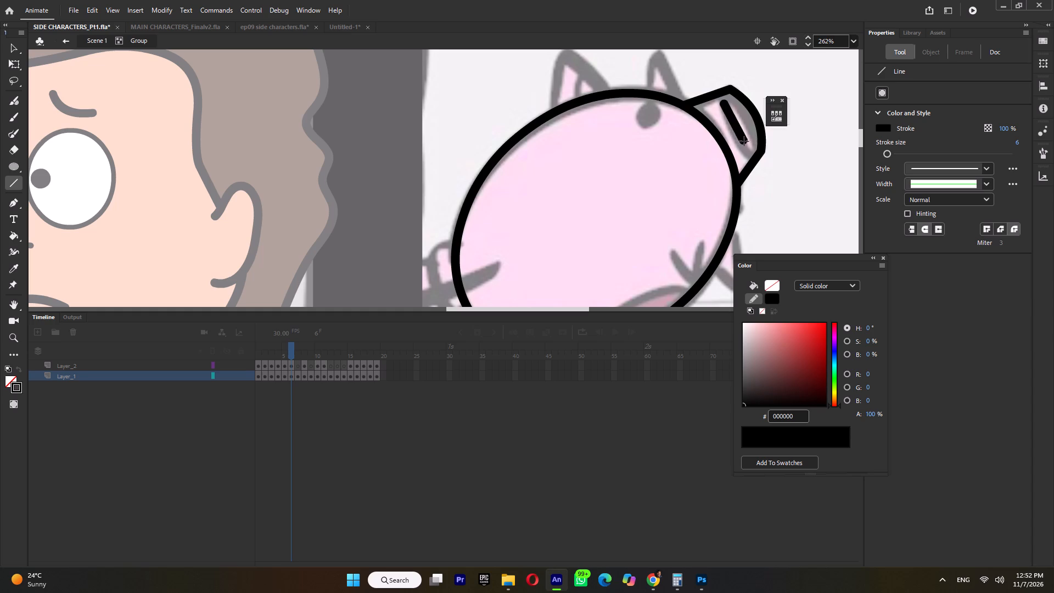
drag(744, 141, 748, 148)
ctrl+click(736, 128)
key(ctrl+z)
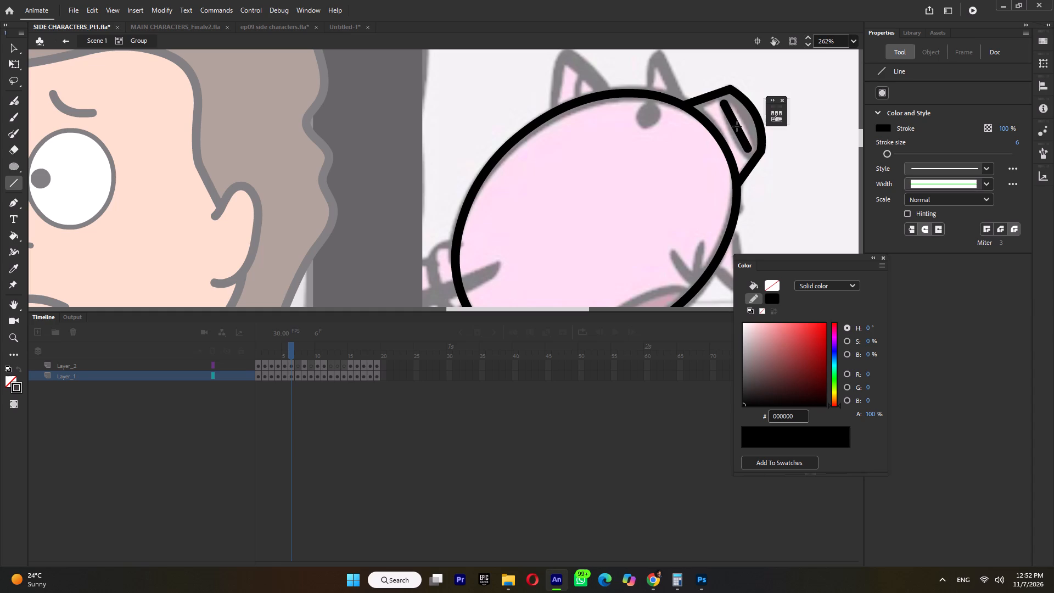
ctrl+click(735, 126)
ctrl+click(732, 88)
ctrl+drag(748, 146, 758, 147)
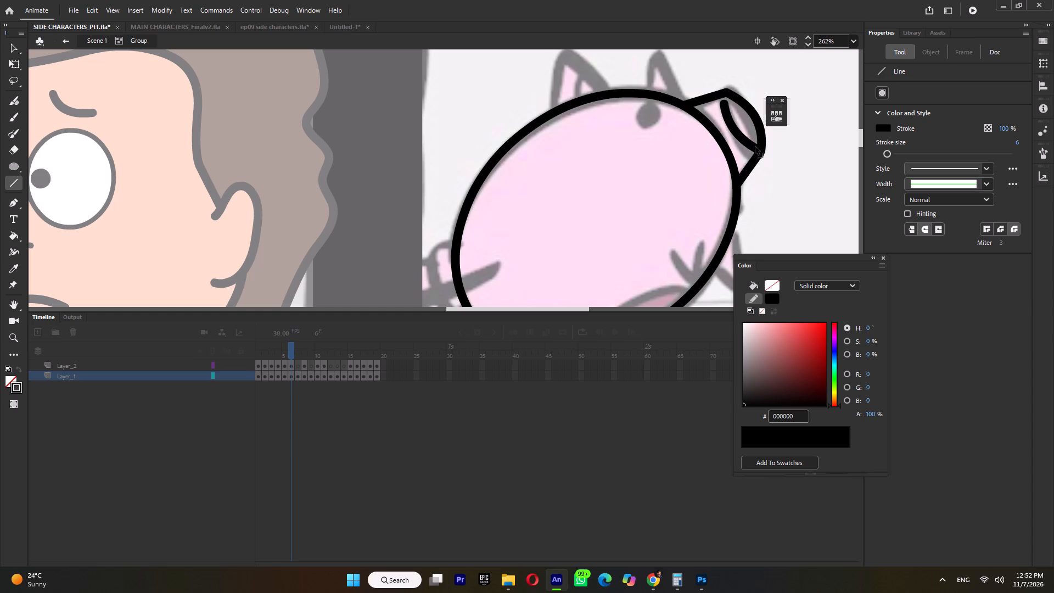
ctrl+drag(725, 105, 726, 96)
ctrl+click(740, 132)
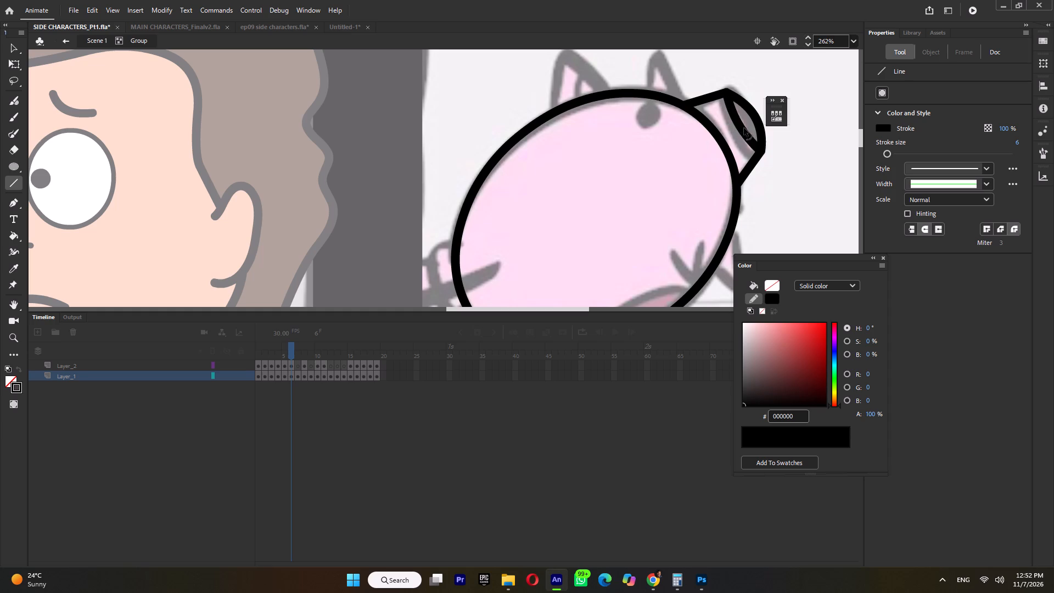
ctrl+click(754, 118)
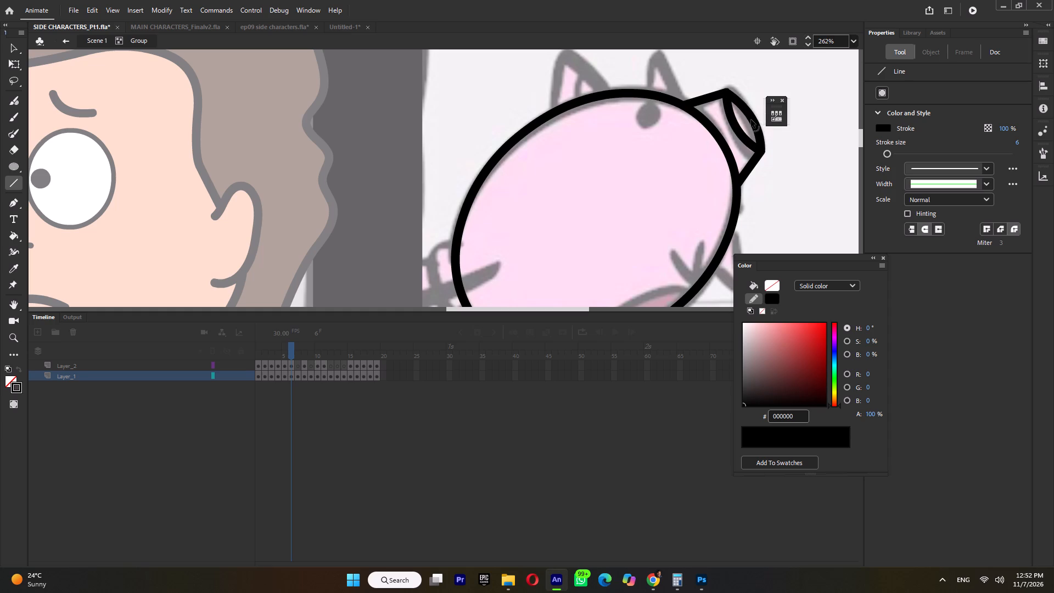
Draw the pointed ear nearest the snout as two lines rising from the body, with its tip aligned to the sketch.
ctrl+scroll(761, 155, down, 3)
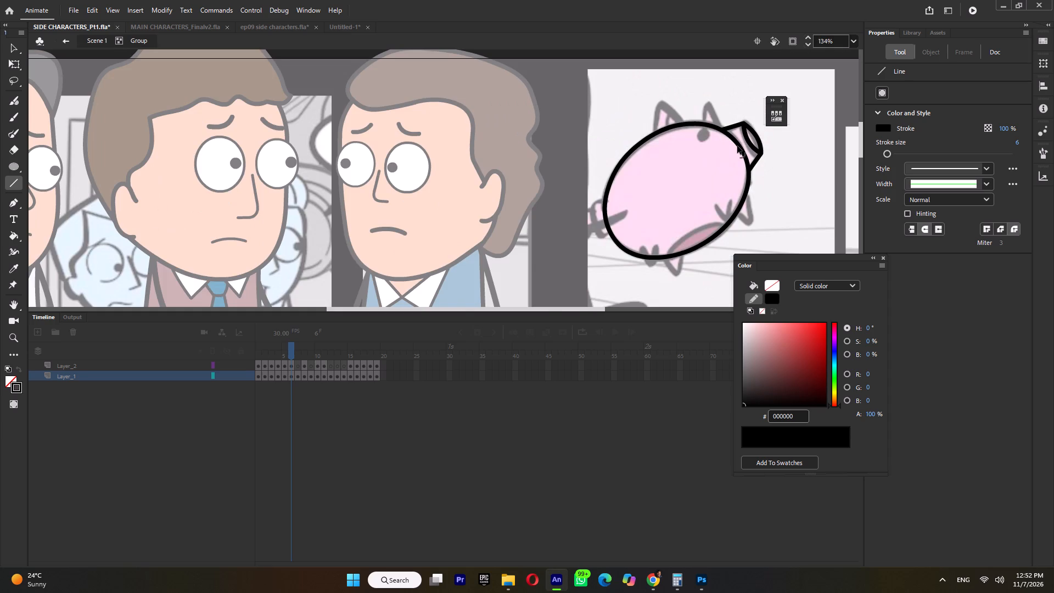
ctrl+scroll(735, 138, up, 4)
drag(665, 104, 667, 54)
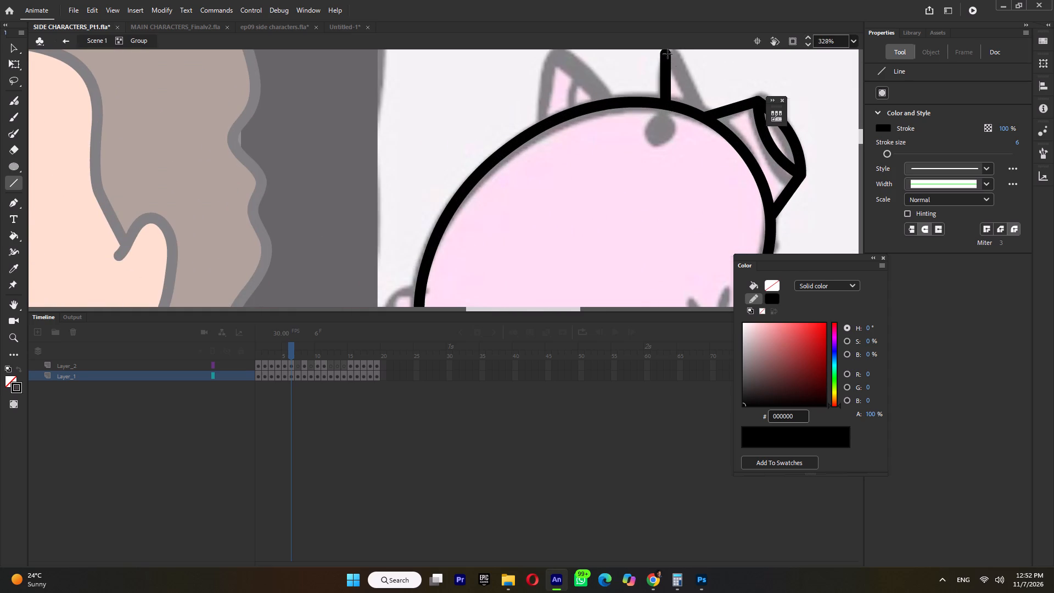
drag(668, 54, 700, 116)
ctrl+drag(665, 53, 676, 58)
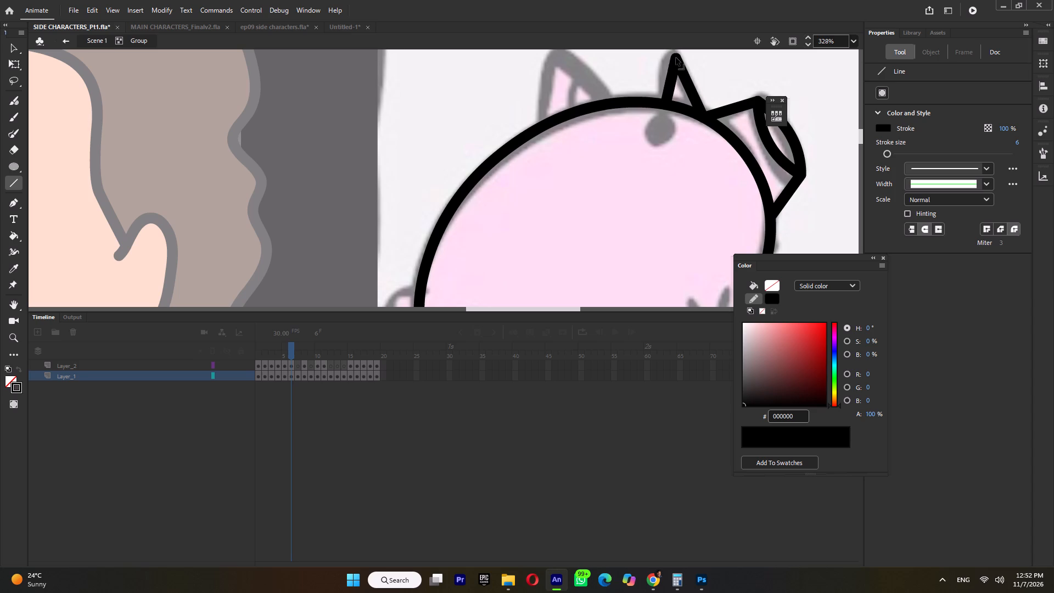
ctrl+drag(676, 58, 675, 57)
Draw the second pointed ear farther from the snout and add a short curved fold line inside it.
drag(542, 125, 553, 53)
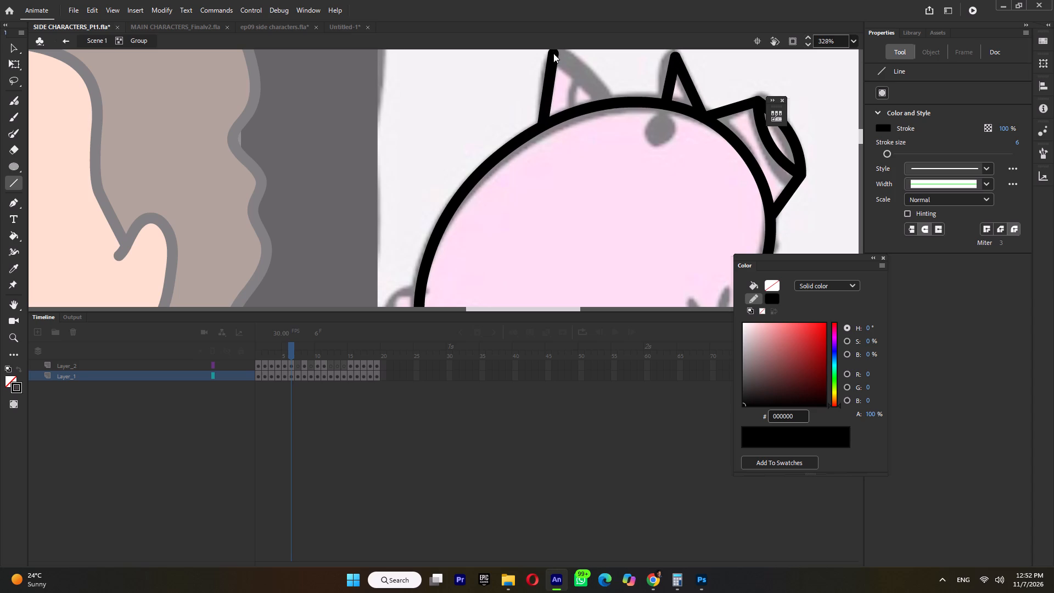
drag(553, 53, 555, 53)
drag(555, 52, 609, 104)
ctrl+drag(559, 54, 561, 54)
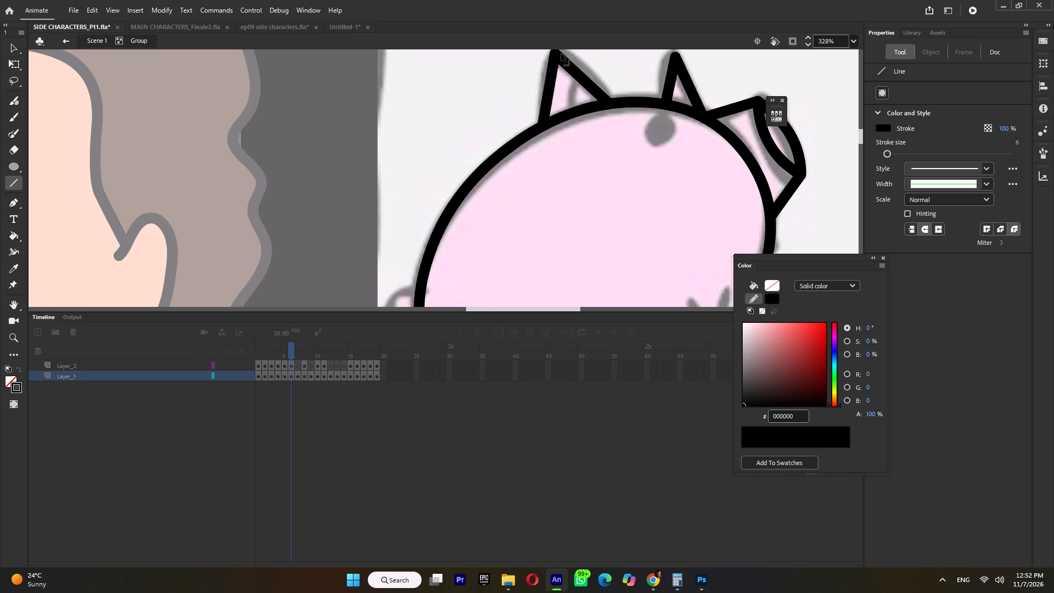
ctrl+drag(561, 54, 565, 54)
drag(582, 76, 574, 99)
ctrl+click(579, 89)
ctrl+click(574, 97)
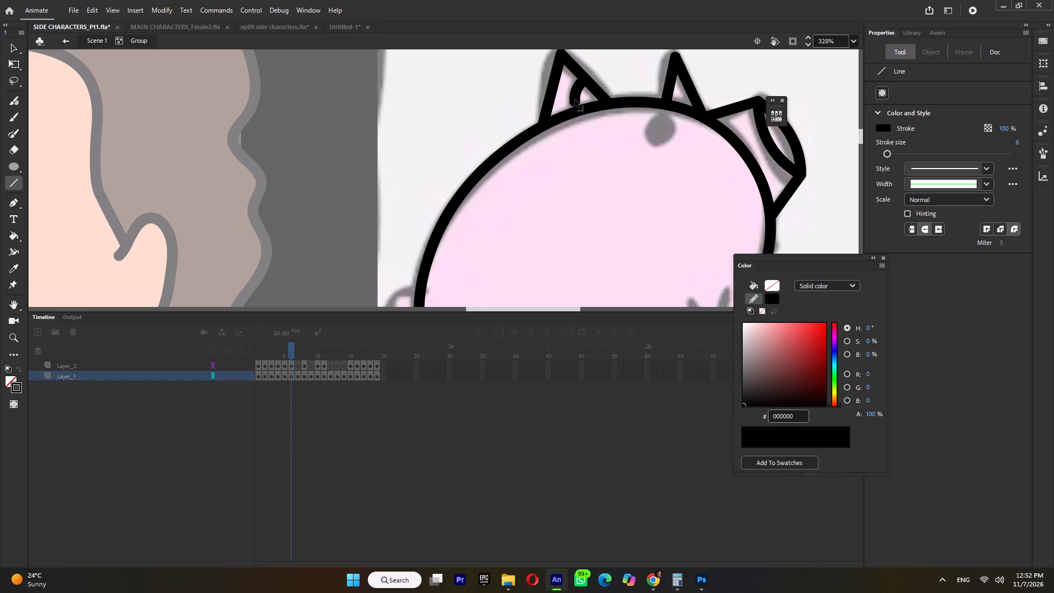
Bend the side edges of both ears that face away from the snout into slight curves matching the sketch.
ctrl+scroll(574, 97, down, 4)
ctrl+scroll(560, 85, up, 3)
ctrl+drag(570, 102, 565, 102)
ctrl+click(668, 98)
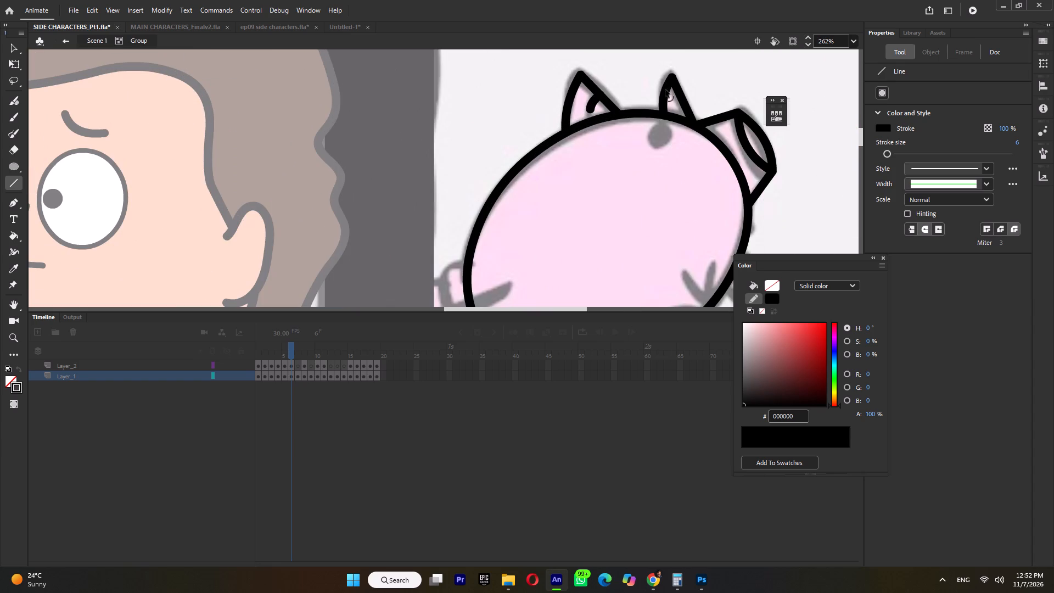
Draw a curly tail at the body's rear with looping Paint Brush strokes and delete the stroke end overlapping the body.
ctrl+click(670, 80)
ctrl+scroll(657, 145, down, 4)
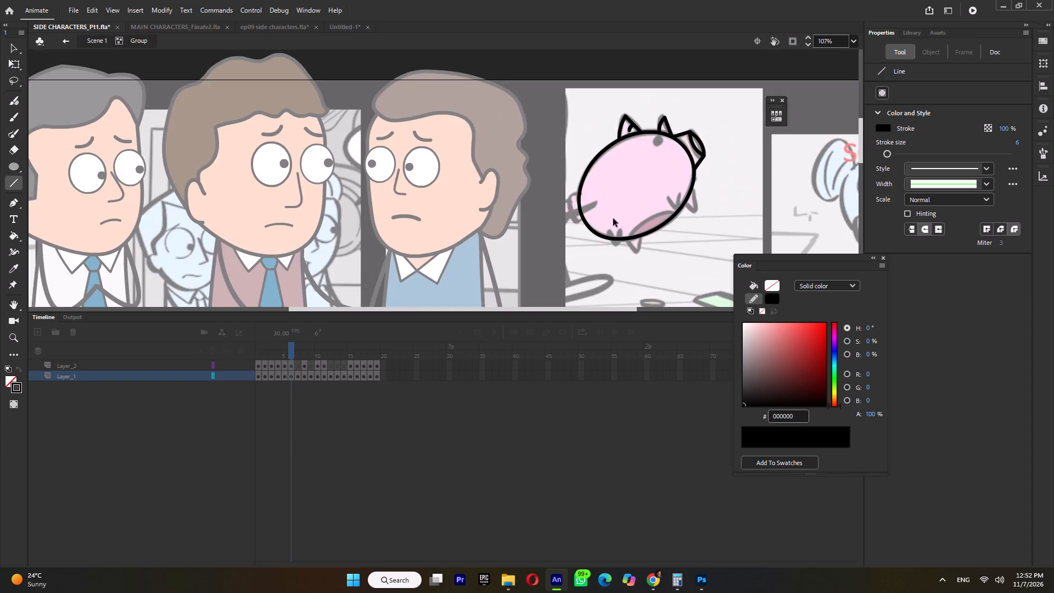
ctrl+scroll(586, 233, up, 4)
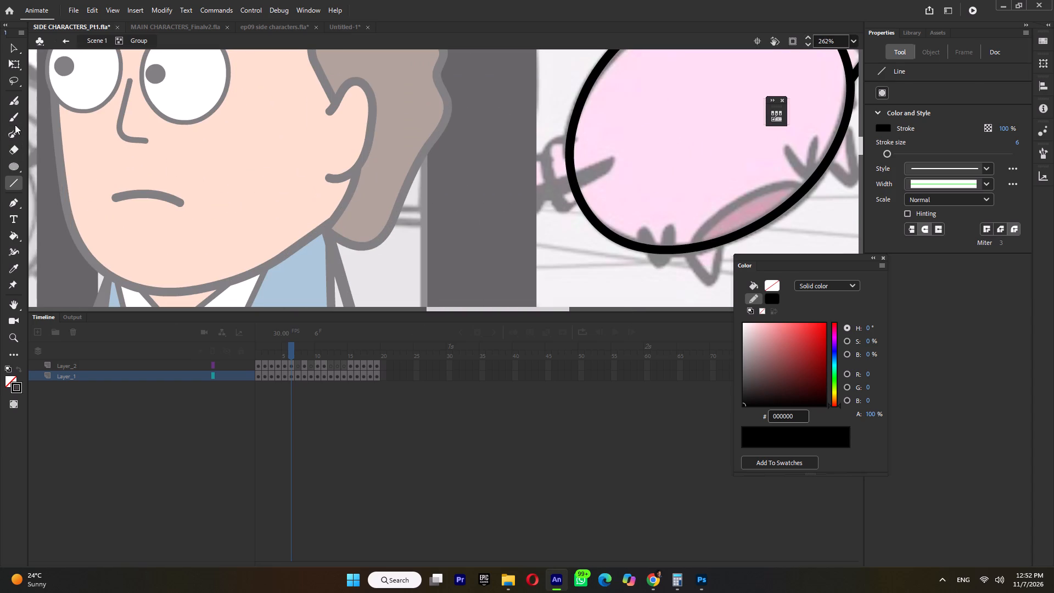
click(11, 129)
drag(530, 188, 549, 161)
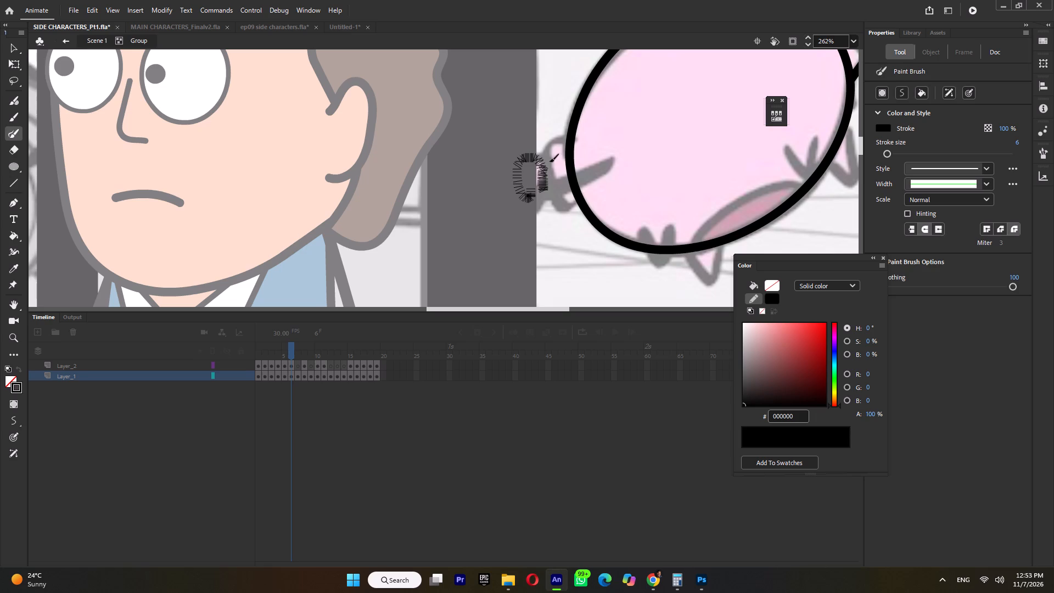
drag(549, 161, 583, 150)
ctrl+click(580, 151)
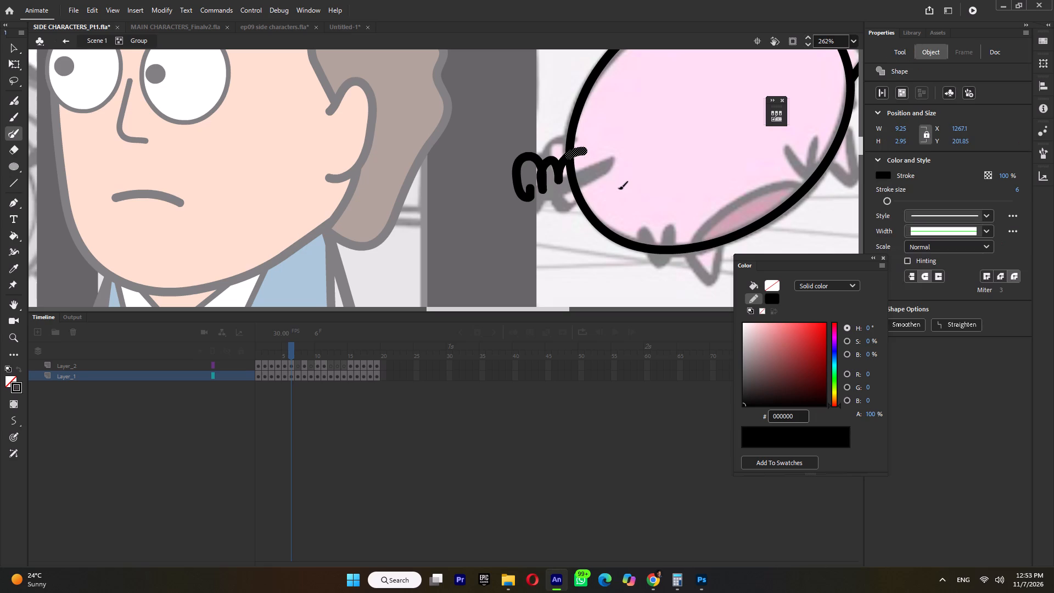
key(Delete)
Create a nested group and draw a small downward-pointing triangular foot, about 23 by 34 px, across the body's lower edge using three lines.
click(13, 181)
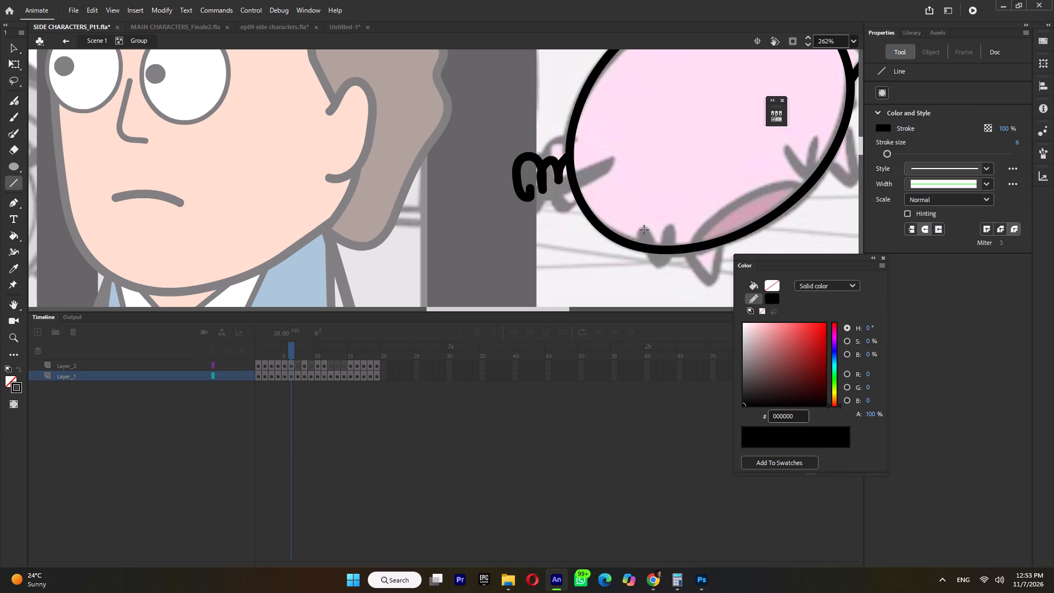
ctrl+scroll(644, 231, down, 3)
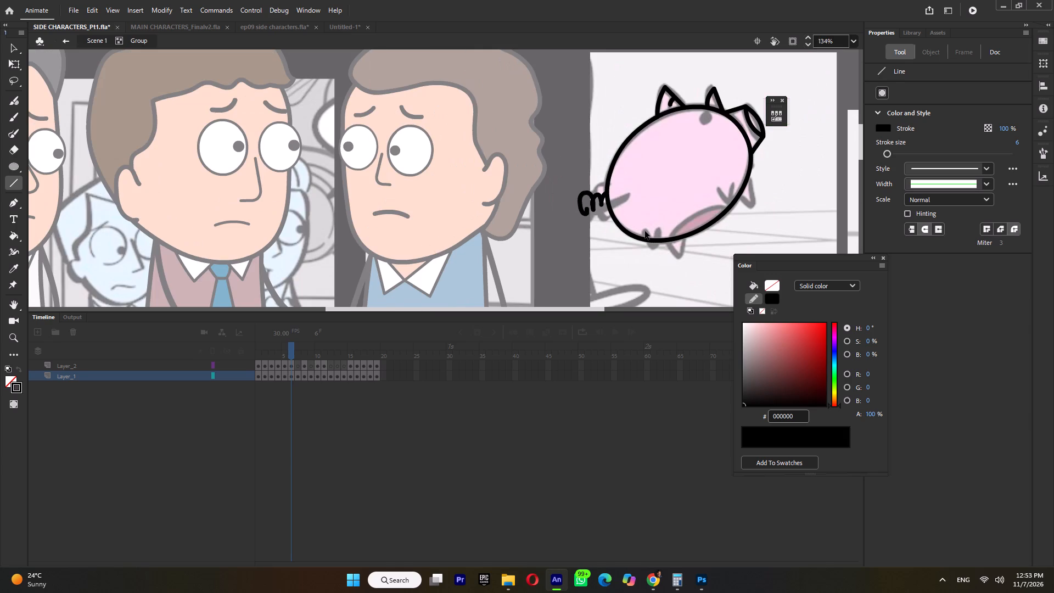
key(ctrl+g)
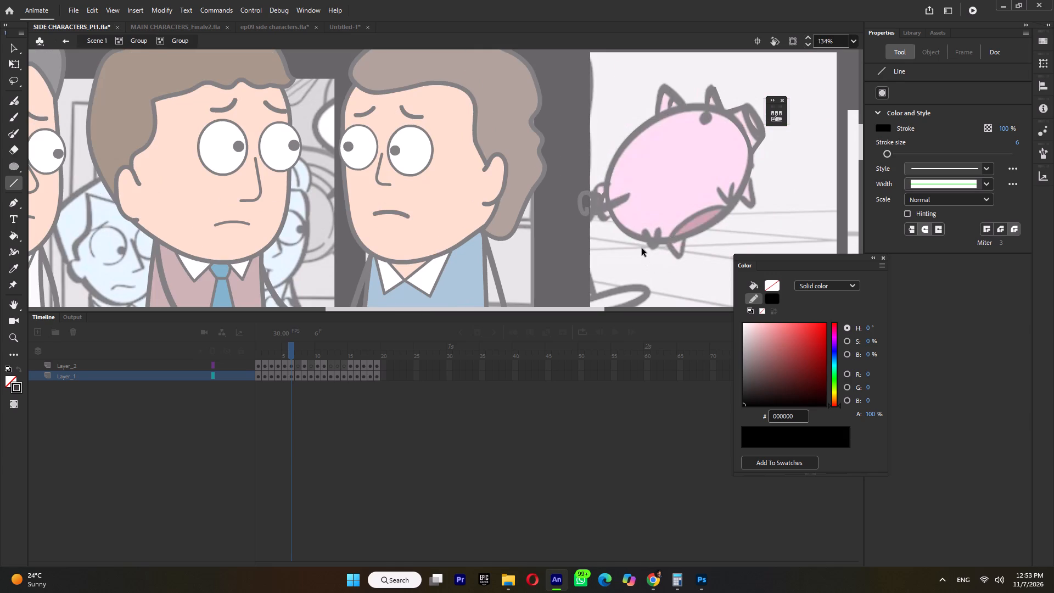
ctrl+scroll(643, 248, up, 4)
drag(644, 202, 668, 257)
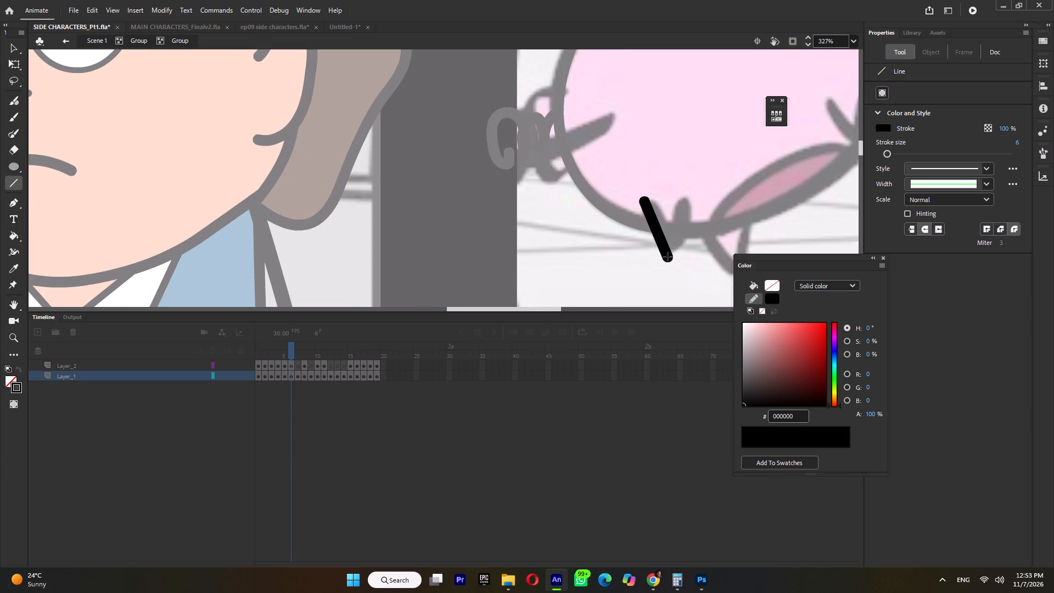
drag(668, 257, 686, 197)
drag(686, 197, 646, 199)
ctrl+scroll(670, 208, down, 2)
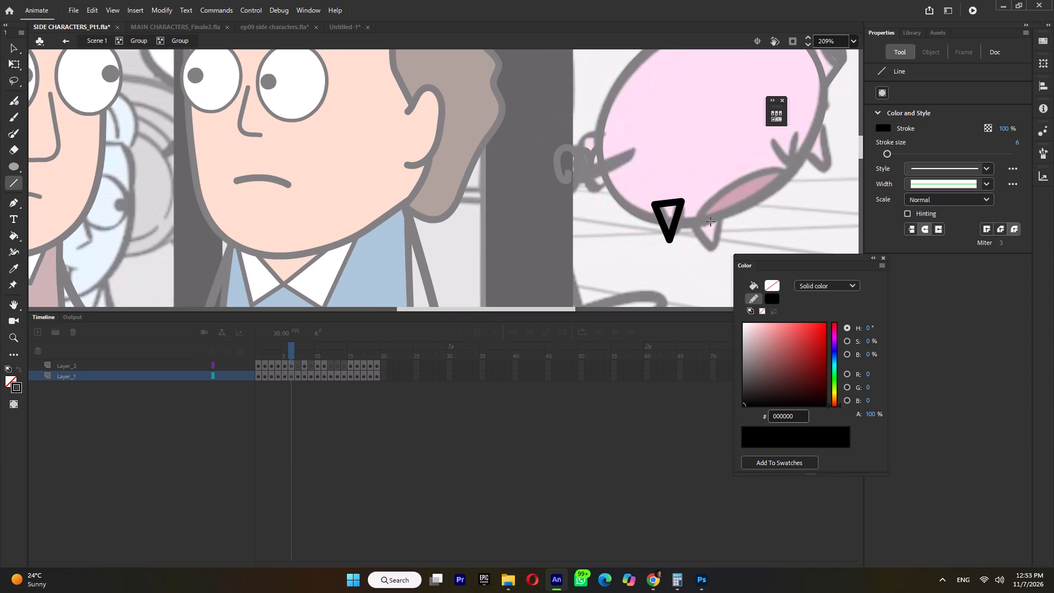
Sample the pink FDBBE6 from the sketch's pig and fill the outlined body with it inside the piggy bank group.
double_click(707, 188)
ctrl+double_click(707, 188)
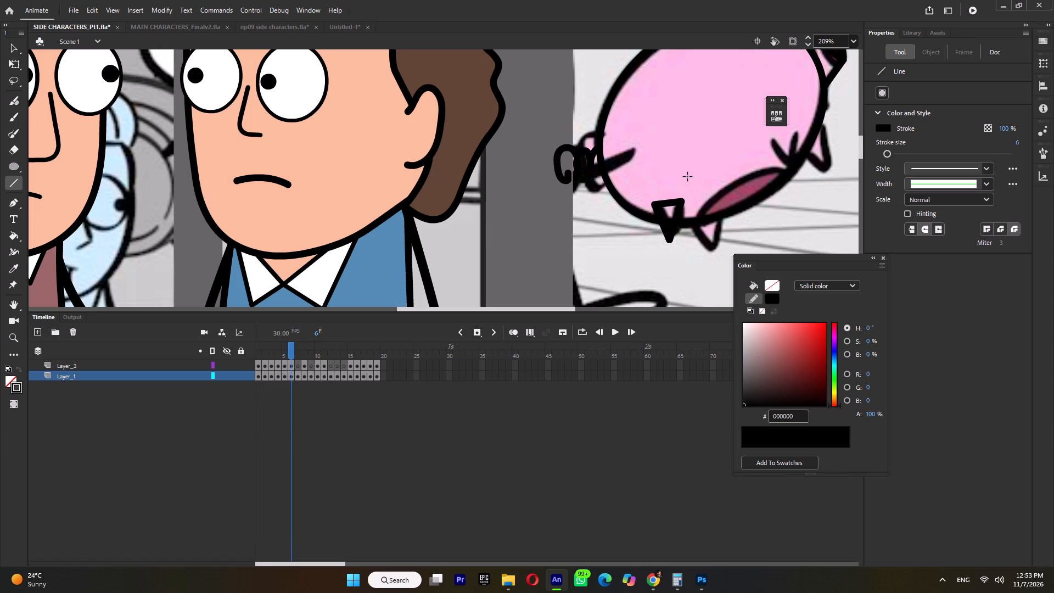
key(i)
click(683, 169)
ctrl+double_click(679, 206)
click(672, 215)
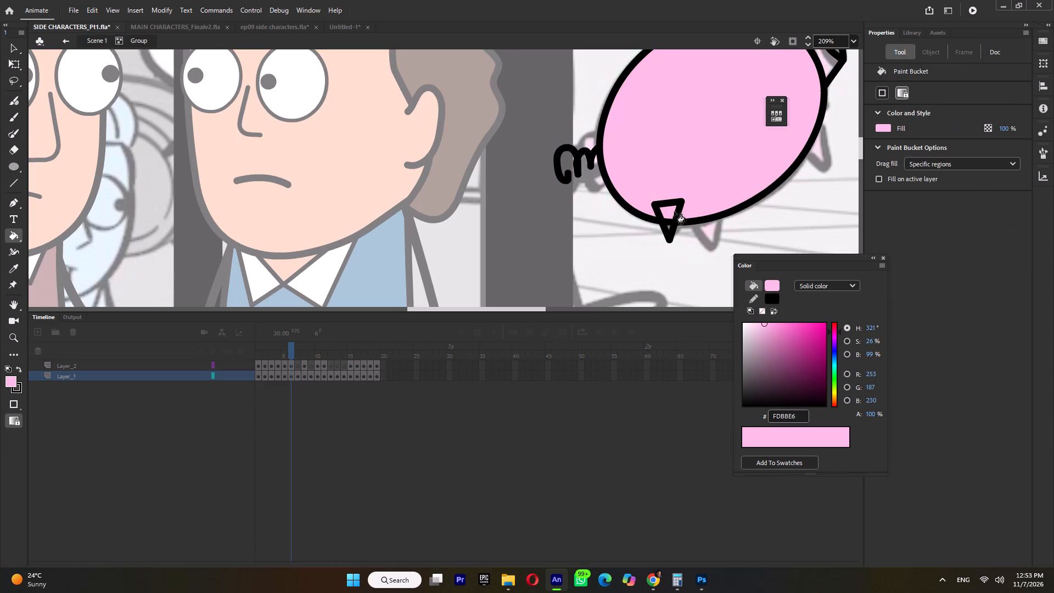
Fill the triangular foot with the same pink, delete its top line and return to the piggy bank group.
ctrl+double_click(675, 203)
click(672, 218)
ctrl+click(669, 204)
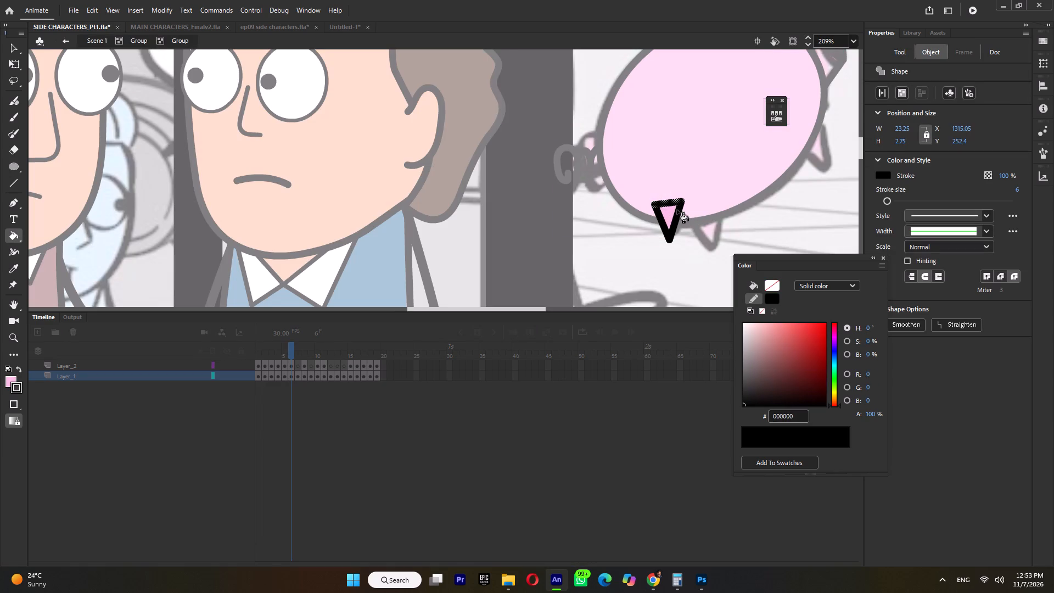
key(Delete)
ctrl+double_click(653, 176)
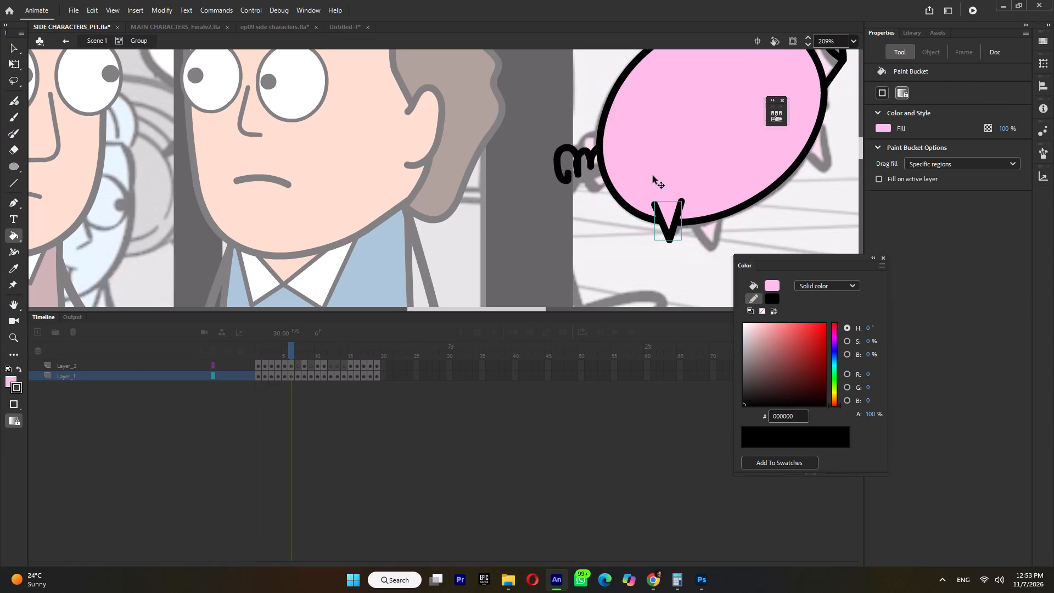
Duplicate the foot group and place the copy over the sketch's second foot, nearer the snout along the body's lower edge.
click(9, 59)
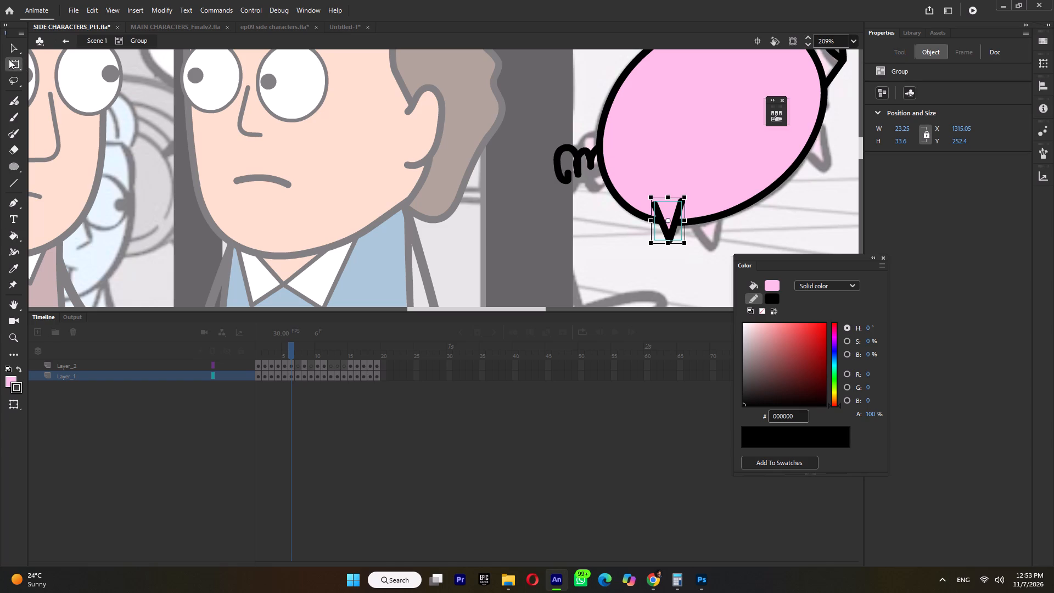
ctrl+alt+drag(668, 228, 709, 239)
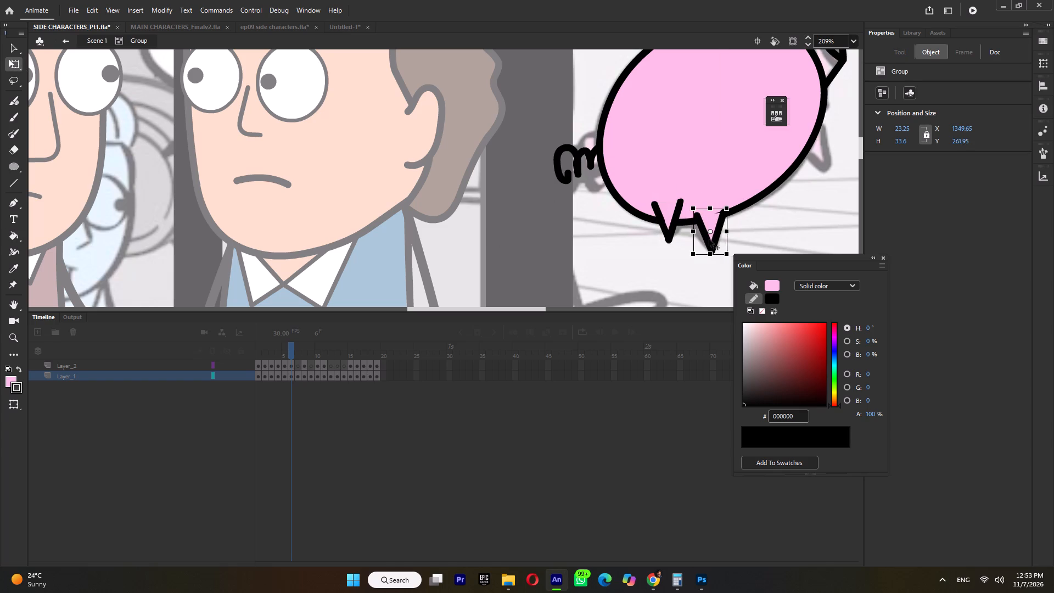
ctrl+alt+drag(709, 239, 710, 238)
ctrl+click(716, 189)
ctrl+click(747, 231)
ctrl+scroll(707, 234, down, 4)
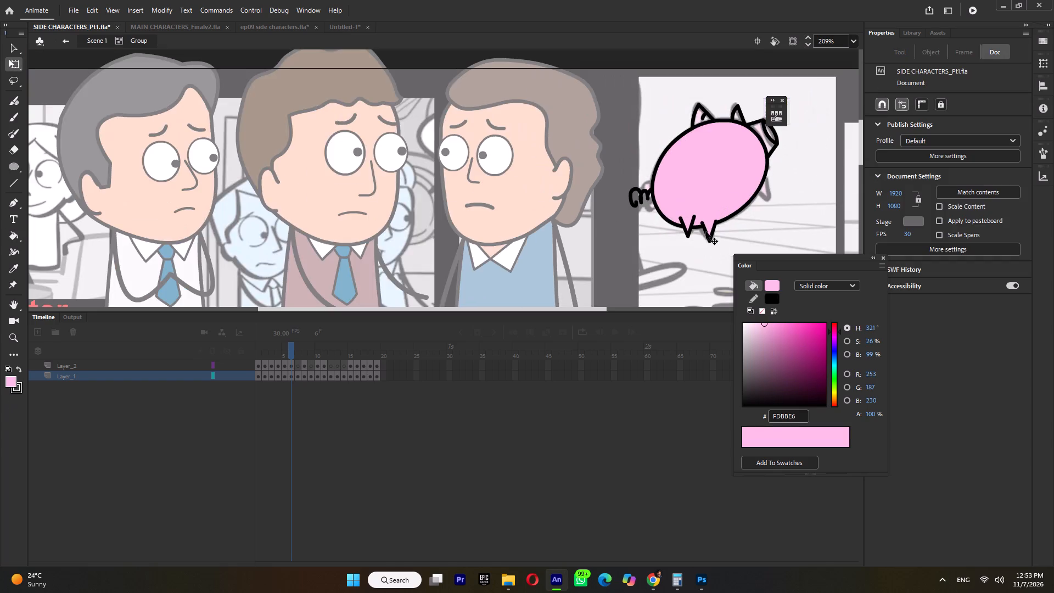
Return to Scene 1 and move the piggy bank group off its sketch, onto the gap beside the office worker in blue.
ctrl+click(776, 116)
ctrl+click(794, 145)
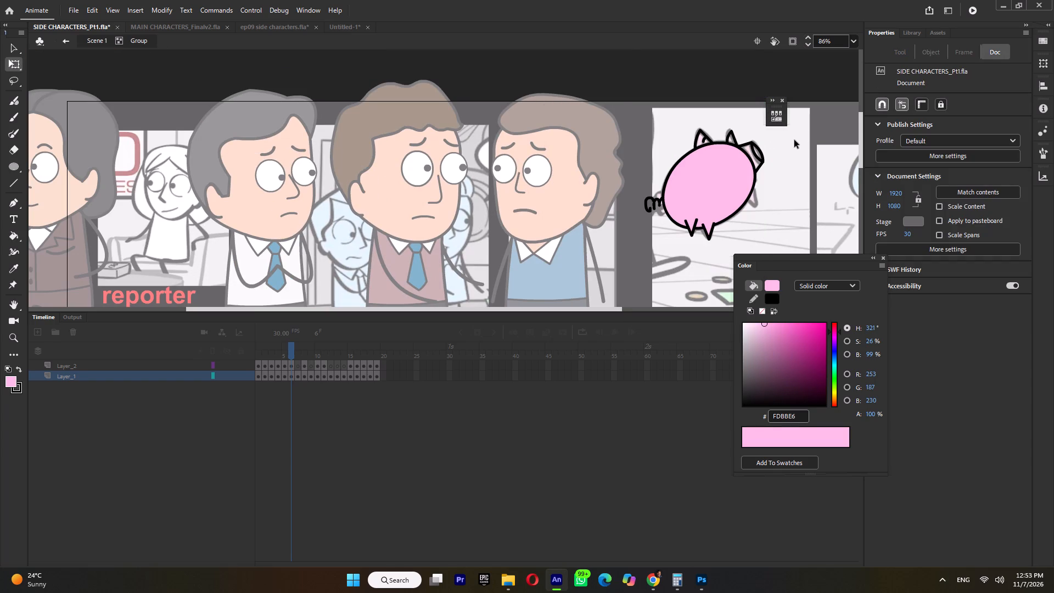
ctrl+double_click(797, 153)
ctrl+drag(736, 187, 789, 188)
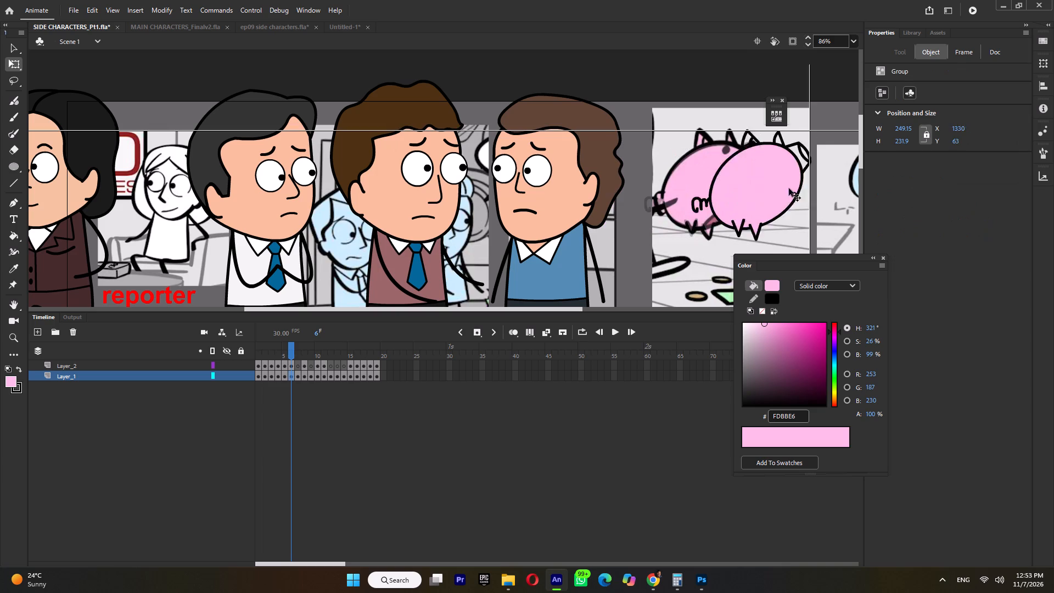
ctrl+drag(789, 188, 642, 186)
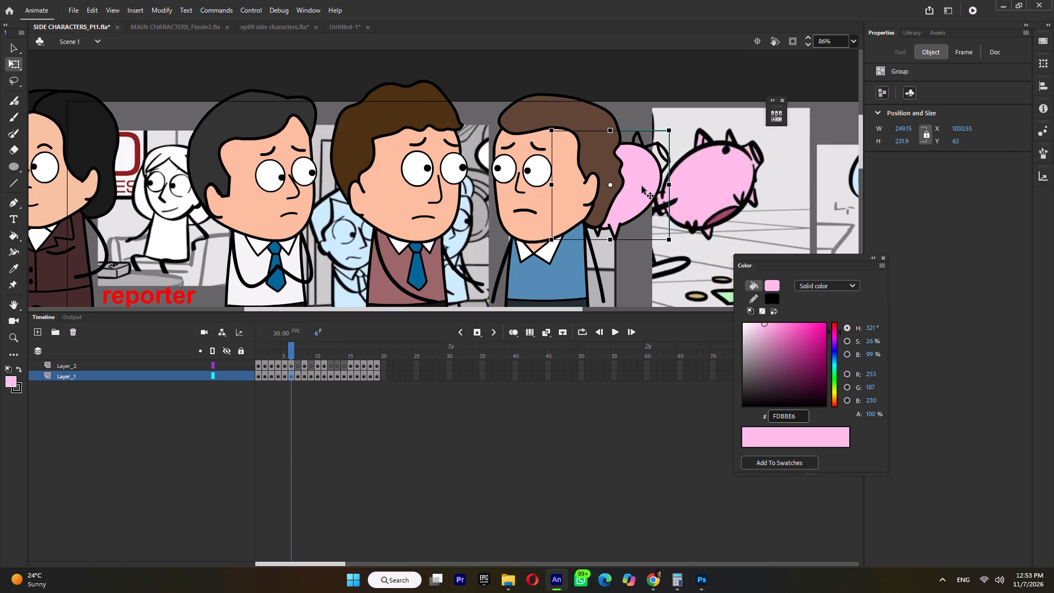
Cut the piggy bank group and paste it in place on Layer_2 so it sits in front of the office worker.
key(ctrl+Up)
key(ctrl+Up)
key(ctrl+Up)
key(ctrl+x)
click(597, 182)
click(632, 73)
key(ctrl+shift+v)
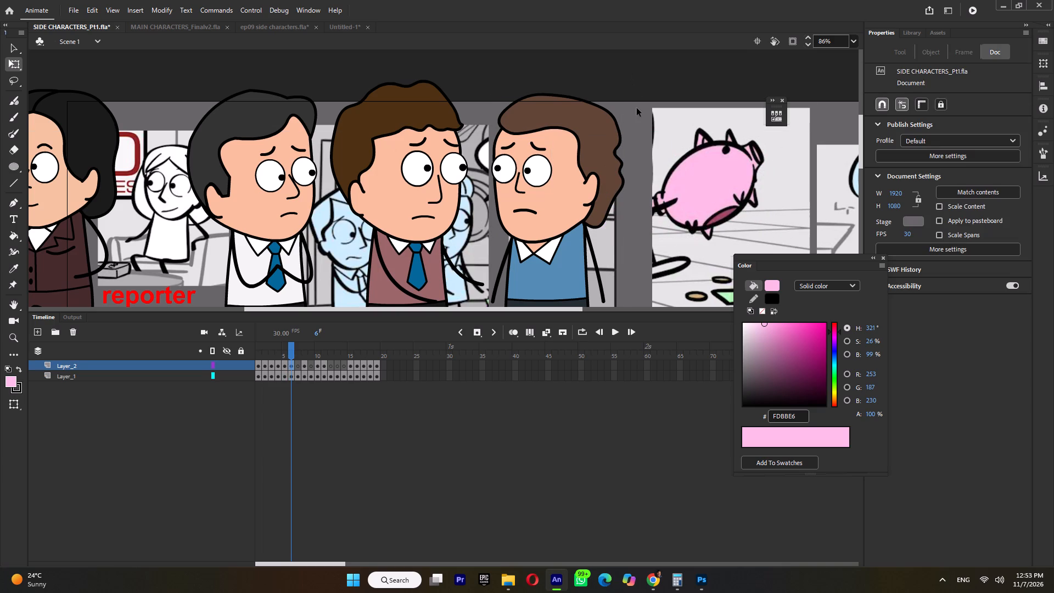
Inside the piggy bank group, fill the snout and its oval face with pink FDBBE6 and delete the outline separating snout from body.
double_click(637, 203)
ctrl+scroll(658, 162, up, 4)
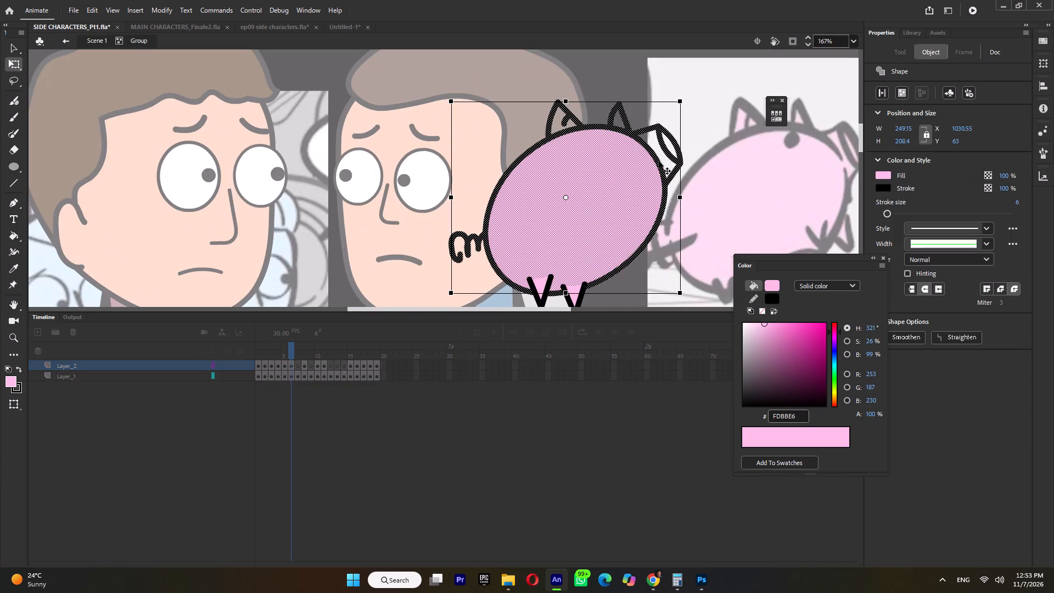
ctrl+click(719, 160)
key(i)
click(621, 192)
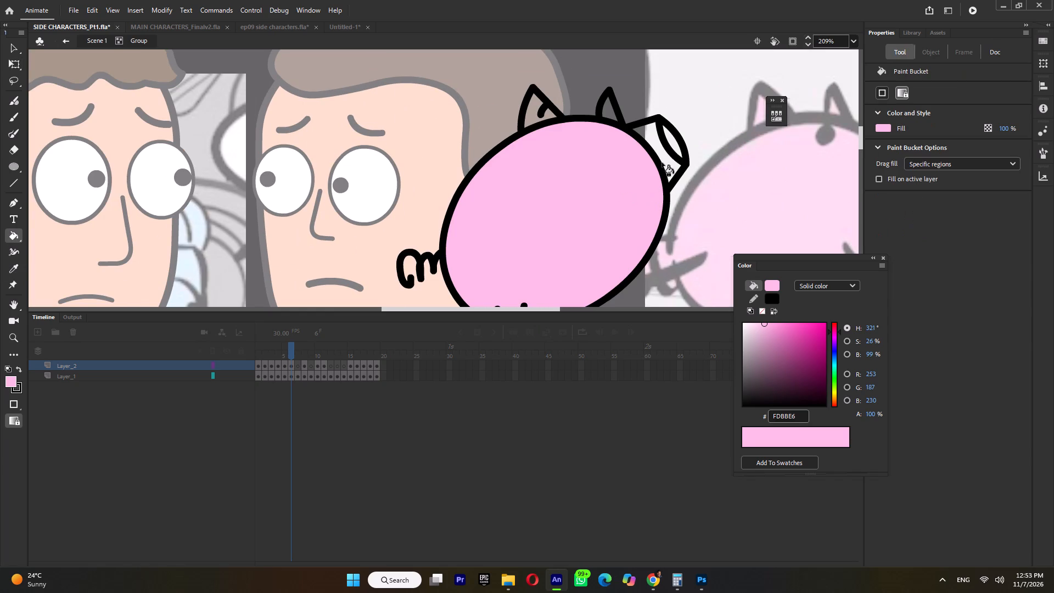
click(665, 163)
click(672, 142)
ctrl+click(657, 155)
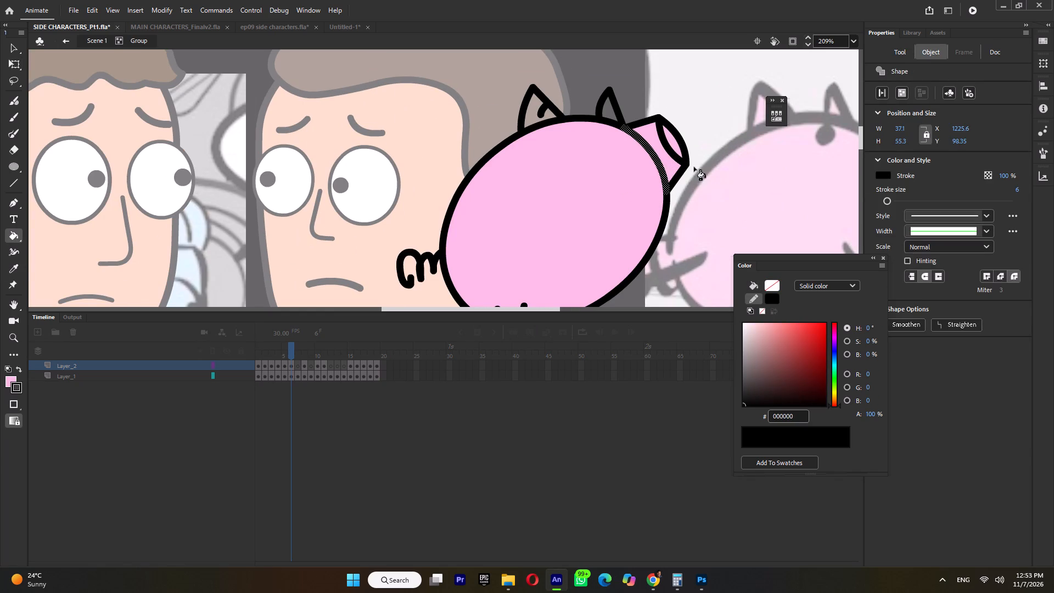
key(Delete)
Fill both pointed ears with the same pink.
click(609, 111)
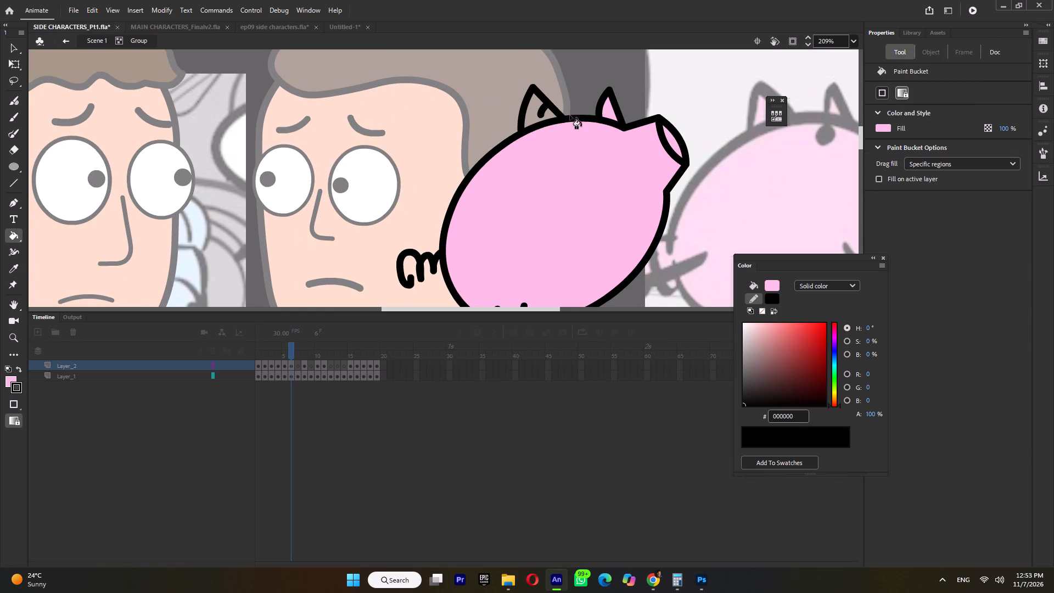
click(532, 116)
Paint a small round black eye on the upper body below the ears with the Classic Brush, using fill 000000.
ctrl+scroll(567, 109, down, 5)
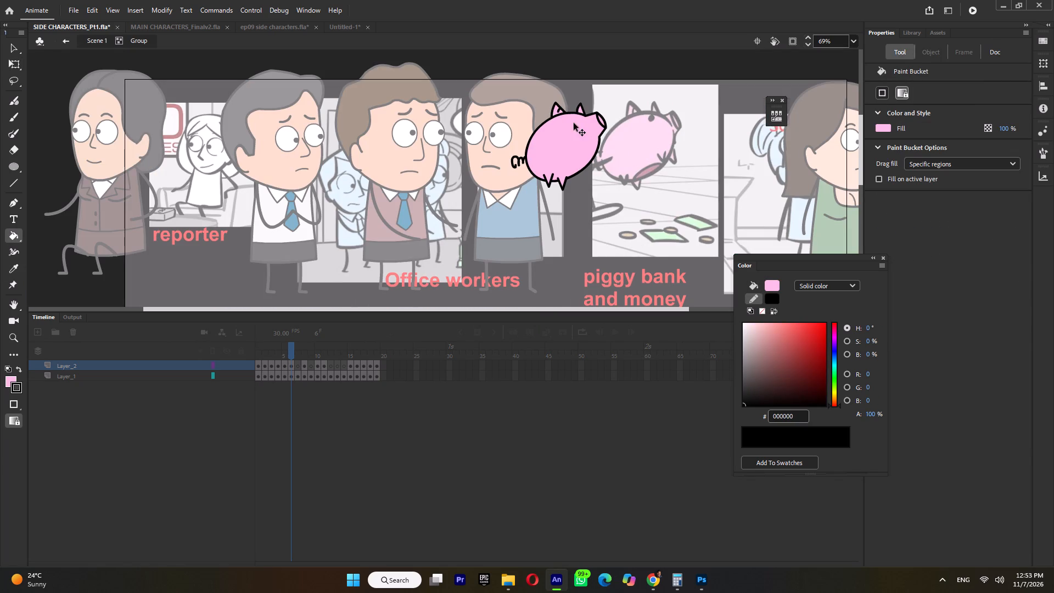
click(11, 120)
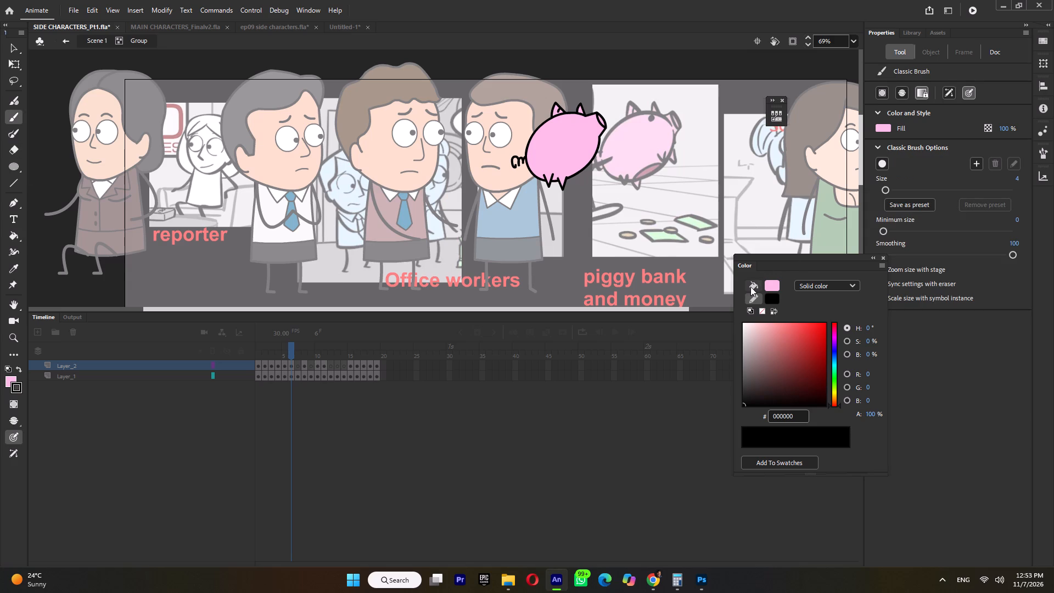
click(750, 287)
drag(773, 332, 712, 424)
ctrl+scroll(584, 104, up, 4)
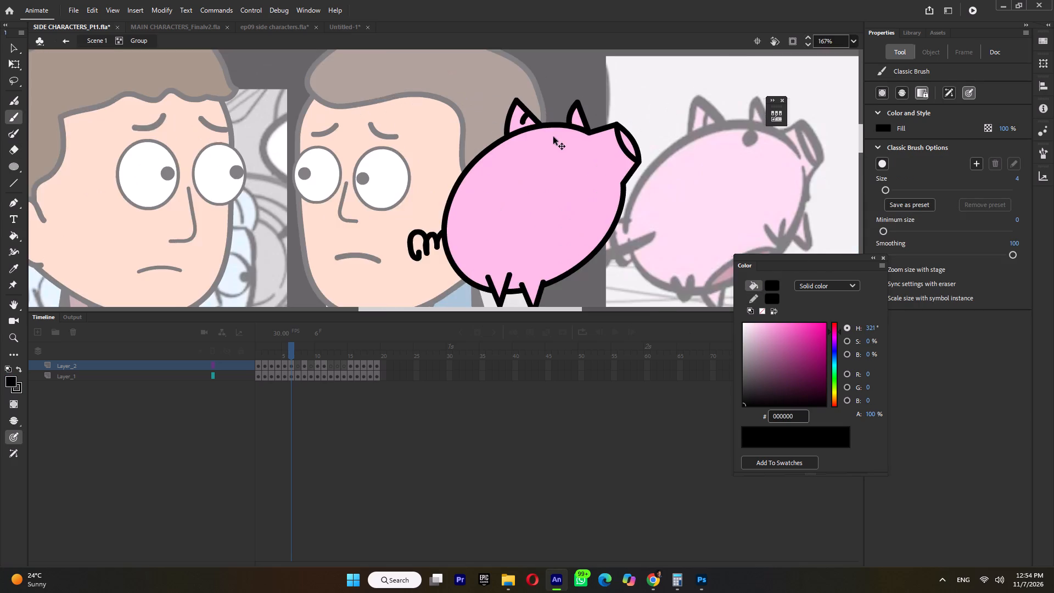
ctrl+scroll(552, 143, up, 2)
click(557, 144)
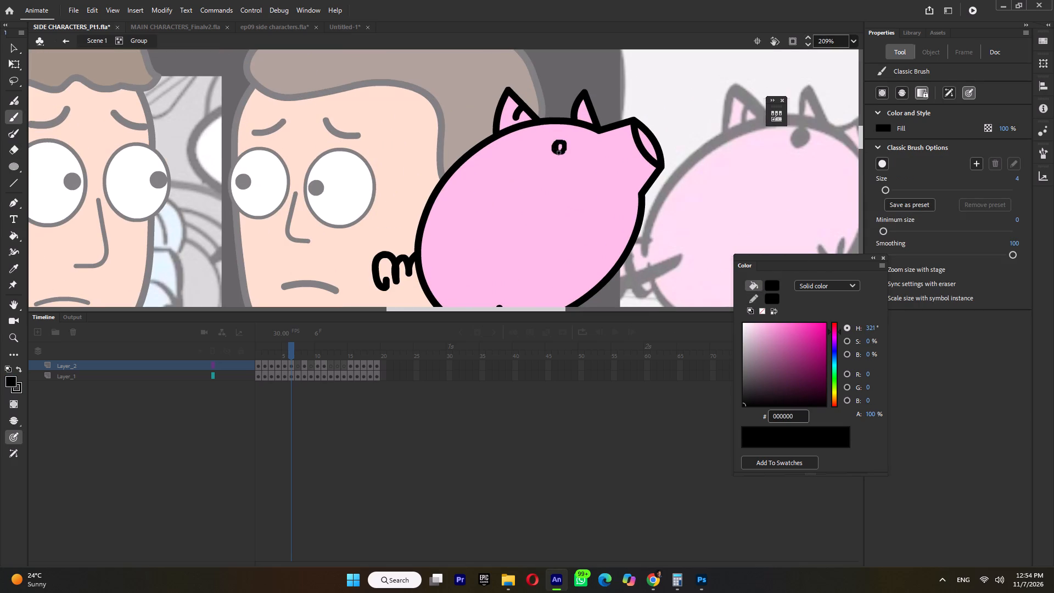
ctrl+scroll(563, 138, down, 4)
Sample the body's pink and darken the fill colour to D492BD.
ctrl+scroll(586, 230, up, 3)
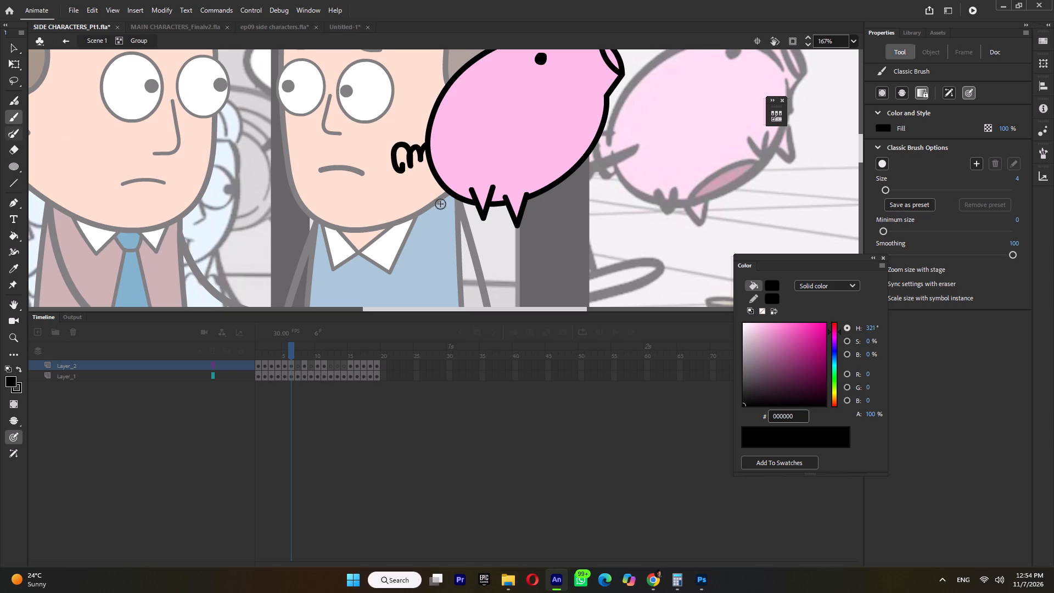
key(i)
click(549, 144)
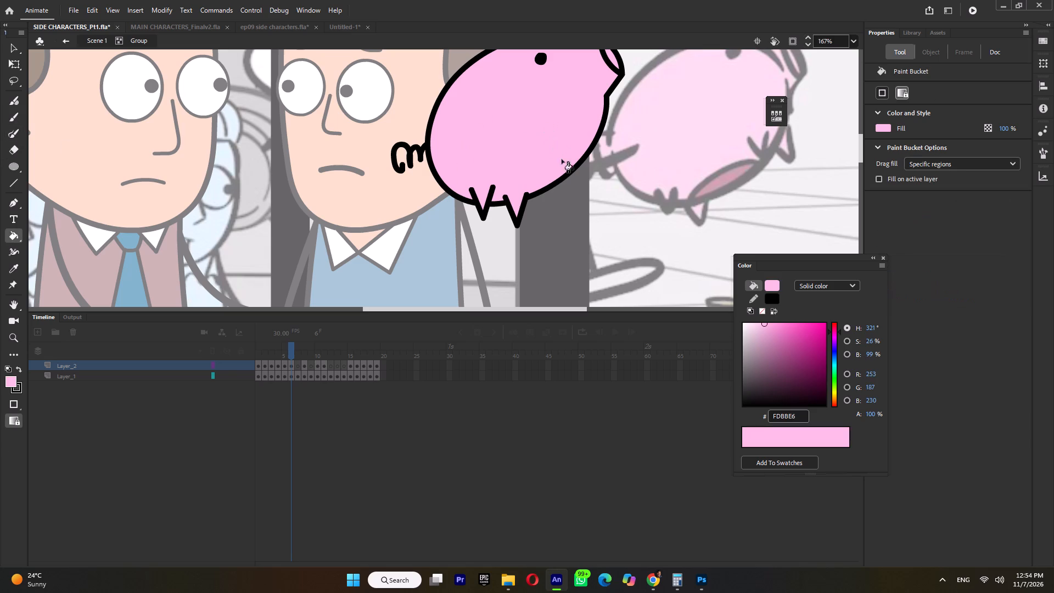
click(769, 337)
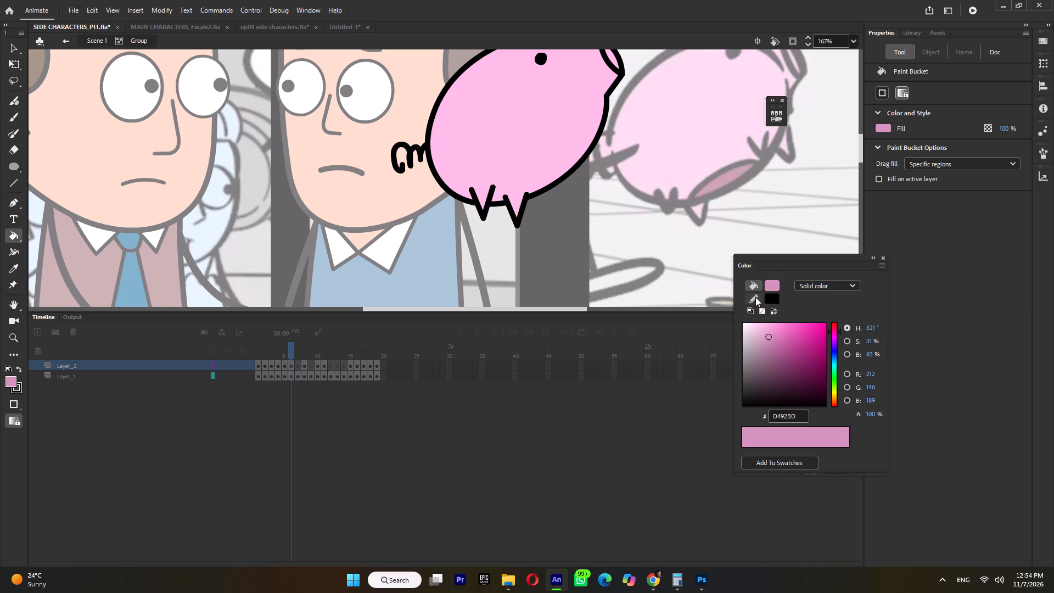
click(755, 297)
Select the whole pig except its two feet and group it so the body sits in front of the feet.
ctrl+click(513, 209)
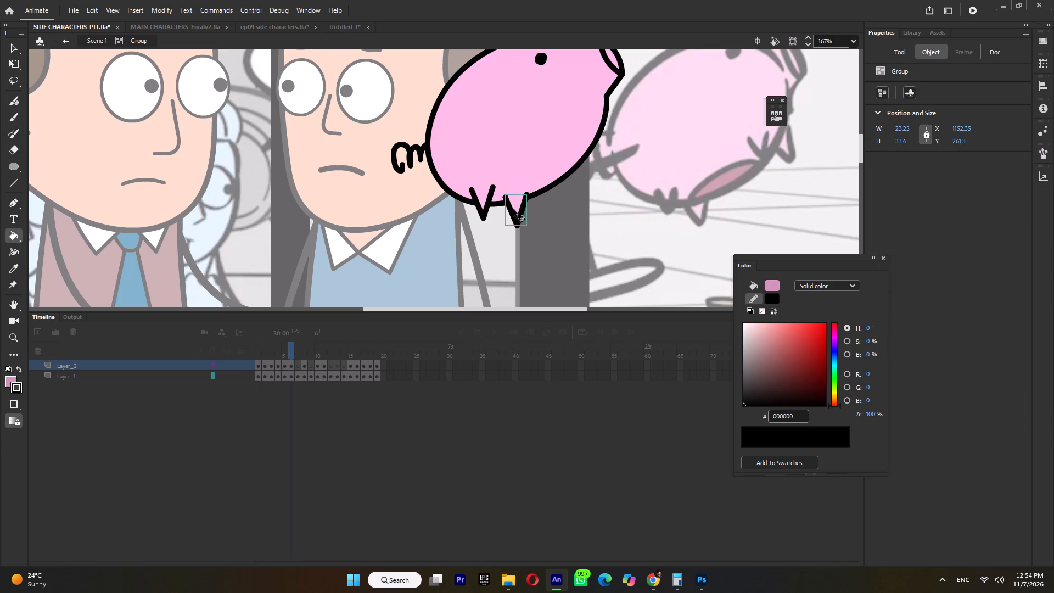
ctrl+scroll(514, 221, down, 3)
ctrl+drag(580, 105, 418, 289)
ctrl+shift+click(497, 210)
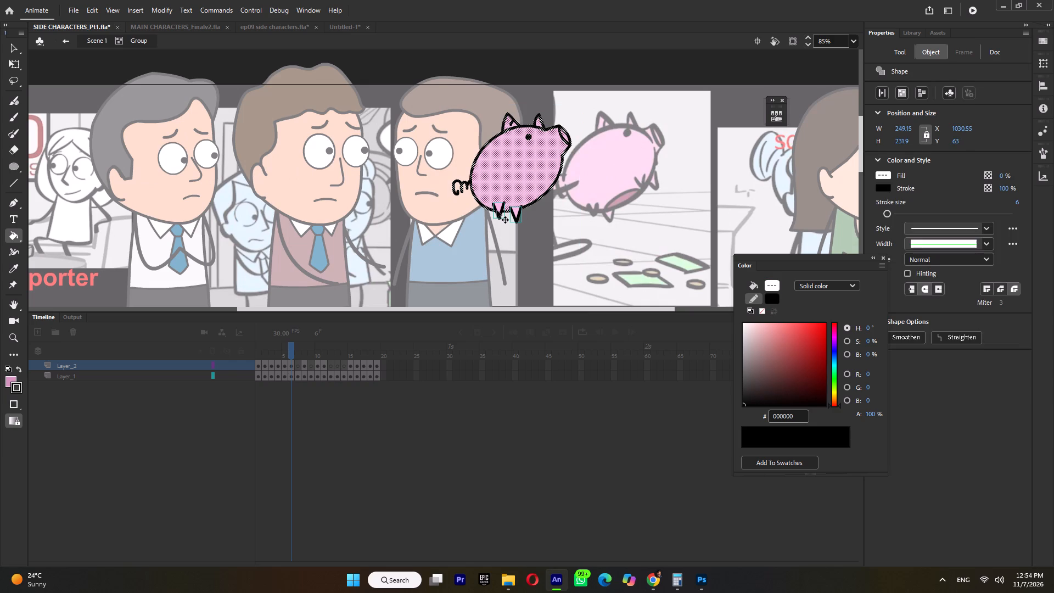
ctrl+shift+click(516, 214)
key(ctrl+g)
ctrl+click(567, 230)
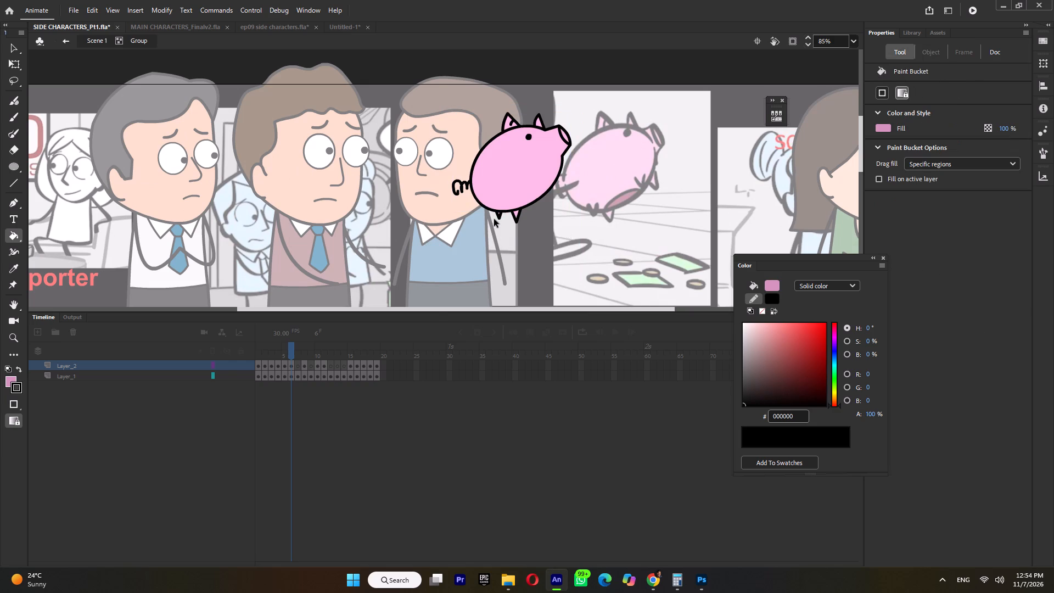
Bring the foot nearest the curly tail in front of the pig's body.
click(500, 217)
ctrl+click(498, 216)
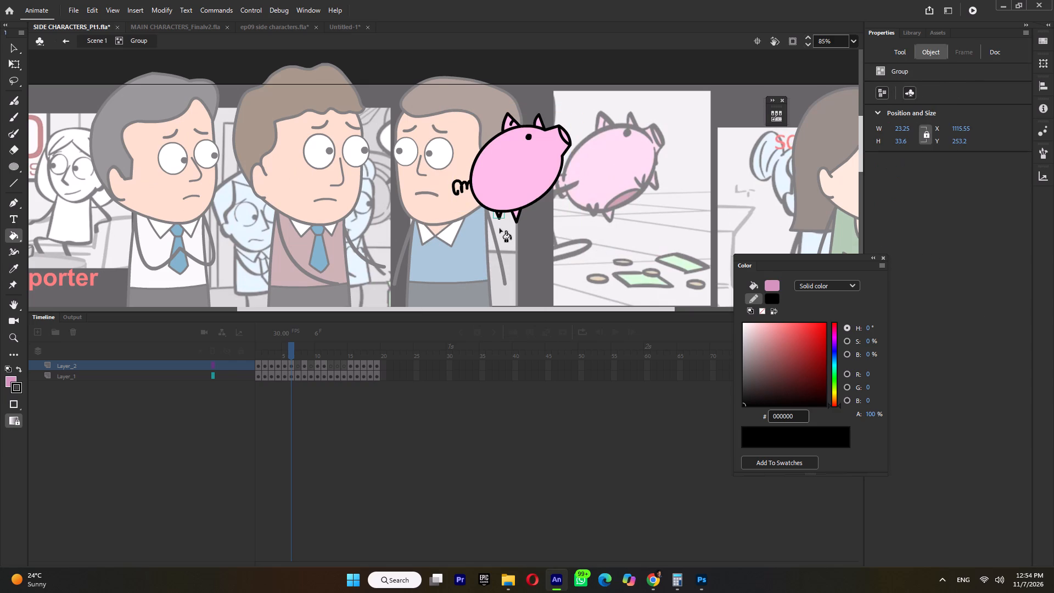
key(ctrl+Up)
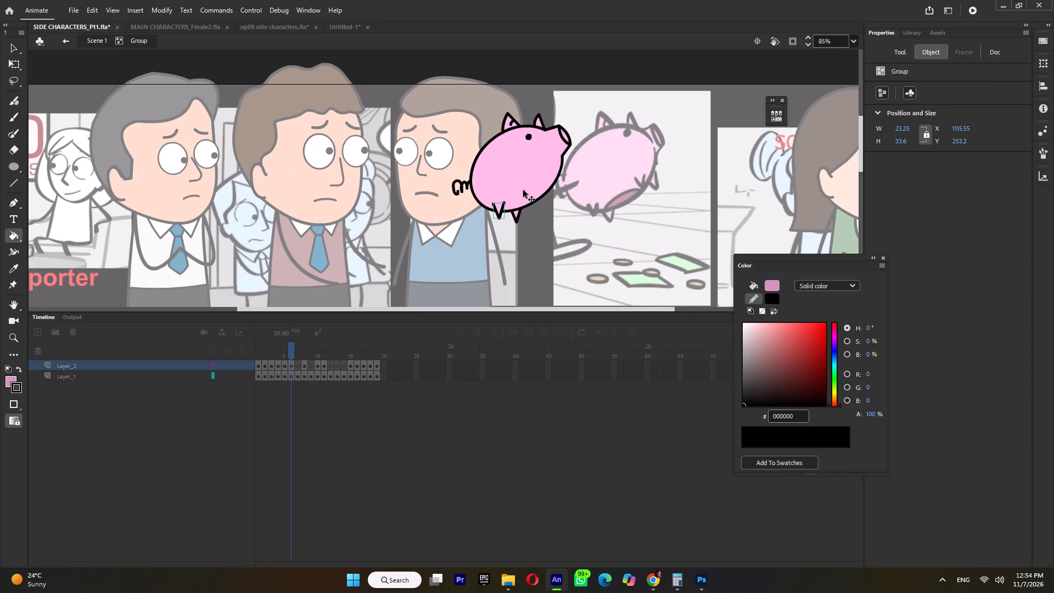
Inside the body group, draw a curved black line across the lower belly with the Paint Brush and smoothen it.
ctrl+double_click(523, 189)
ctrl+click(553, 212)
ctrl+scroll(552, 212, up, 5)
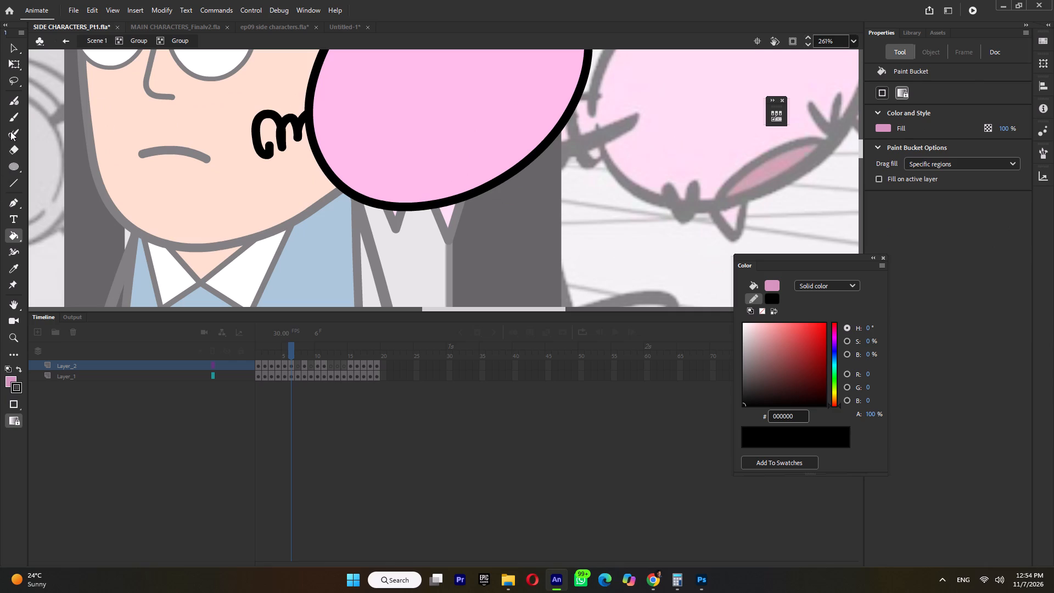
click(10, 132)
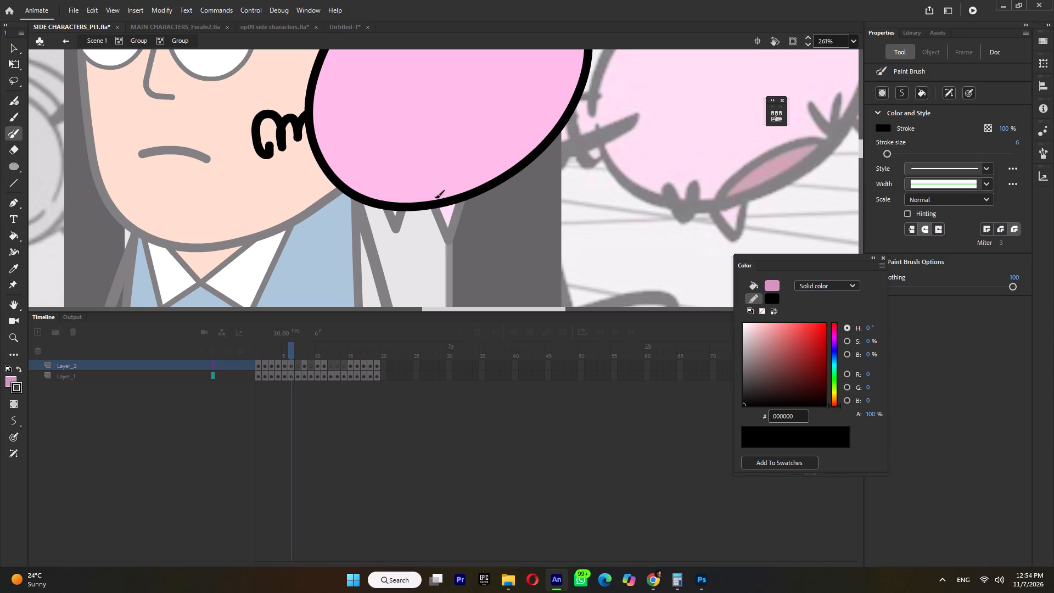
drag(436, 195, 559, 115)
ctrl+click(500, 136)
ctrl+double_click(922, 325)
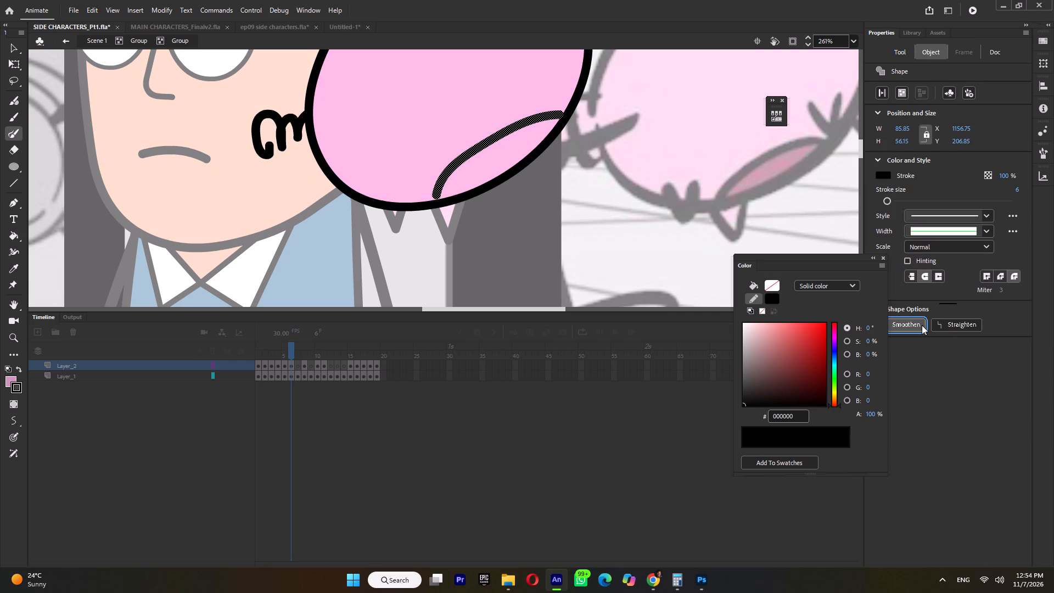
ctrl+triple_click(916, 325)
ctrl+double_click(916, 325)
Bend the belly curve into an even arc and extend both ends to meet the body outline.
ctrl+click(538, 178)
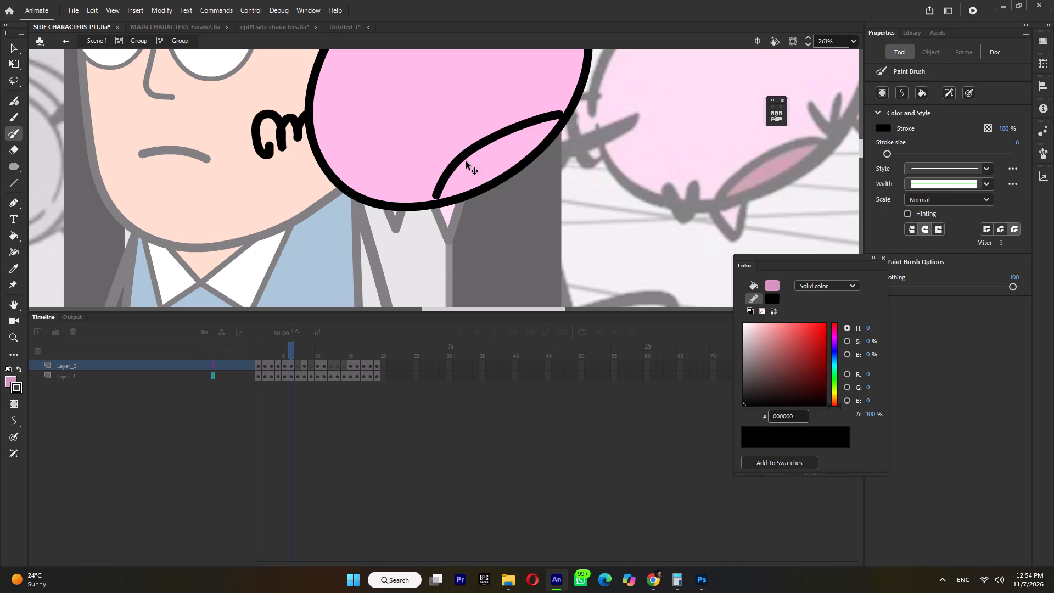
ctrl+drag(464, 150, 474, 150)
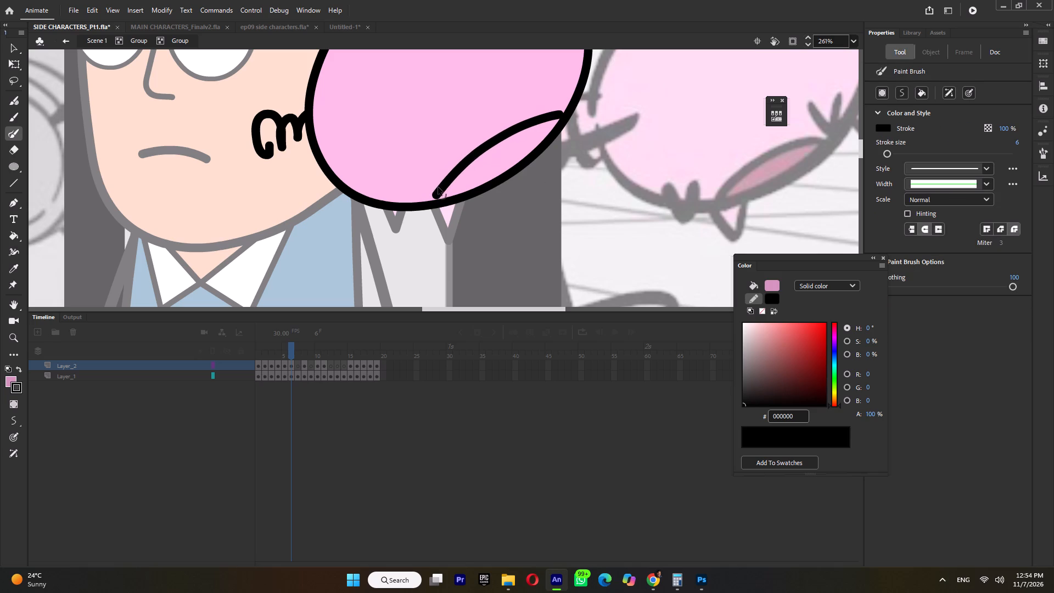
ctrl+drag(437, 194, 438, 204)
ctrl+drag(559, 114, 568, 120)
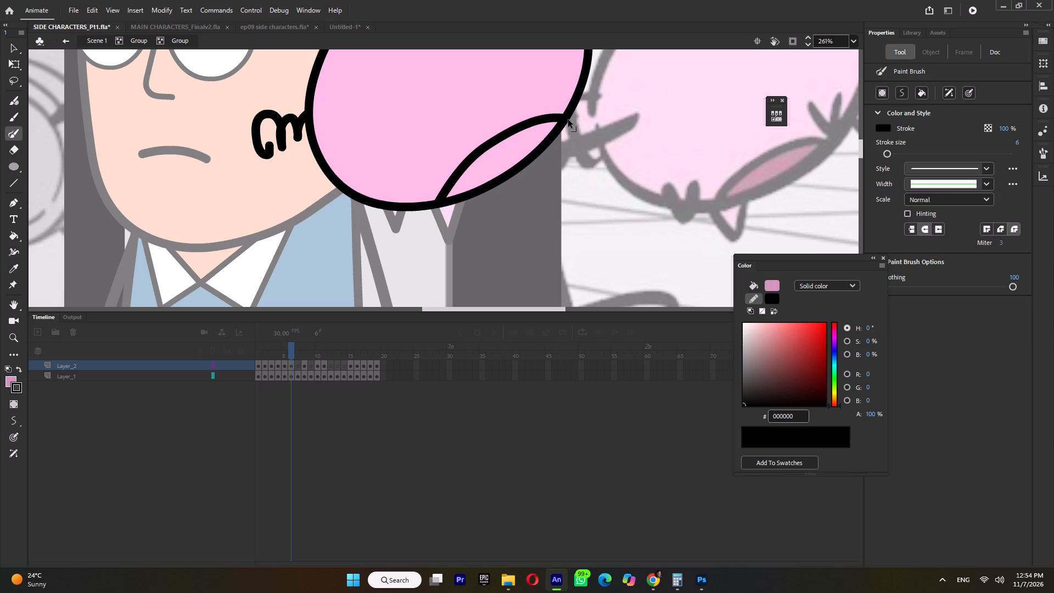
ctrl+drag(568, 120, 566, 120)
ctrl+click(487, 148)
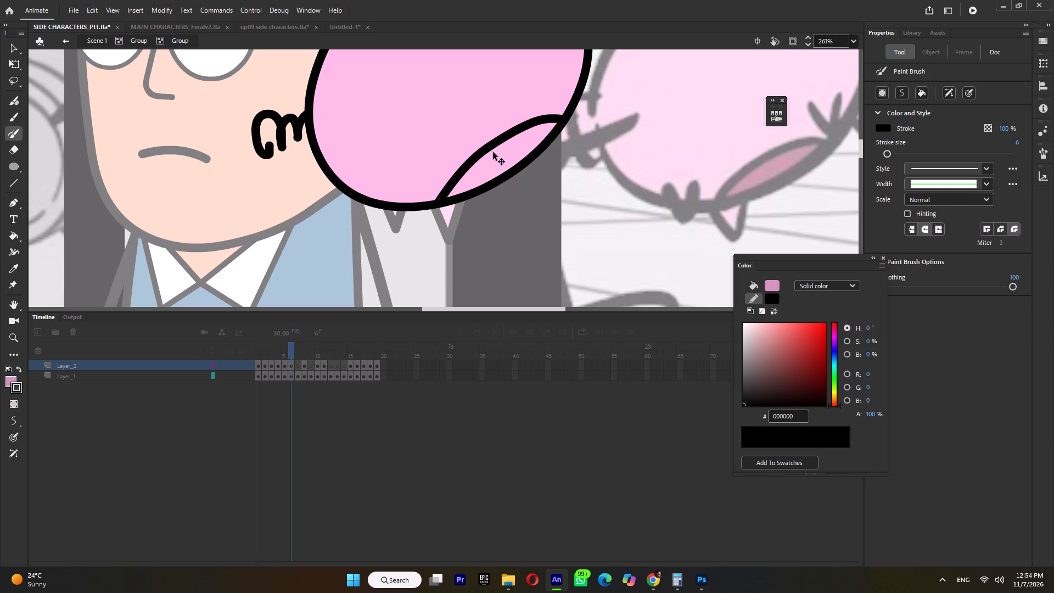
Fill the belly patch enclosed by the curve with the darker pink A5588A.
key(k)
click(502, 159)
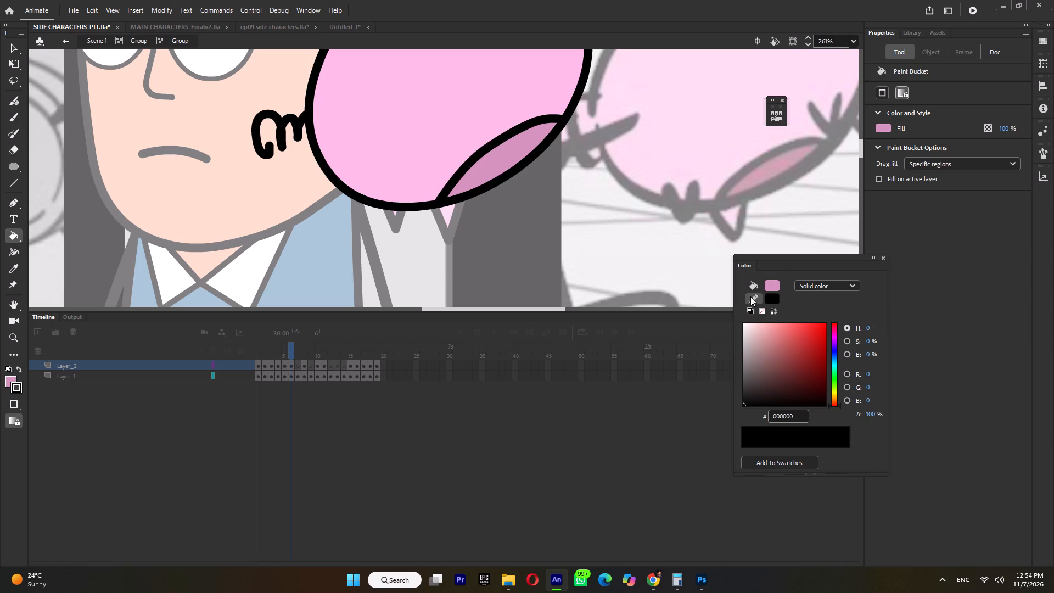
click(750, 287)
click(777, 349)
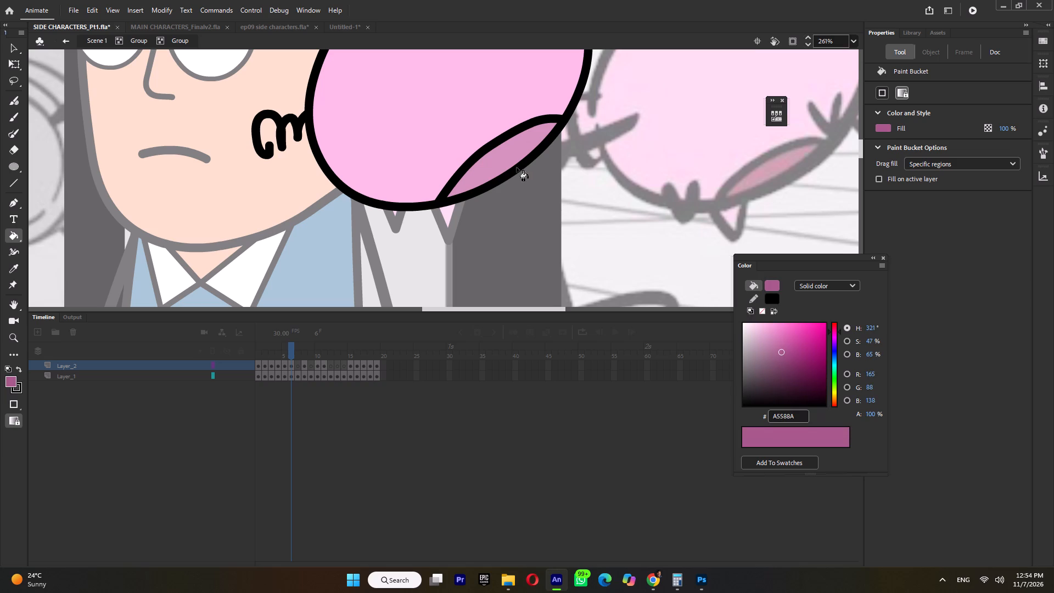
click(505, 160)
Set the belly curve's stroke size to 4.
ctrl+click(496, 142)
click(1017, 187)
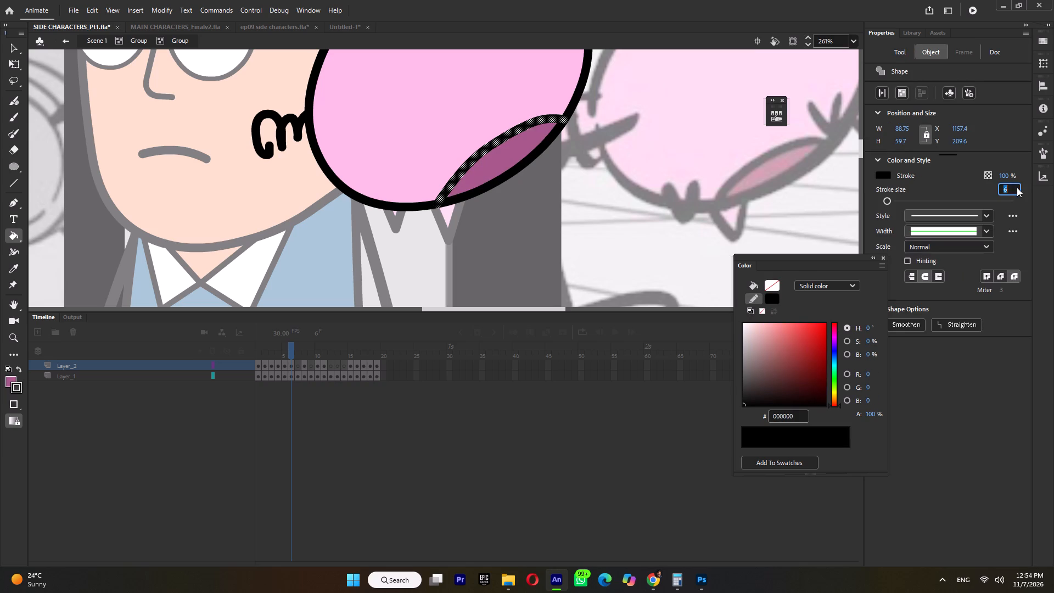
key(4)
key(Return)
ctrl+click(605, 218)
Apply the size 4 black stroke to the ears' inner and base lines and the snout's inner line with the Ink Bottle.
ctrl+scroll(605, 218, down, 5)
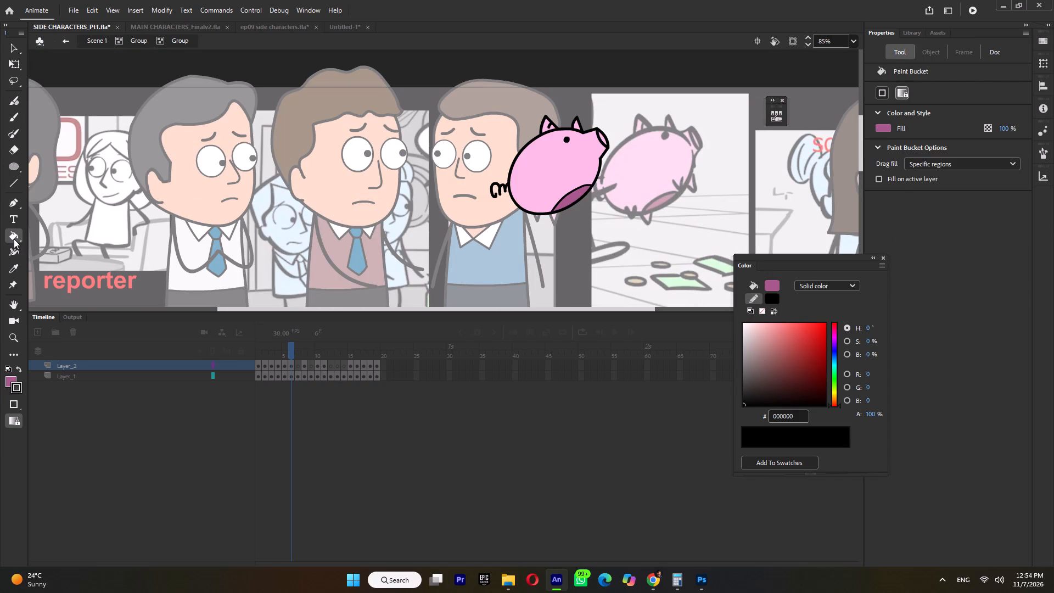
key(s)
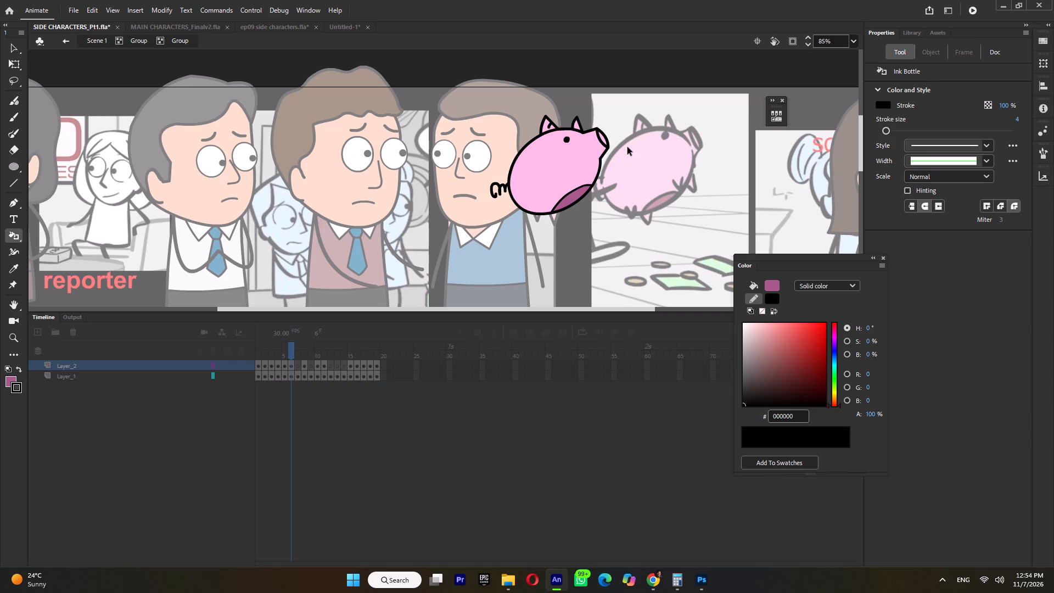
ctrl+double_click(627, 147)
ctrl+scroll(553, 125, up, 4)
ctrl+double_click(555, 136)
click(549, 139)
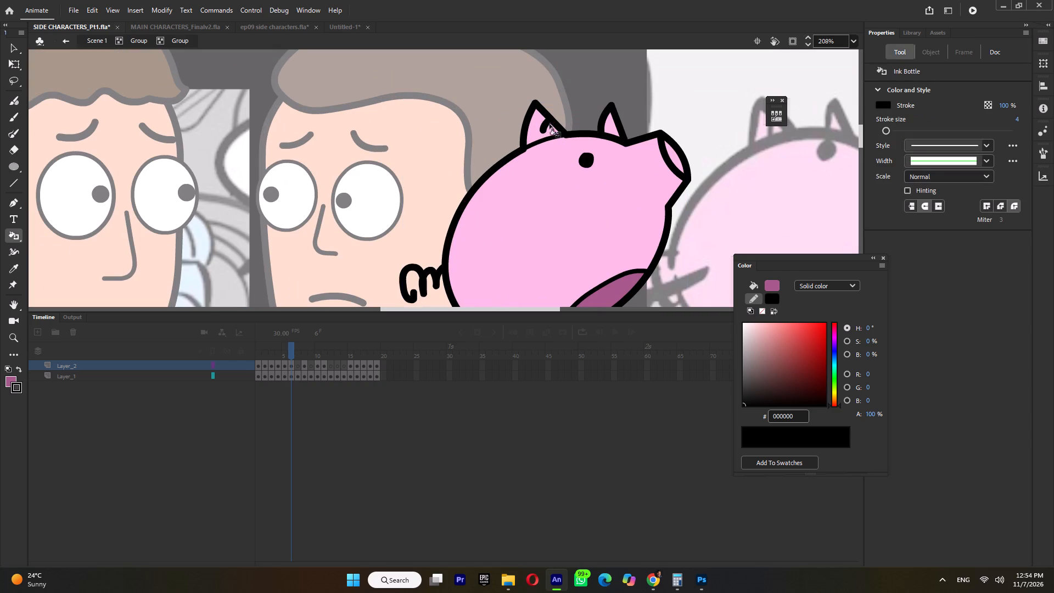
click(546, 126)
click(615, 139)
ctrl+scroll(642, 116, down, 1)
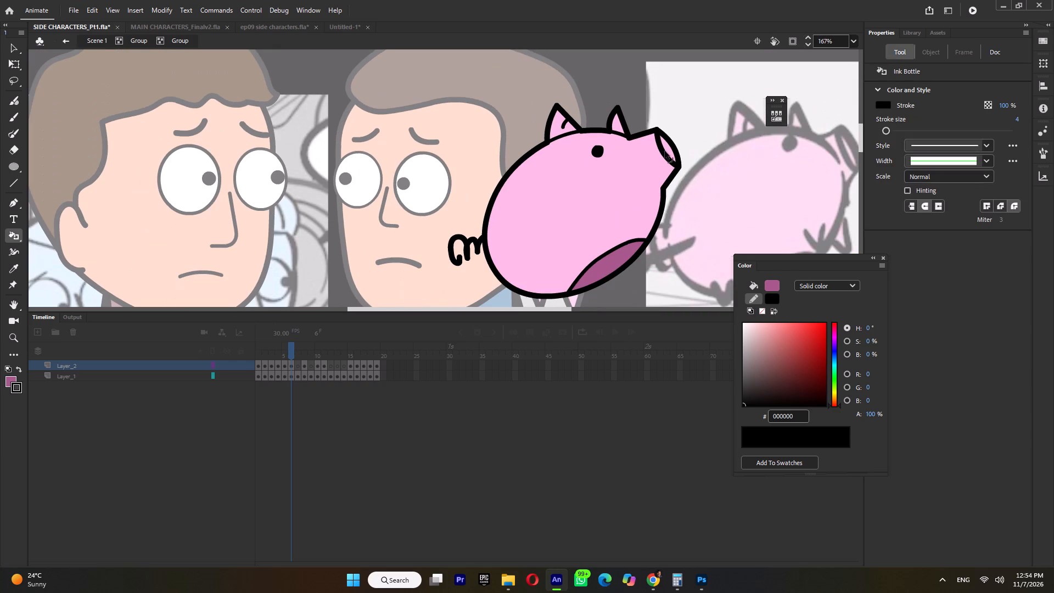
click(663, 154)
ctrl+double_click(718, 159)
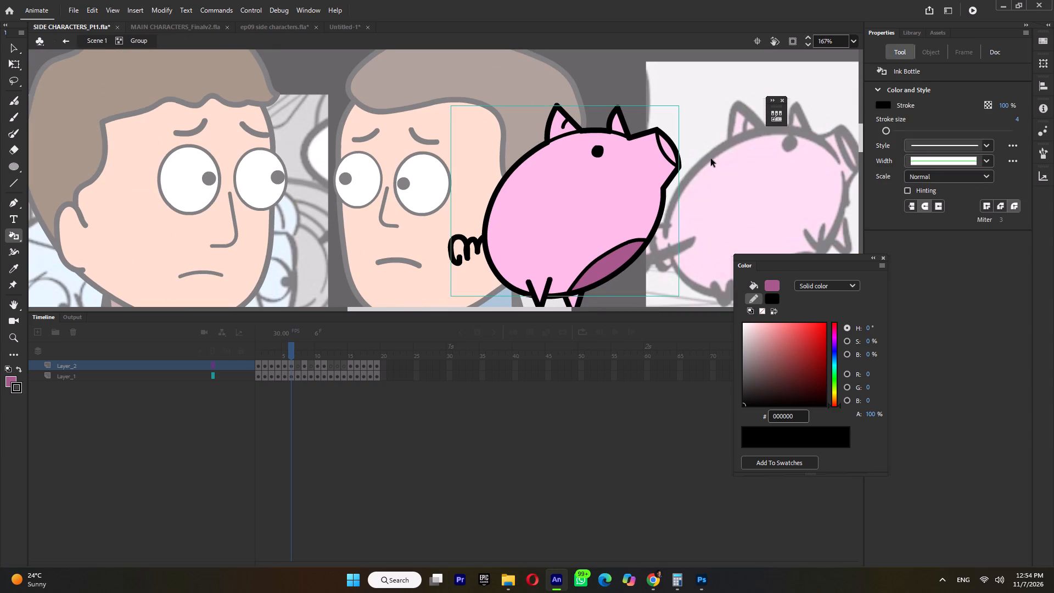
Duplicate the foot nearest the tail, tilt the copy and place it at the front end of the dark belly patch.
ctrl+scroll(711, 159, down, 4)
ctrl+scroll(674, 215, up, 4)
ctrl+click(630, 227)
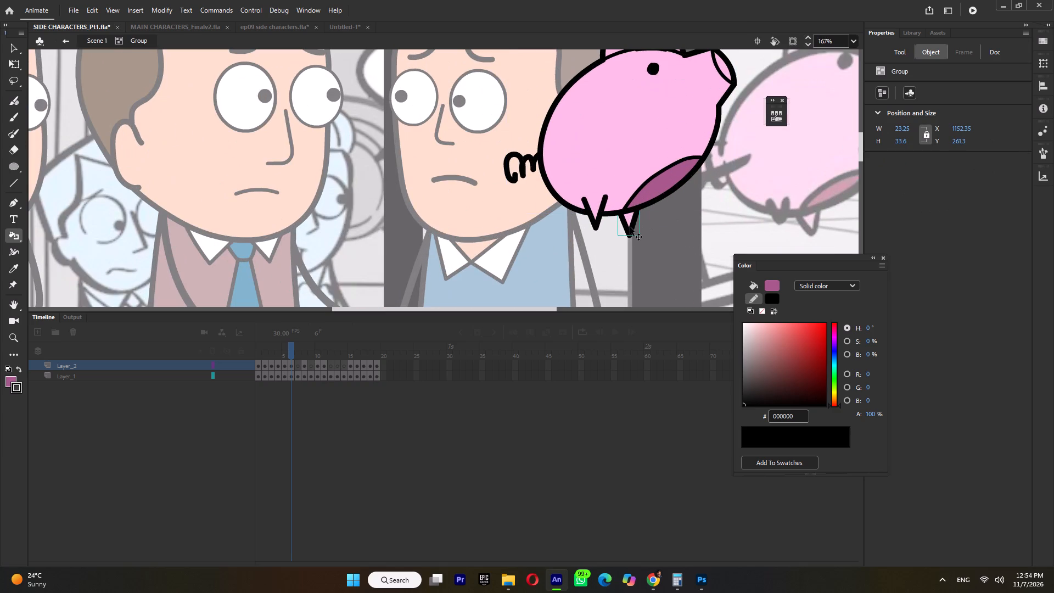
ctrl+click(12, 61)
click(588, 206)
drag(502, 254, 434, 247)
drag(434, 247, 288, 236)
key(space)
key(space)
drag(464, 199, 237, 213)
key(space)
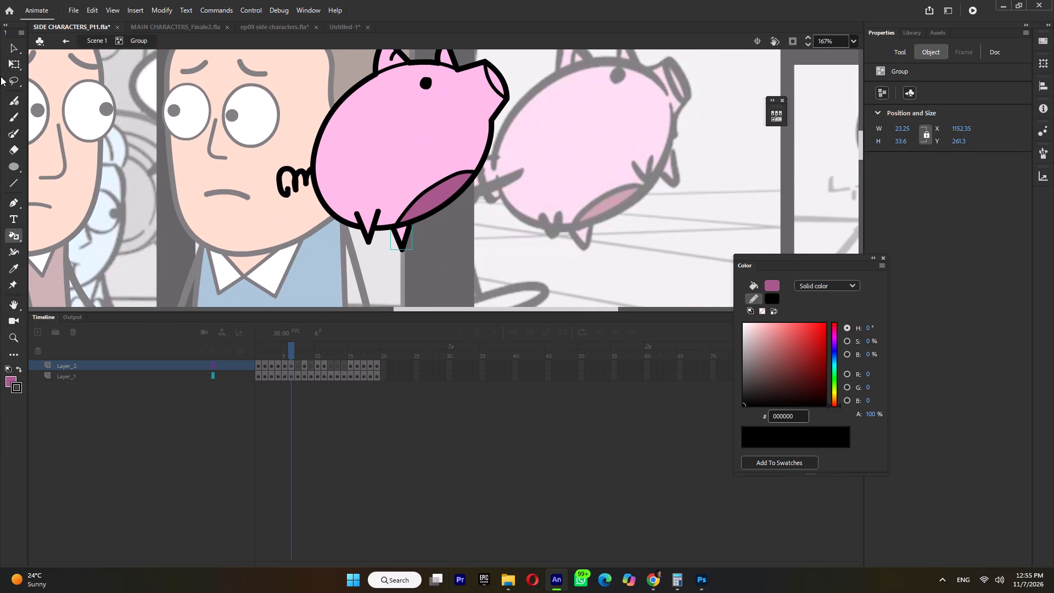
click(15, 63)
click(372, 227)
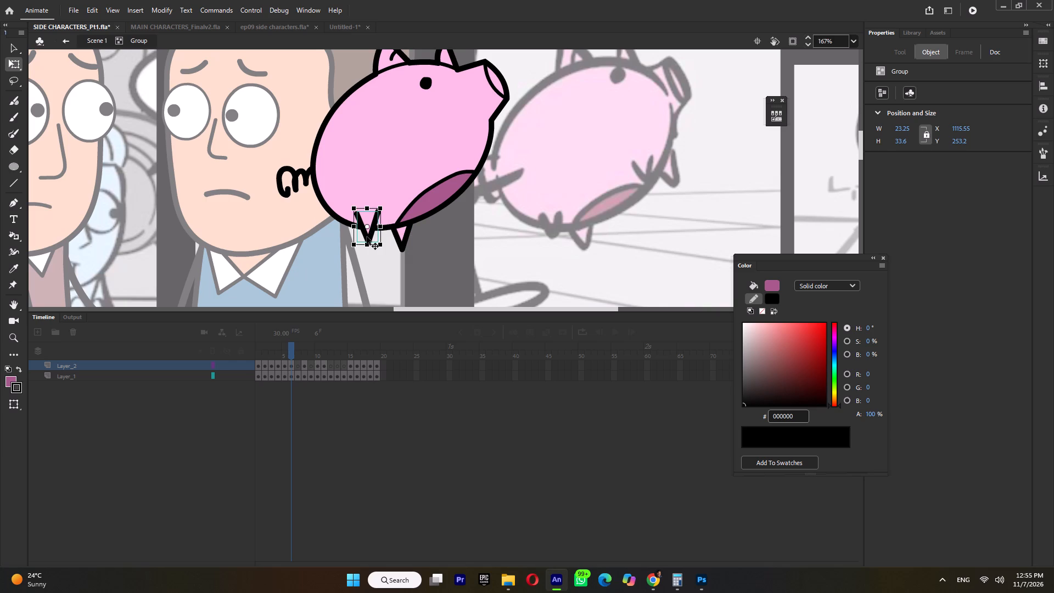
ctrl+alt+drag(367, 237, 466, 186)
drag(483, 193, 489, 192)
ctrl+scroll(464, 178, up, 2)
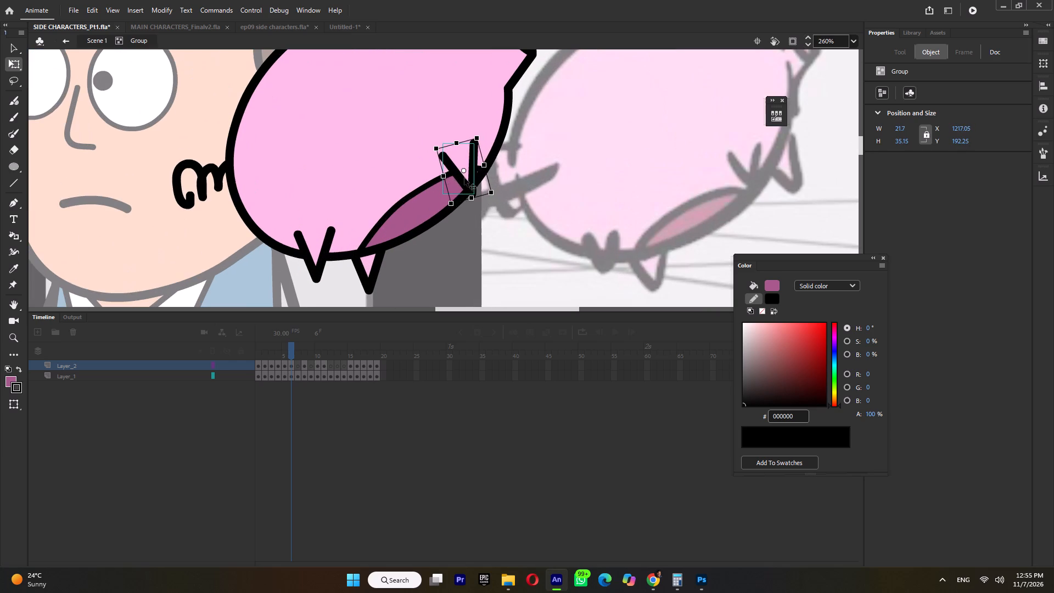
drag(465, 178, 472, 170)
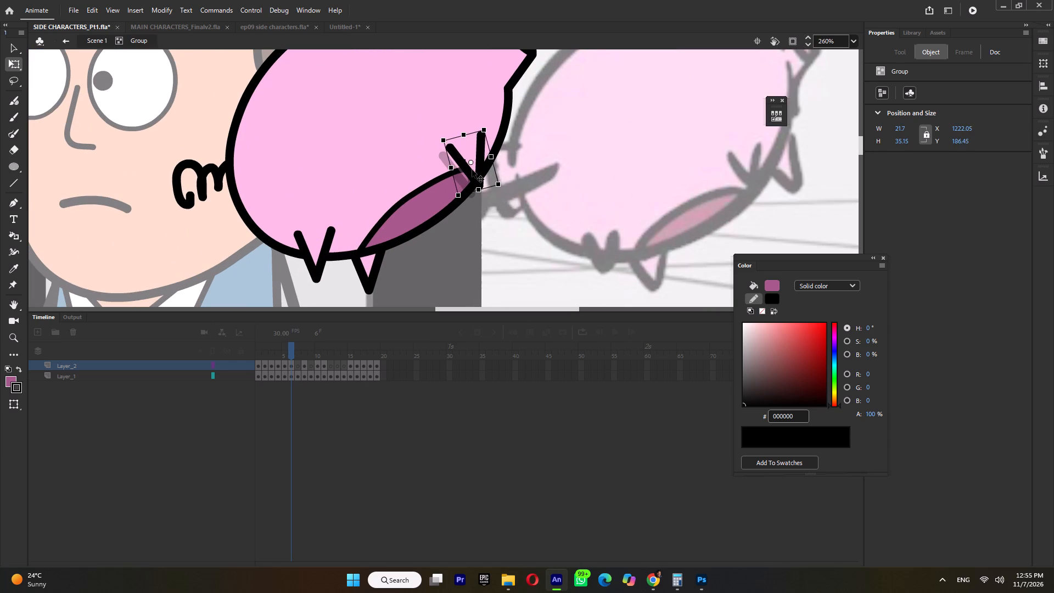
drag(472, 170, 469, 163)
Duplicate the tilted foot beside itself, send the copy behind the body and rotate it to point outward from the belly.
key(ctrl+space)
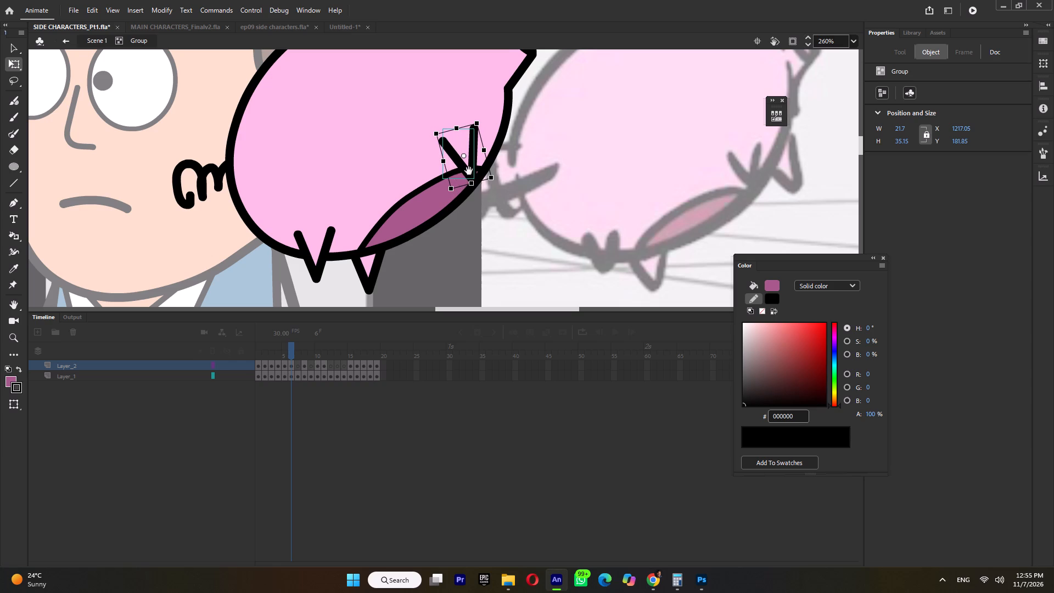
ctrl+alt+drag(469, 170, 498, 181)
key(ctrl+Down)
key(ctrl+Down)
key(ctrl+Down)
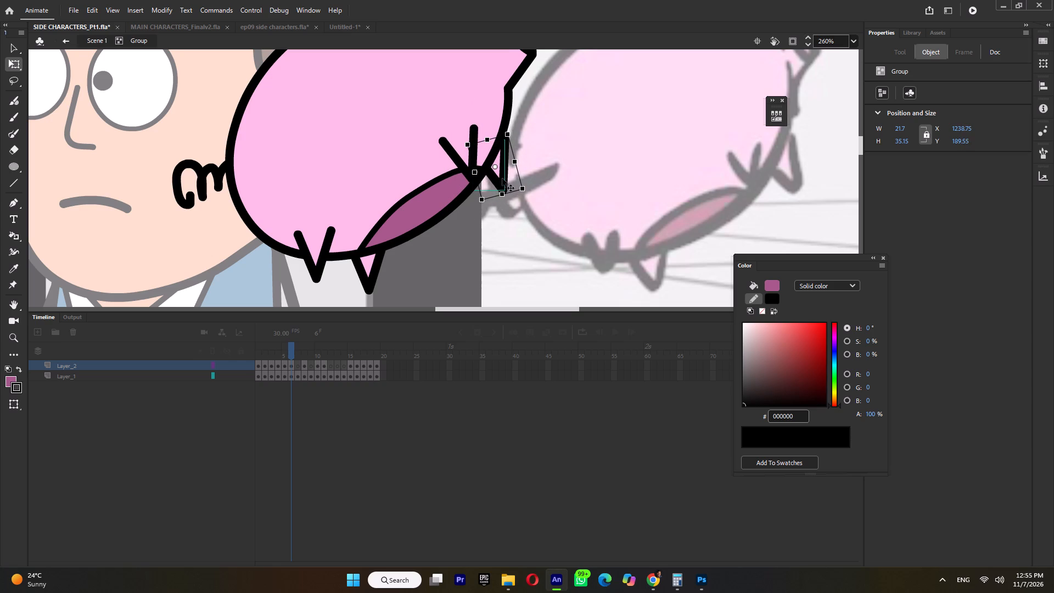
drag(502, 182, 497, 175)
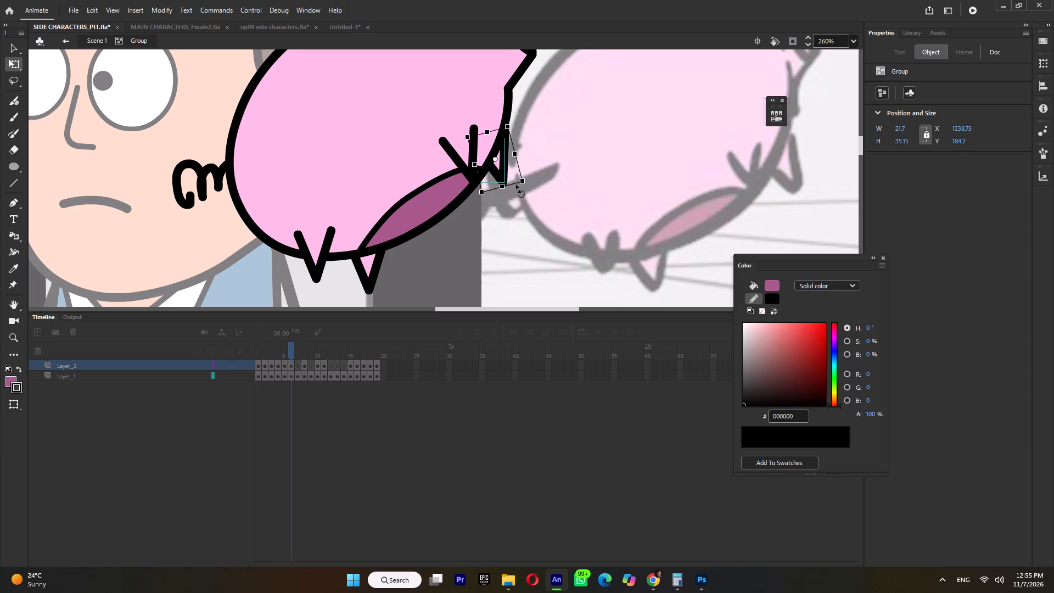
drag(521, 188, 529, 181)
click(504, 172)
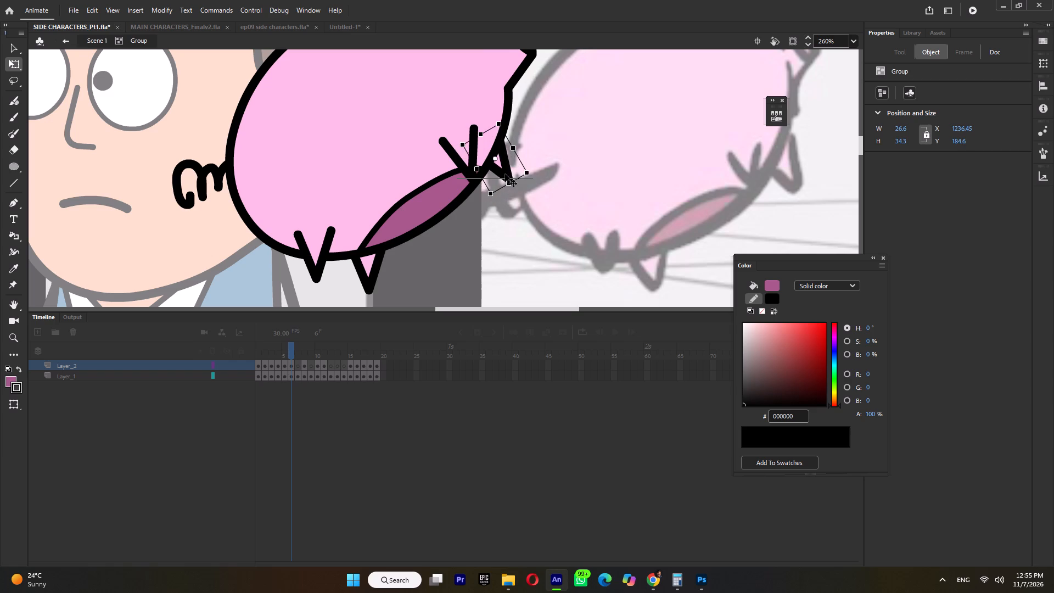
ctrl+double_click(546, 134)
Inside the body group, draw a straight diagonal size 4 line along the middle of the dark belly patch.
ctrl+scroll(540, 223, down, 7)
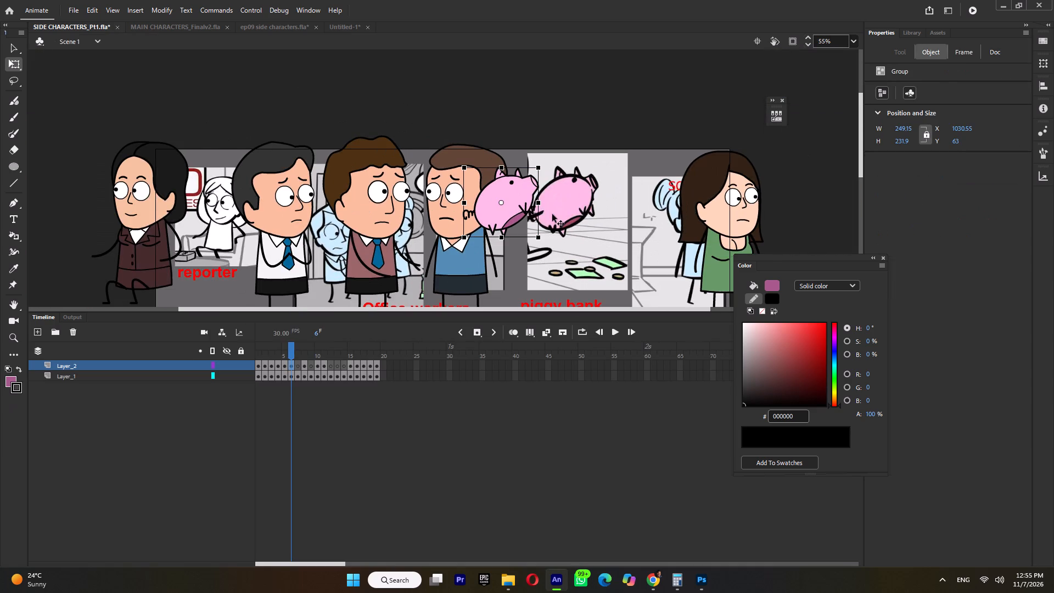
ctrl+scroll(528, 200, up, 4)
ctrl+scroll(529, 198, down, 8)
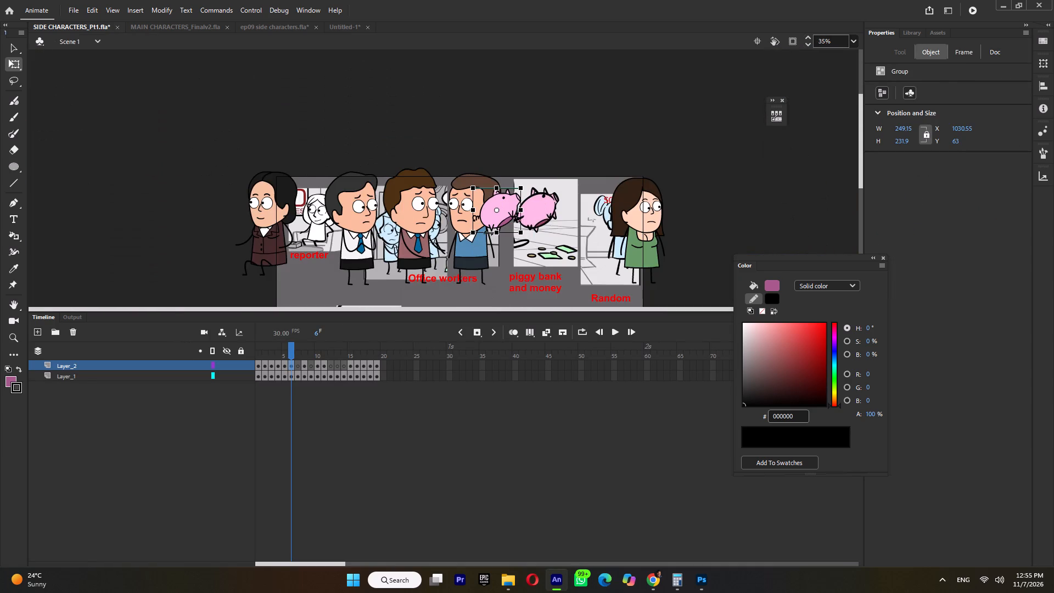
ctrl+scroll(488, 233, up, 7)
ctrl+double_click(541, 214)
ctrl+triple_click(547, 218)
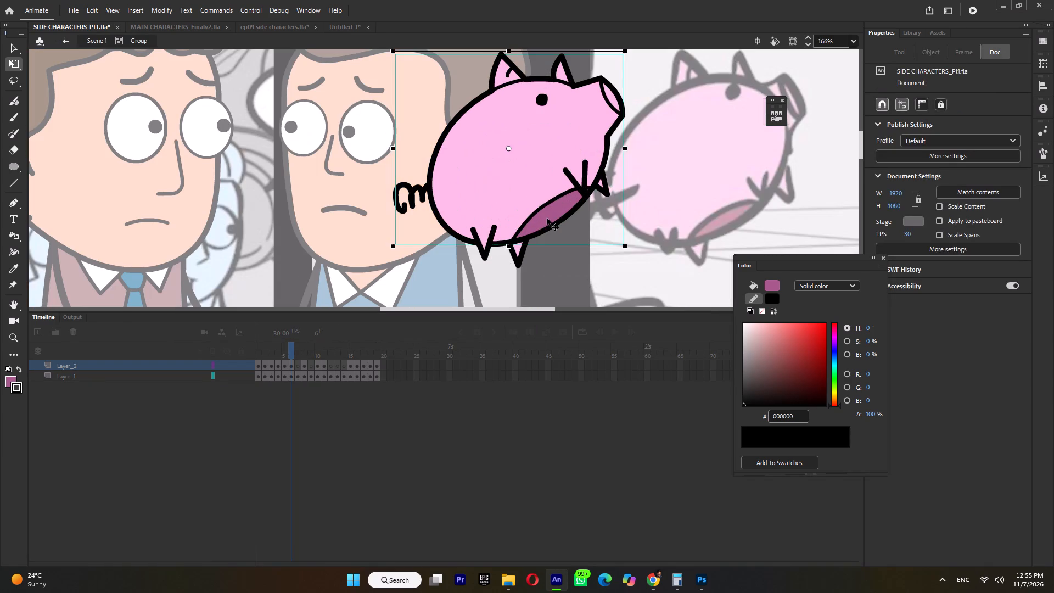
ctrl+click(654, 191)
click(11, 183)
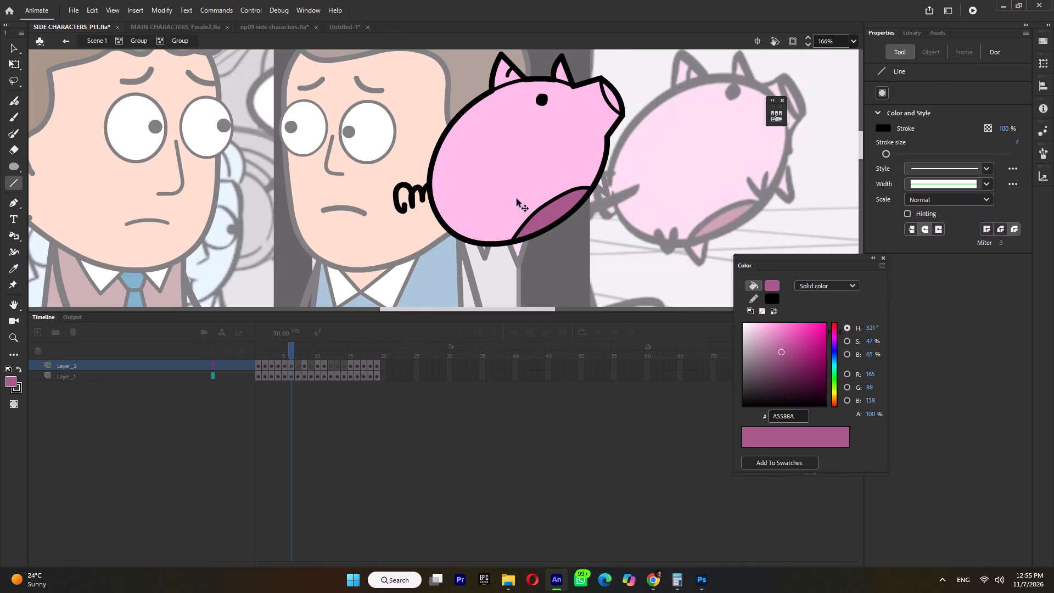
ctrl+scroll(513, 198, up, 3)
drag(558, 254, 616, 209)
ctrl+scroll(623, 253, down, 5)
ctrl+double_click(689, 184)
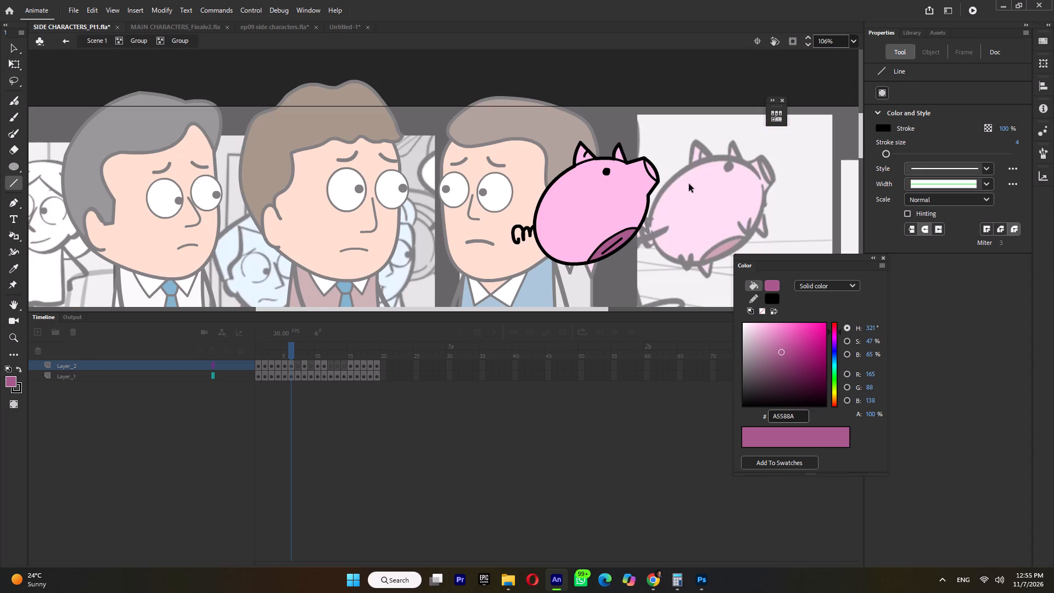
Move the finished piggy bank to the upper part of its reference sketch, at about X 1287, Y -101, and save the file.
ctrl+scroll(689, 184, down, 5)
ctrl+double_click(583, 202)
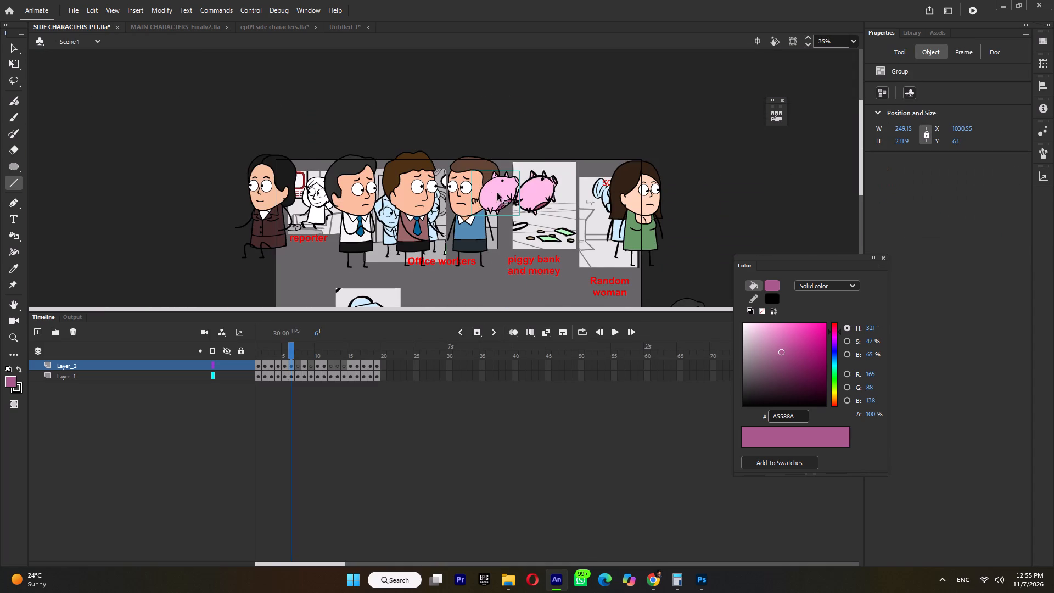
ctrl+drag(499, 193, 547, 160)
ctrl+scroll(552, 164, down, 4)
key(ctrl+s)
ctrl+scroll(462, 232, up, 4)
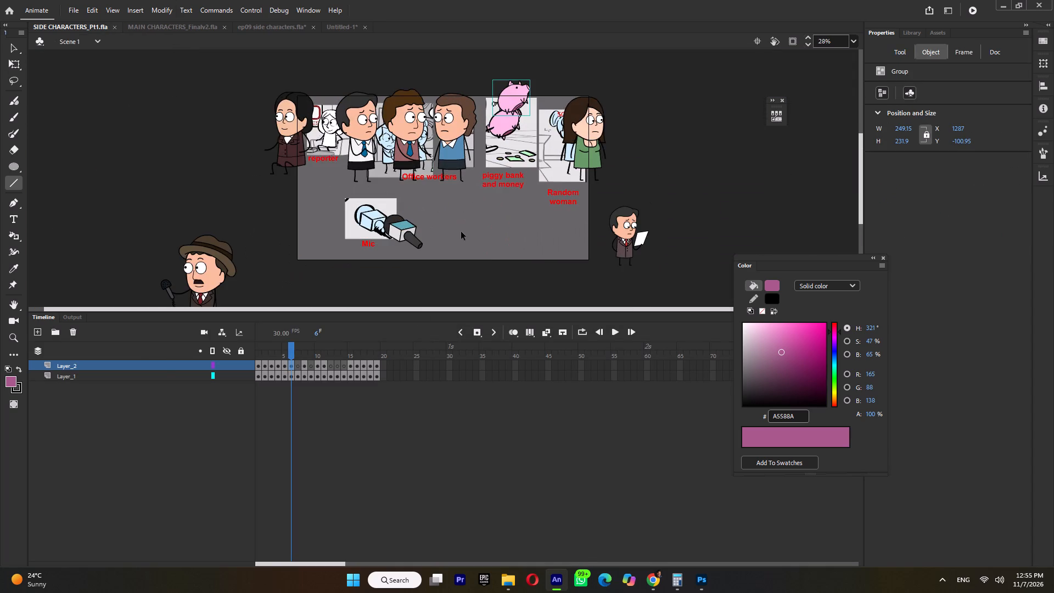
ctrl+scroll(461, 232, down, 4)
ctrl+scroll(453, 193, up, 5)
ctrl+scroll(453, 193, down, 2)
key(ctrl+s)
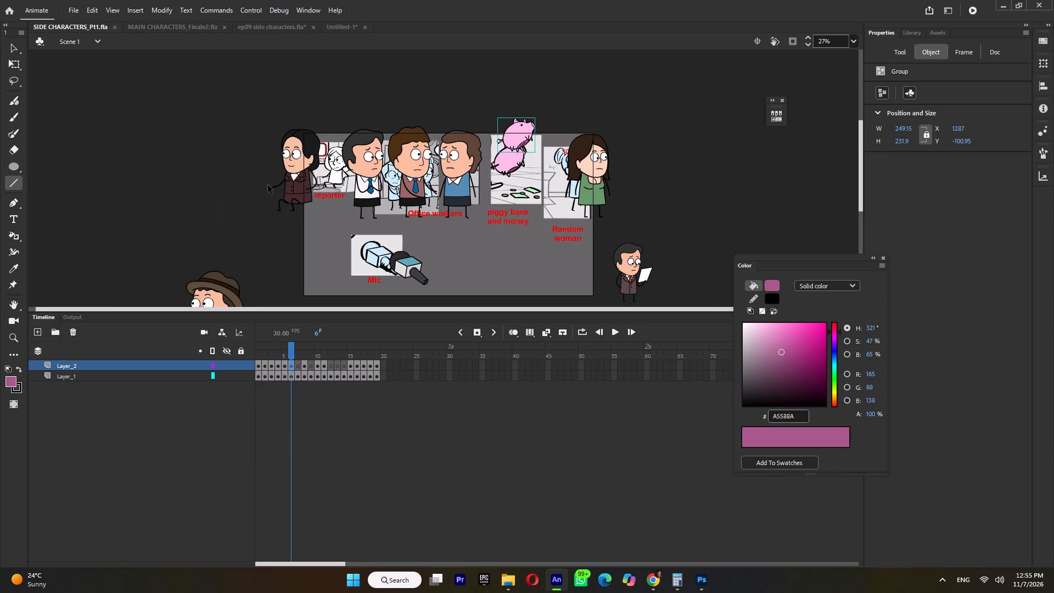
On frame 7, copy the name "kimbal musk" from the first line of the red caption text.
ctrl+scroll(419, 200, down, 3)
drag(288, 352, 288, 355)
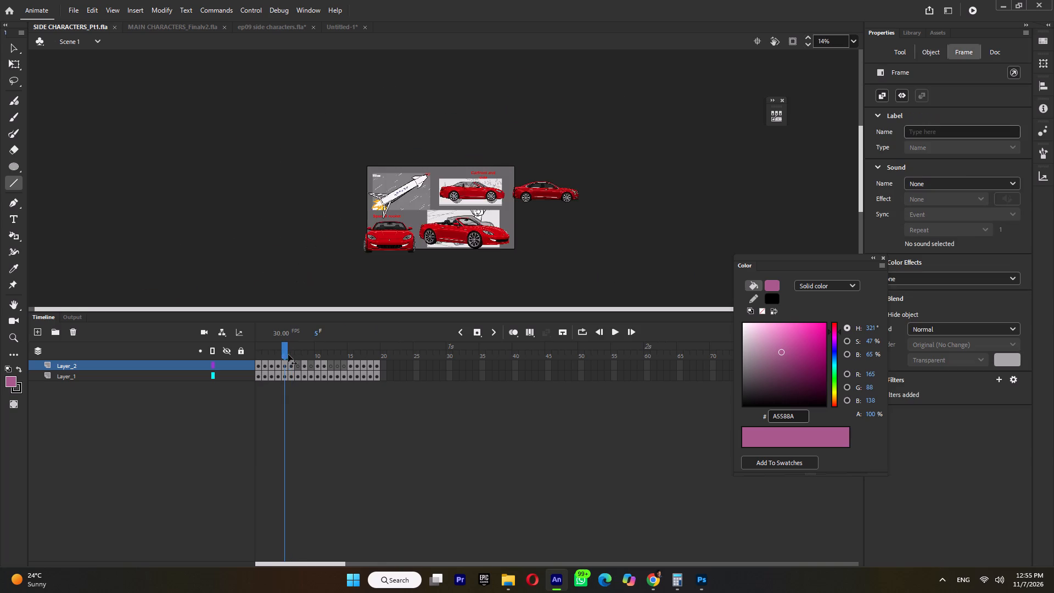
drag(288, 355, 296, 358)
ctrl+scroll(418, 210, up, 4)
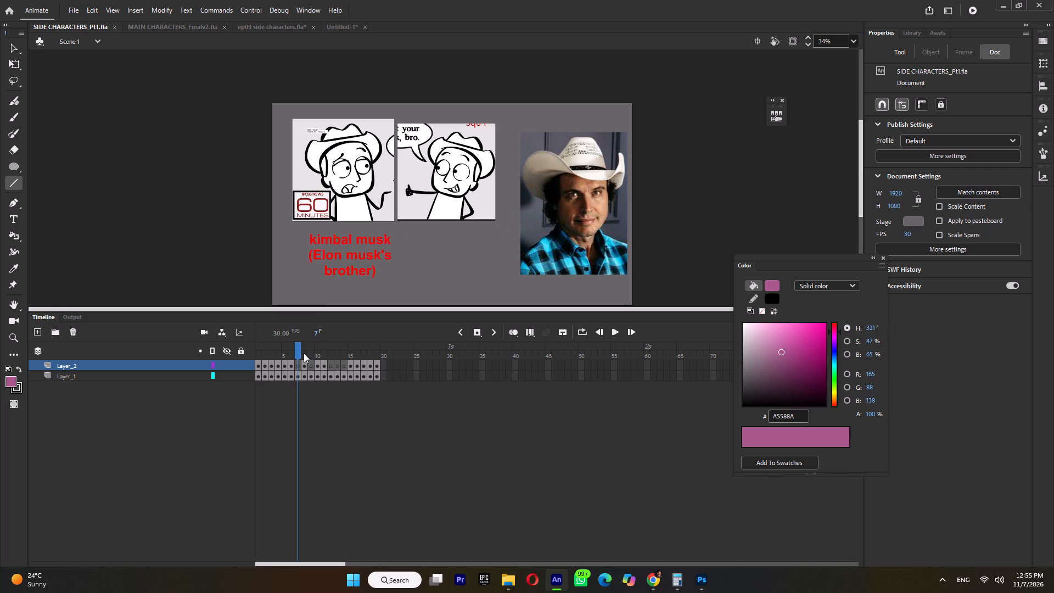
click(8, 63)
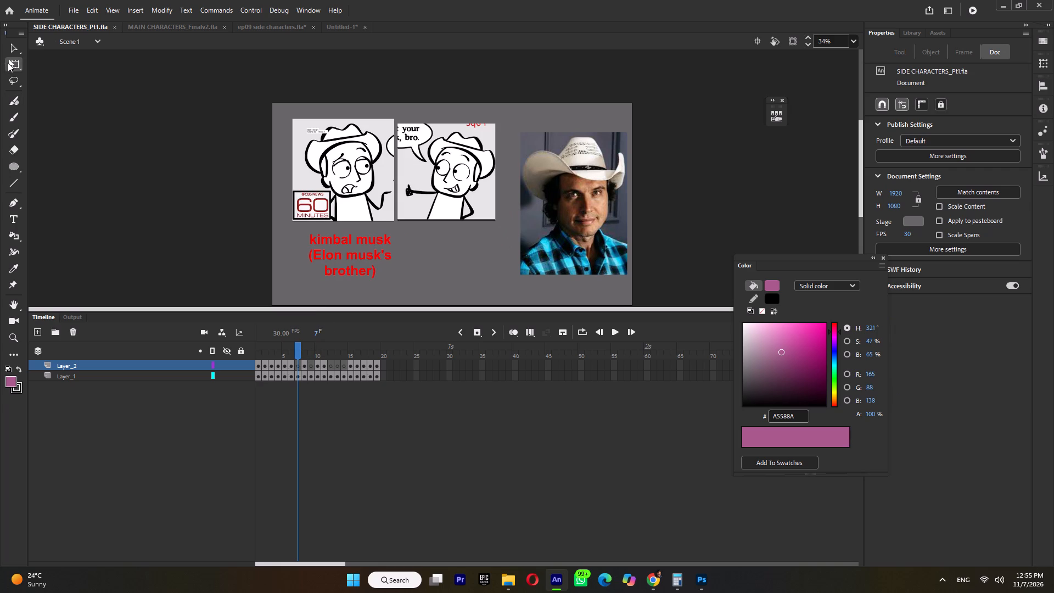
double_click(372, 252)
double_click(332, 261)
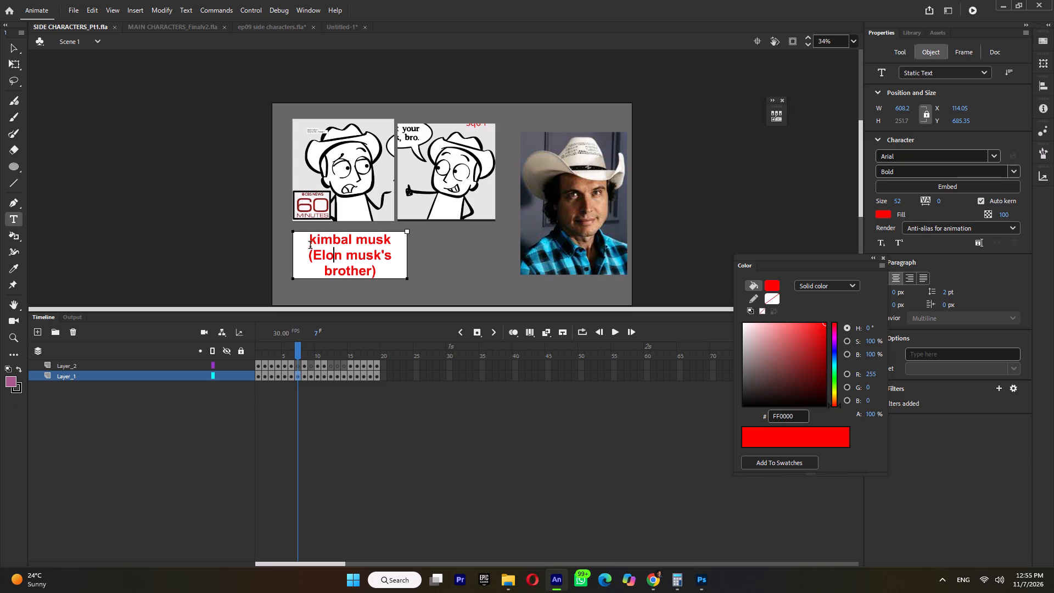
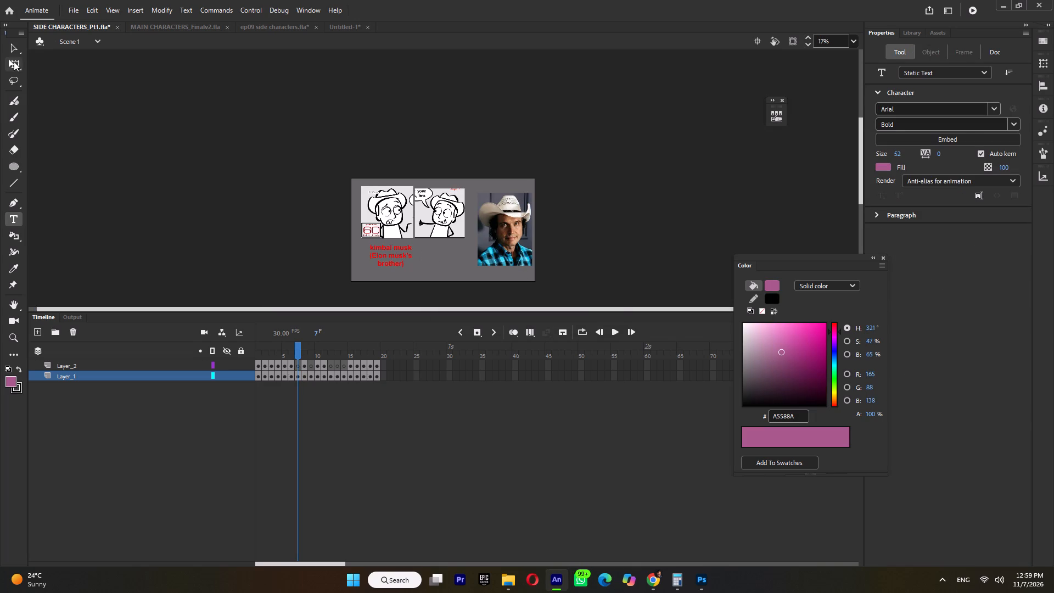
click(14, 61)
click(193, 194)
click(297, 364)
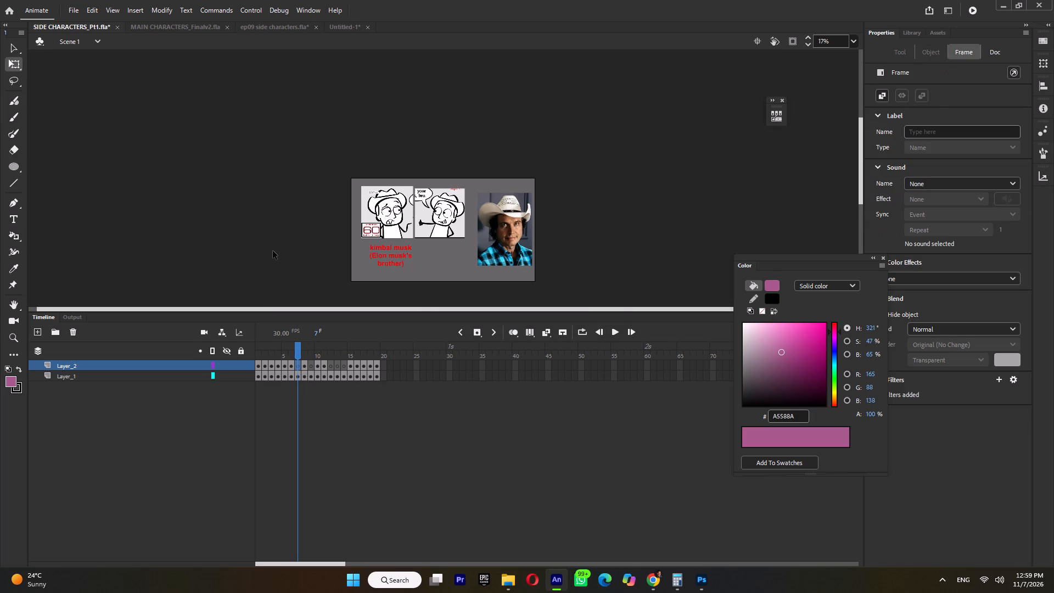
click(273, 251)
key(ctrl+r)
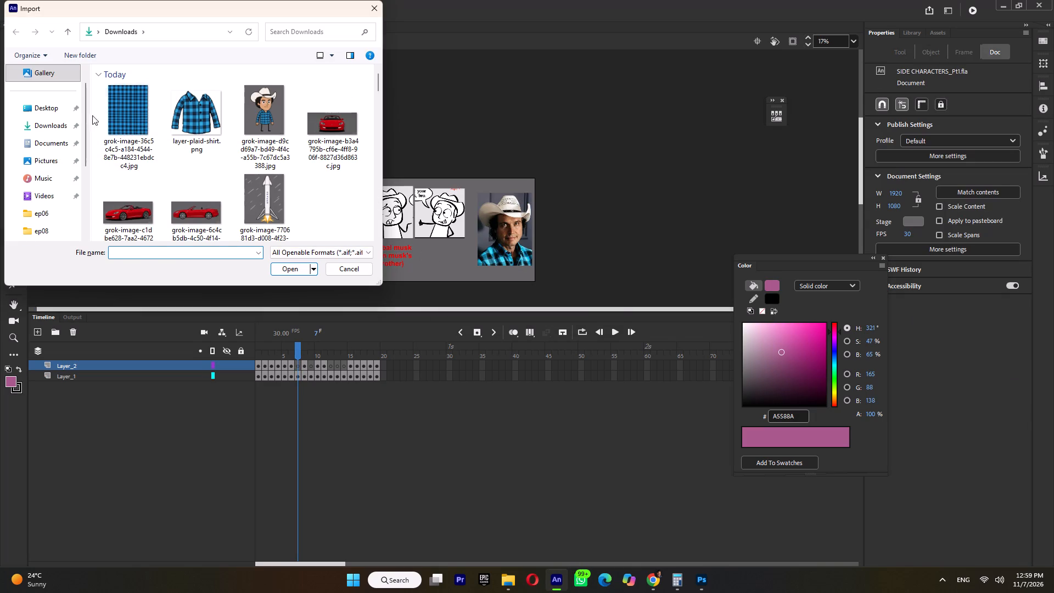
click(127, 116)
shift+click(218, 119)
shift+click(266, 114)
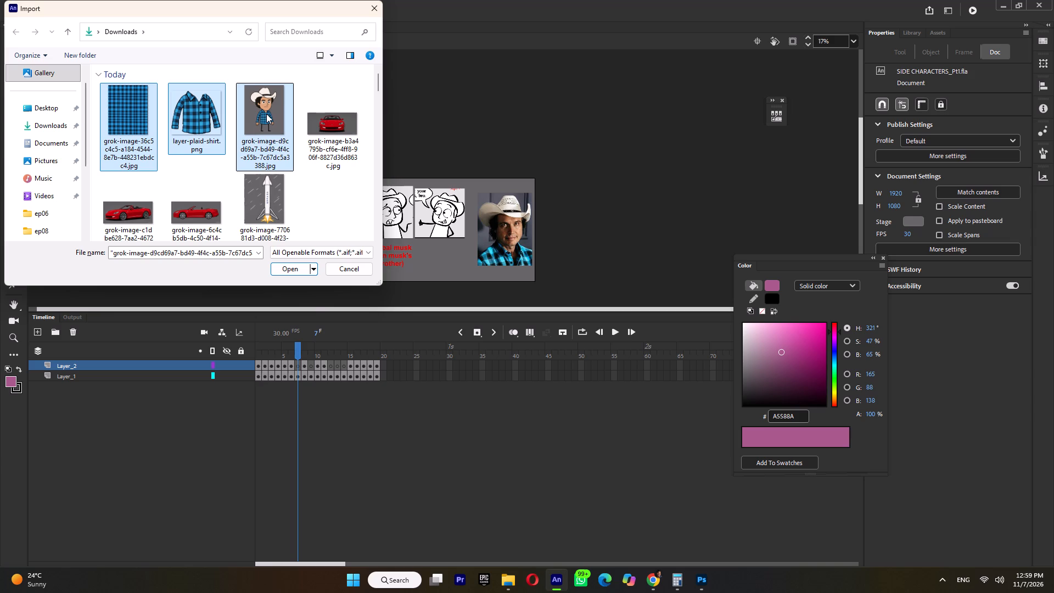
click(291, 265)
click(638, 205)
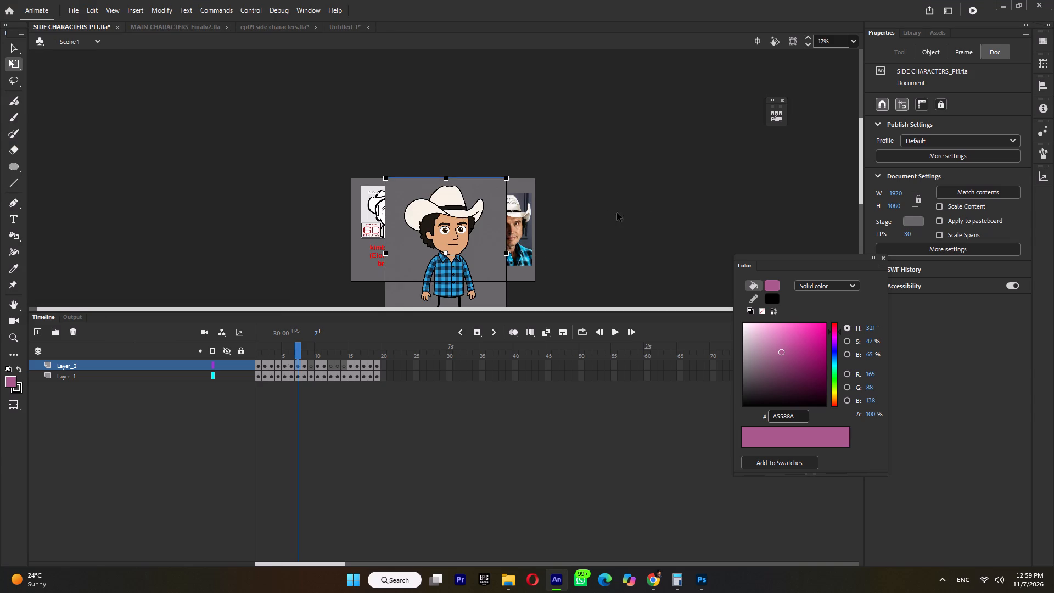
Move the cowboy character image off the stage to its right and the plaid texture towards its left side.
drag(461, 263, 665, 223)
drag(453, 258, 313, 268)
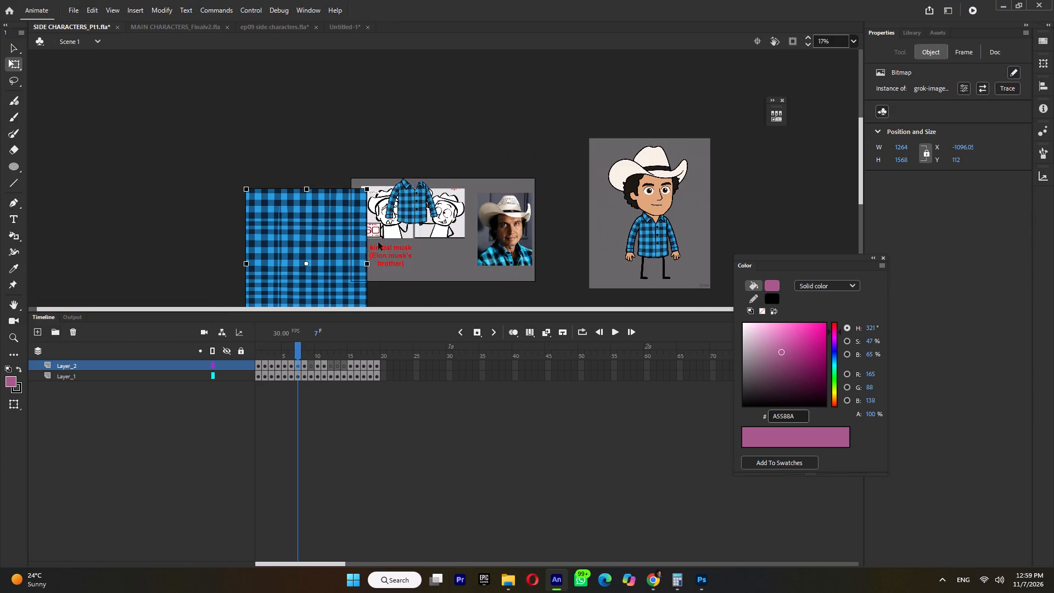
Pull the plaid shirt cutout off the storyboard sketches and delete it.
drag(422, 209, 467, 169)
click(467, 168)
key(Delete)
Move the plaid texture further left so it sits completely outside the stage, at about X -1377, Y 26.
click(322, 241)
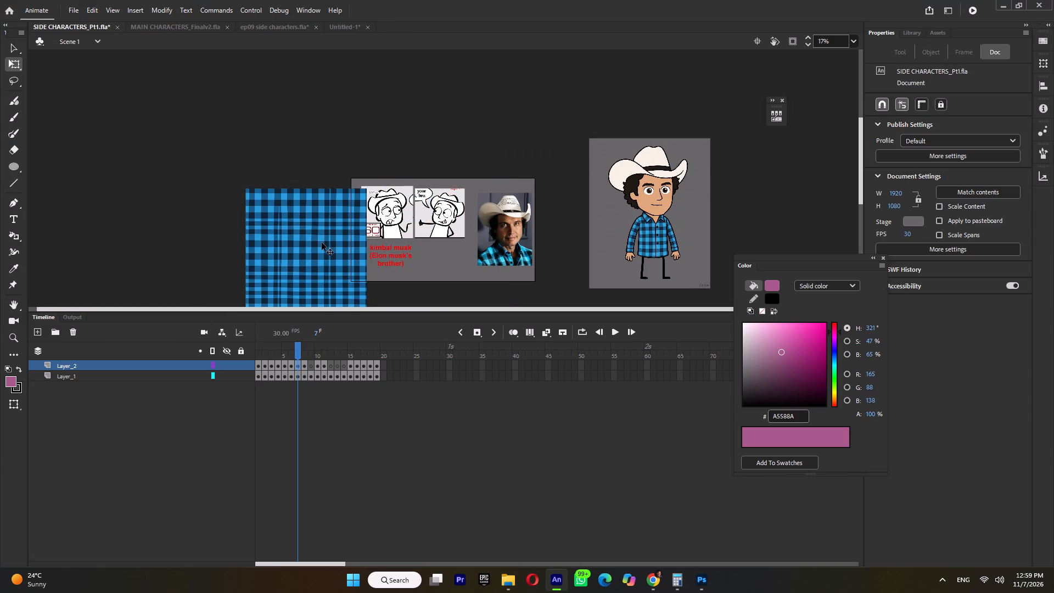
drag(316, 264, 289, 255)
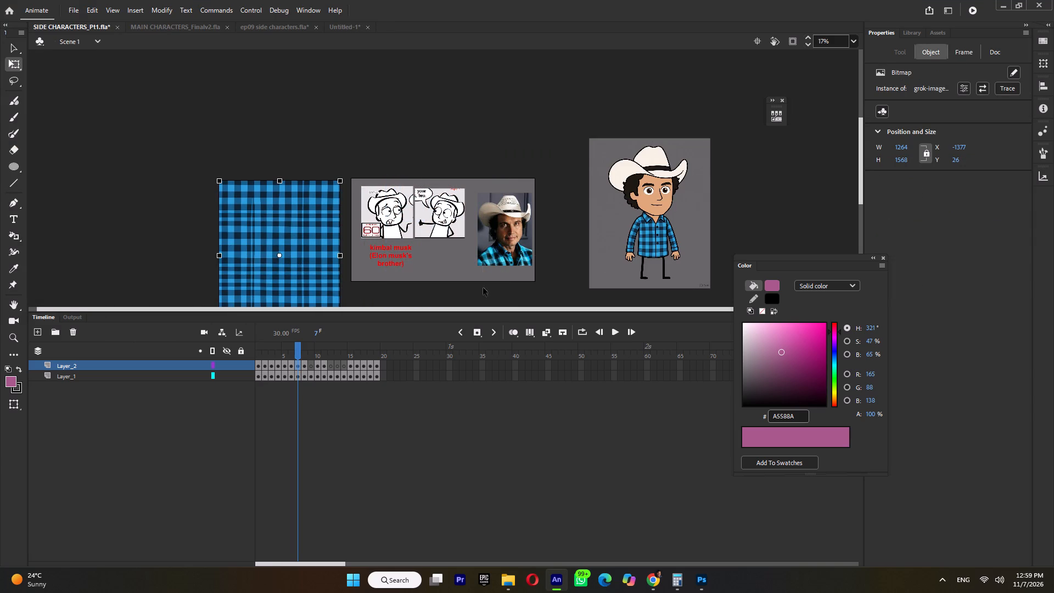
Browse the ep11 and ep12 folders for reusable character files and view ep11's CHARACTER SHEET GUIDE.png.
click(506, 571)
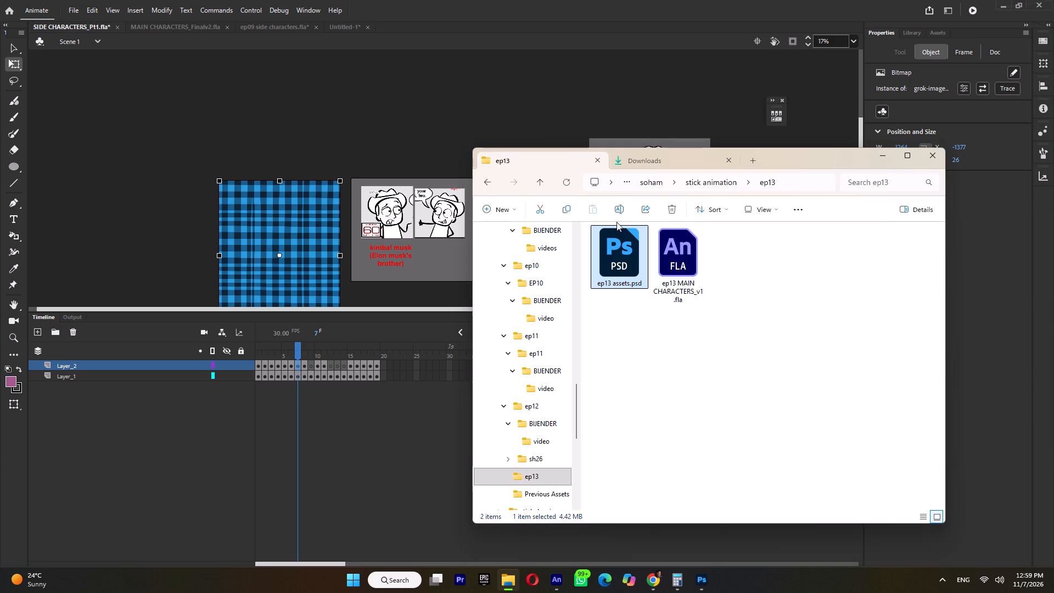
click(710, 184)
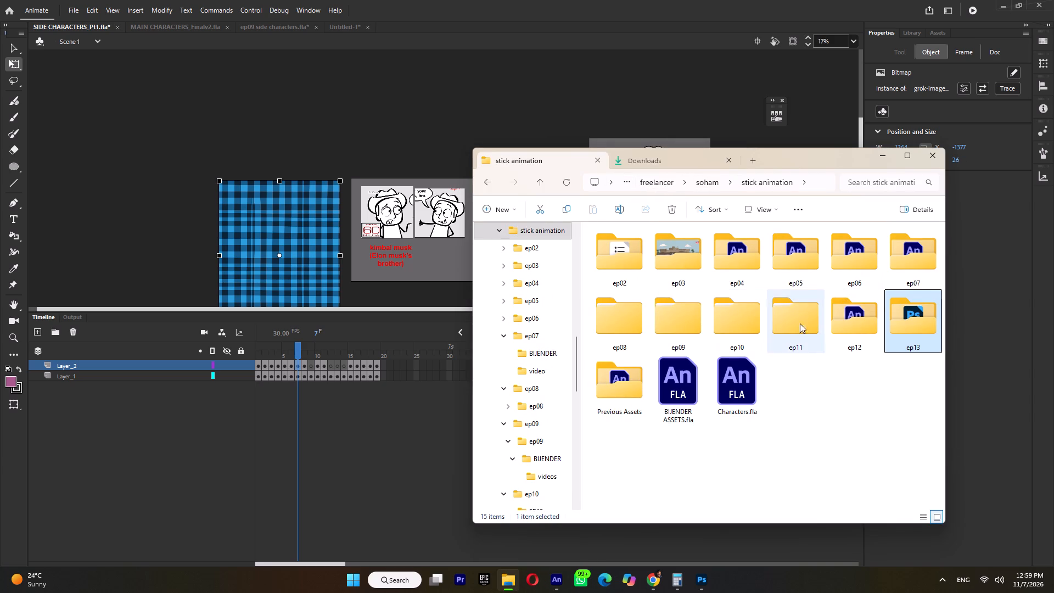
double_click(773, 326)
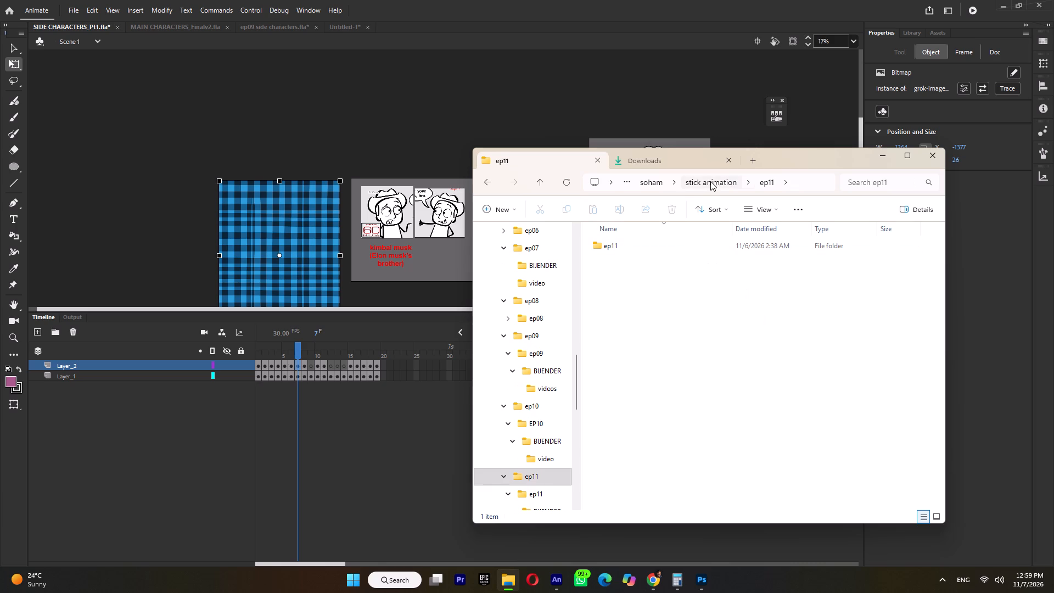
click(710, 181)
double_click(850, 337)
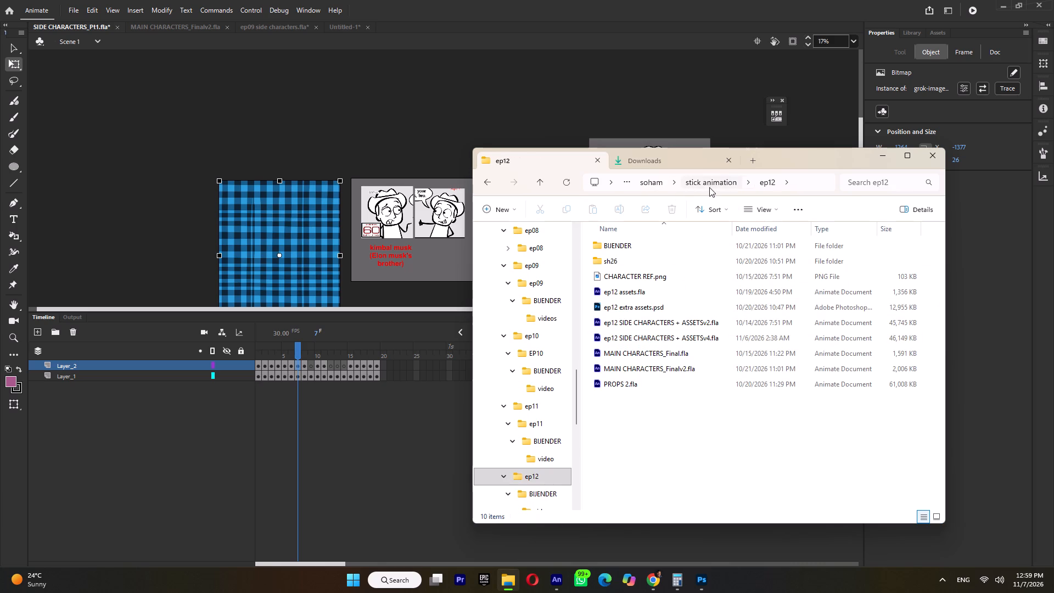
click(709, 187)
double_click(792, 326)
double_click(628, 241)
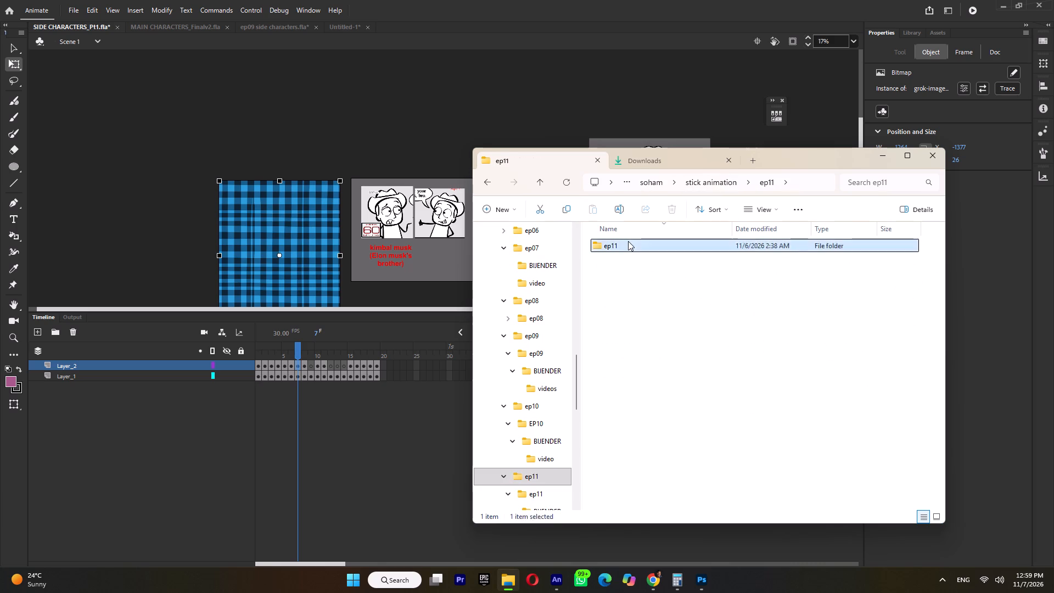
double_click(628, 259)
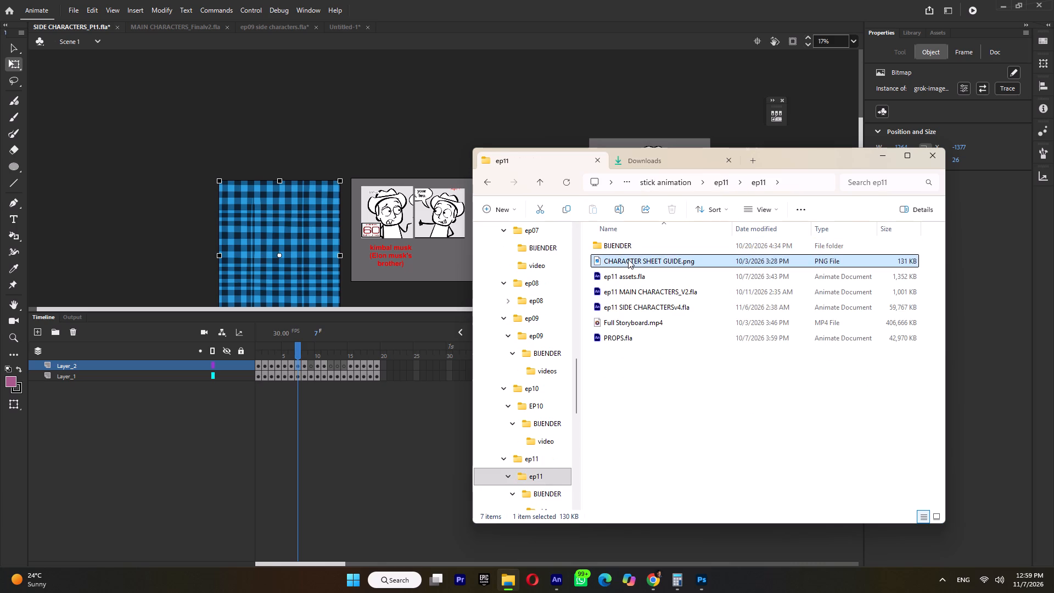
click(815, 54)
Open ep09 MAIN CHARACTERS_Final.fla from the ep09 folder, look over its character line-up, and close it.
click(674, 186)
double_click(675, 327)
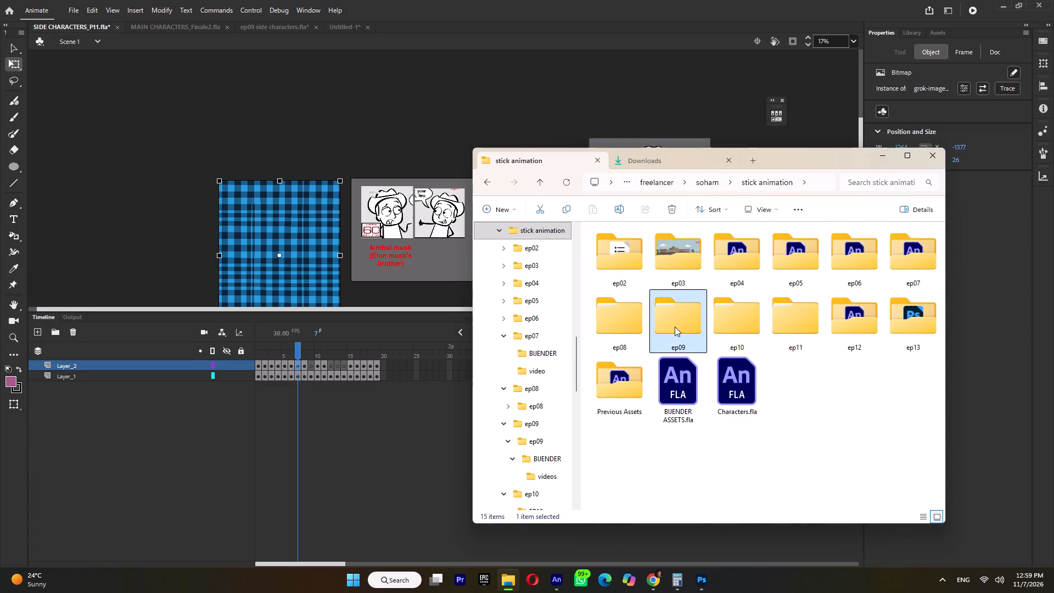
click(598, 237)
double_click(611, 243)
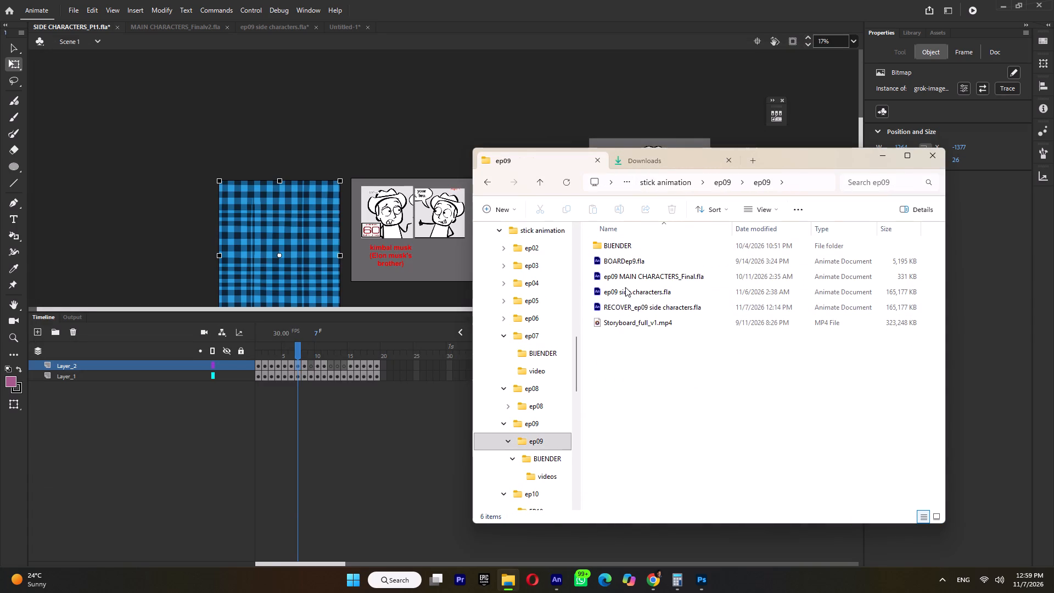
click(625, 288)
double_click(630, 279)
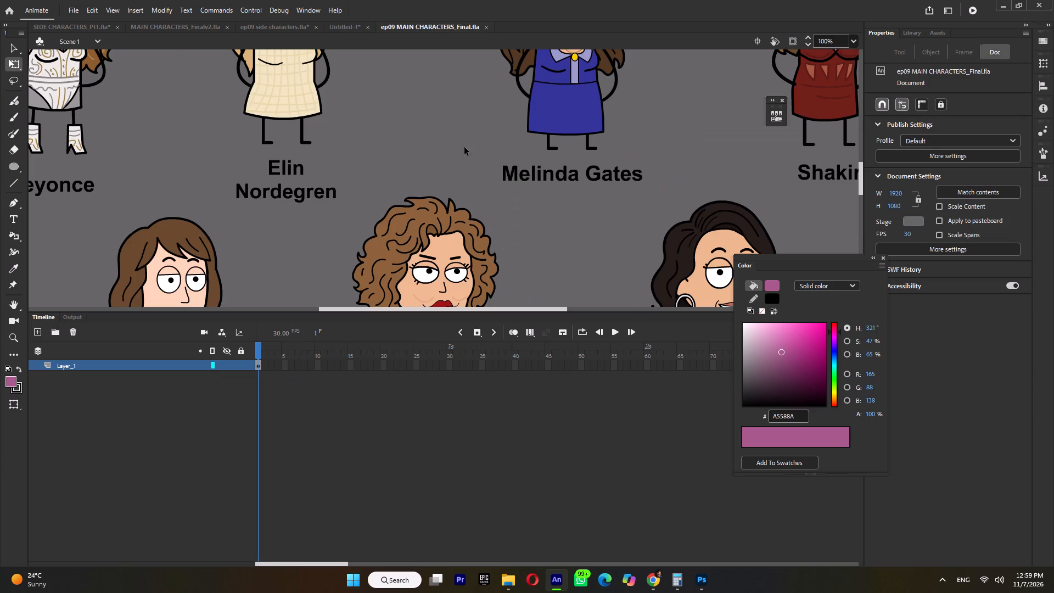
ctrl+scroll(474, 148, down, 5)
click(491, 28)
click(486, 28)
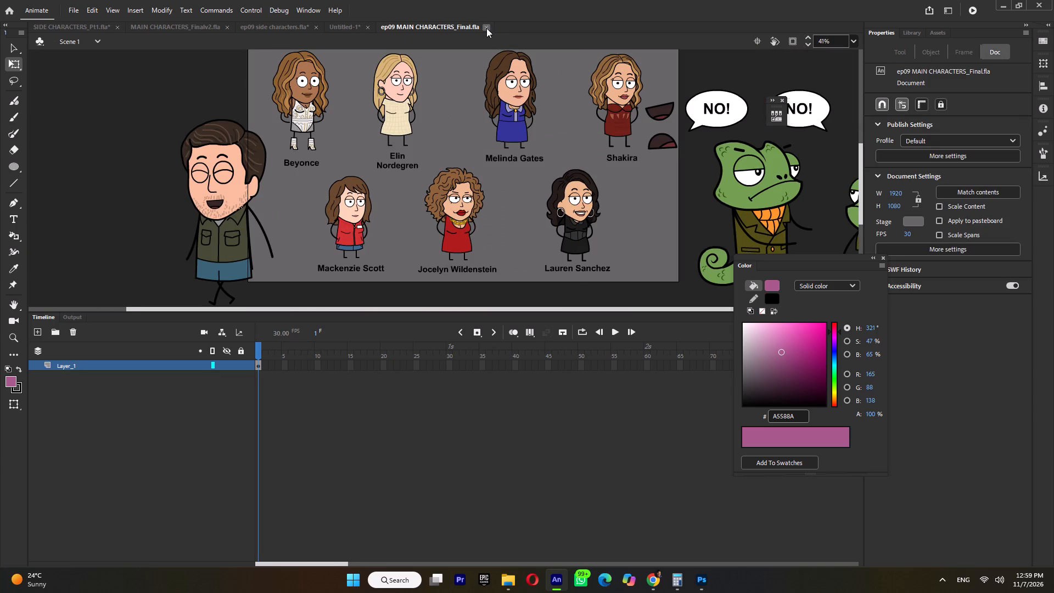
Open ep08 MAIN CHARACTERS_FINAL.fla from the nested ep08 folder.
click(508, 586)
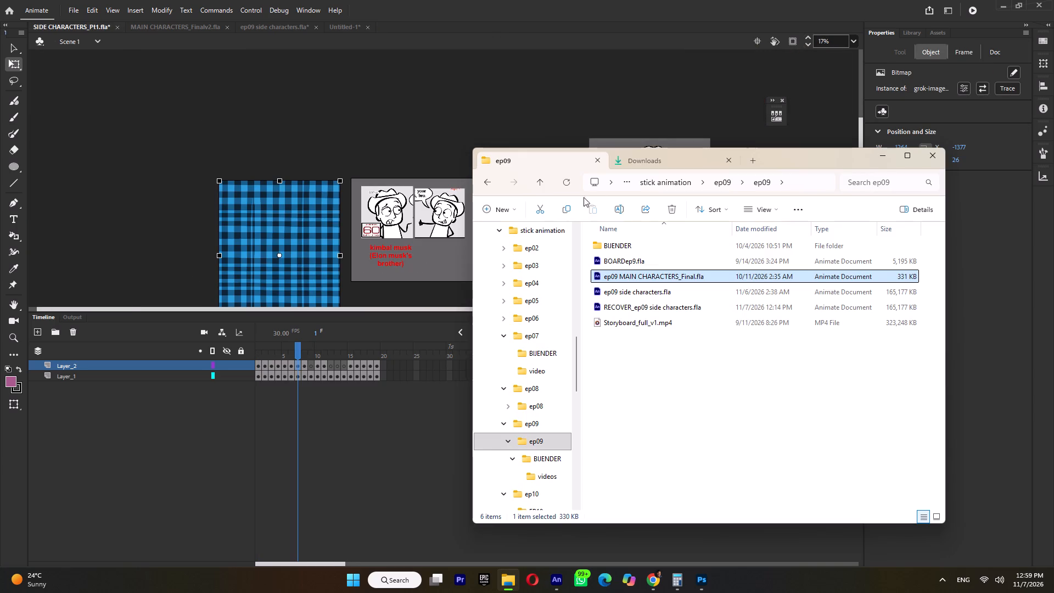
click(543, 182)
click(543, 182)
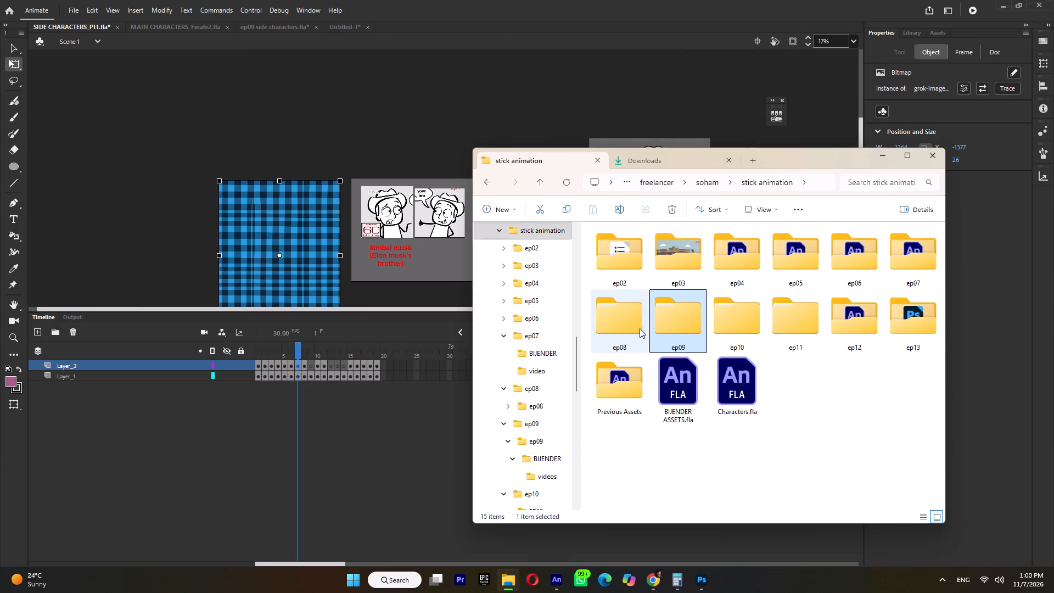
double_click(631, 328)
double_click(613, 246)
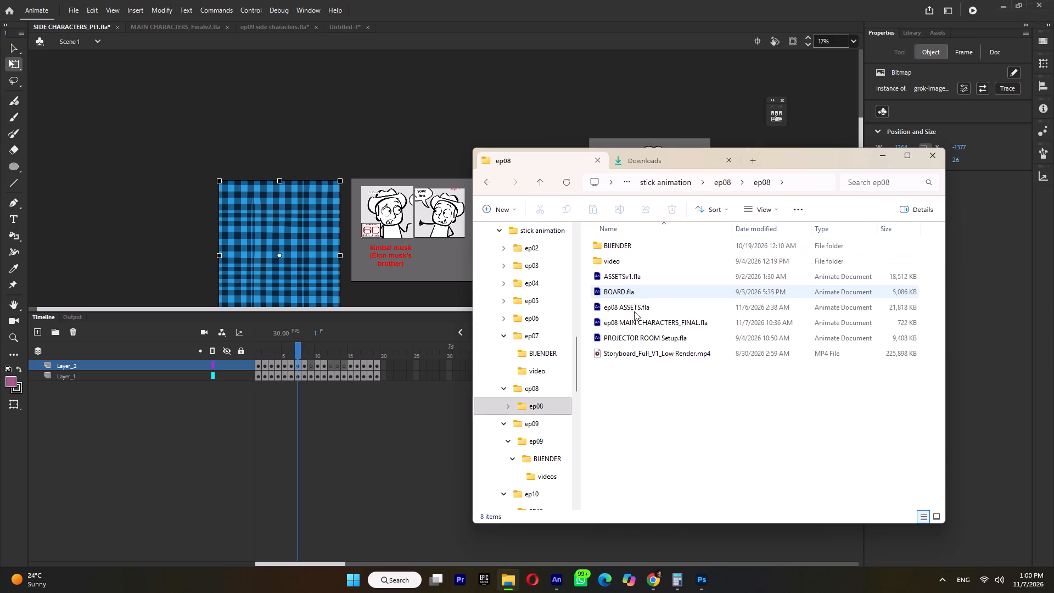
double_click(642, 325)
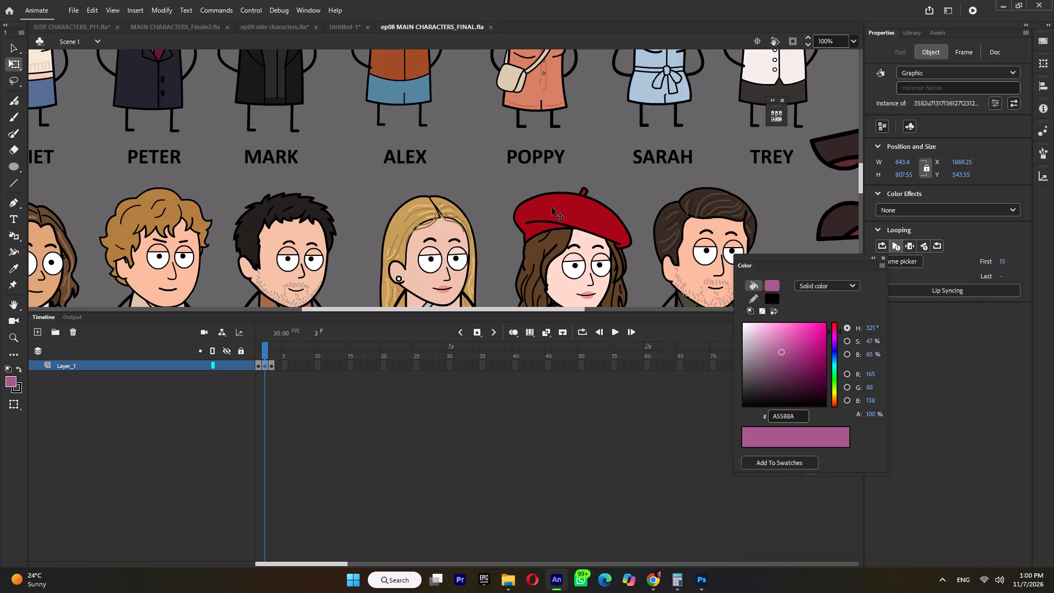
Look through the character line-ups, copy Gabriel's character group from frame 2, and paste it into frame 7 of SIDE CHARACTERS_Pt1.fla.
ctrl+scroll(556, 204, down, 6)
ctrl+scroll(482, 190, up, 2)
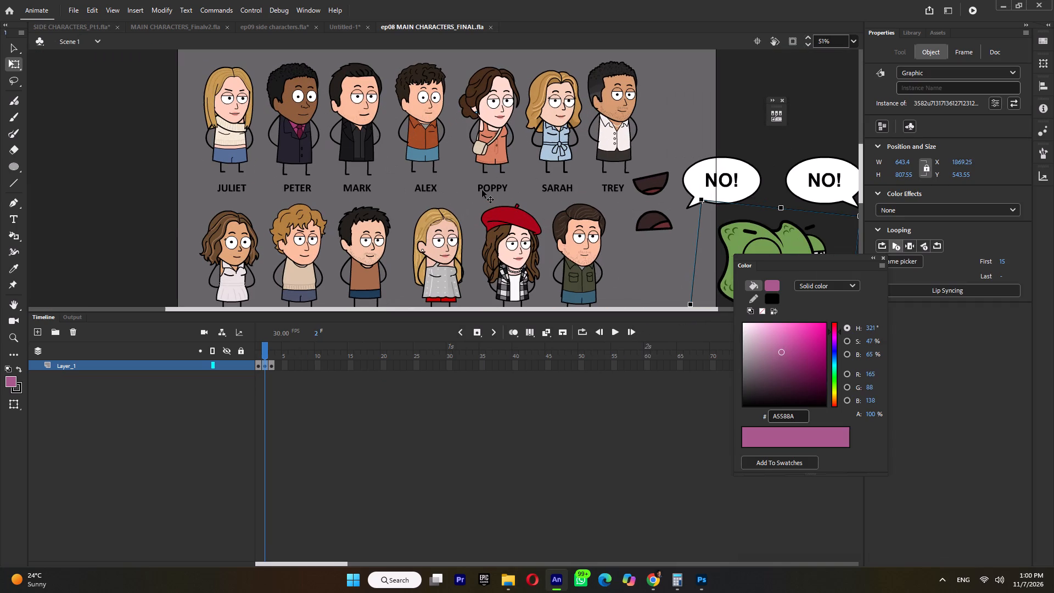
drag(271, 354, 273, 355)
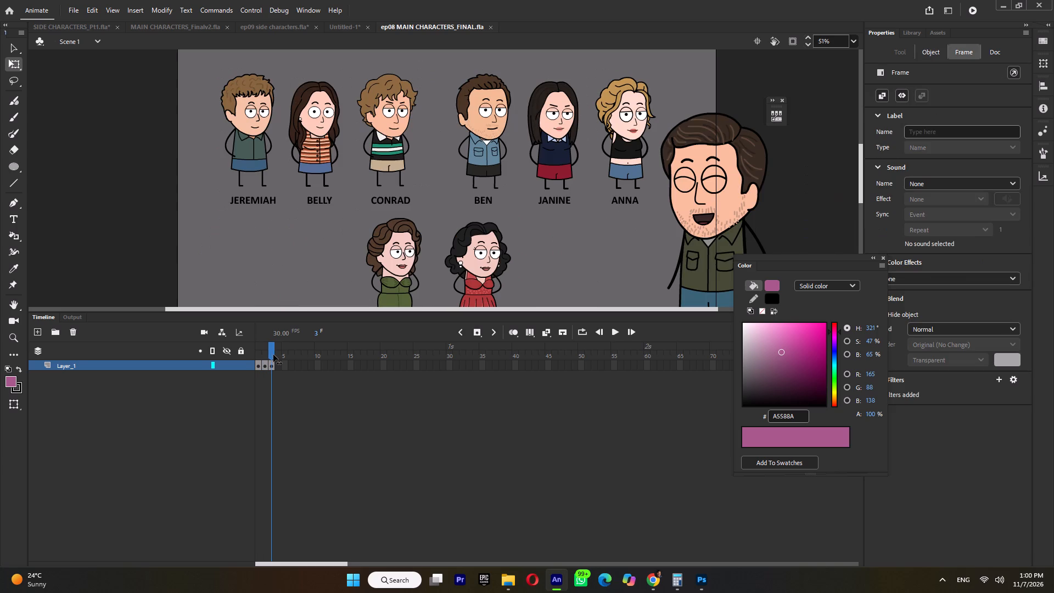
drag(273, 355, 266, 359)
ctrl+scroll(418, 182, down, 3)
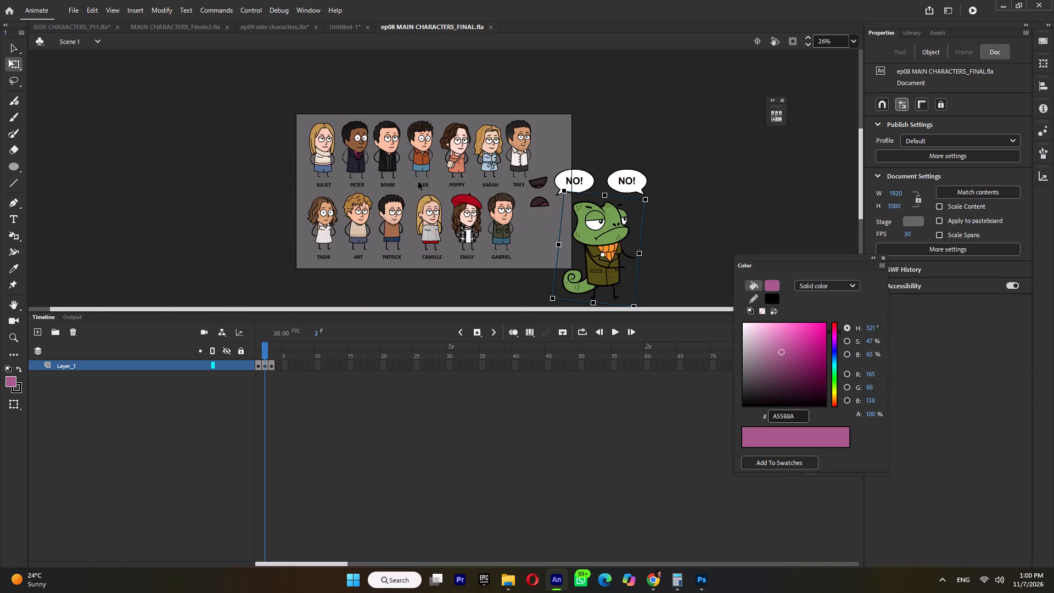
ctrl+scroll(523, 218, up, 3)
click(485, 259)
double_click(511, 255)
click(511, 255)
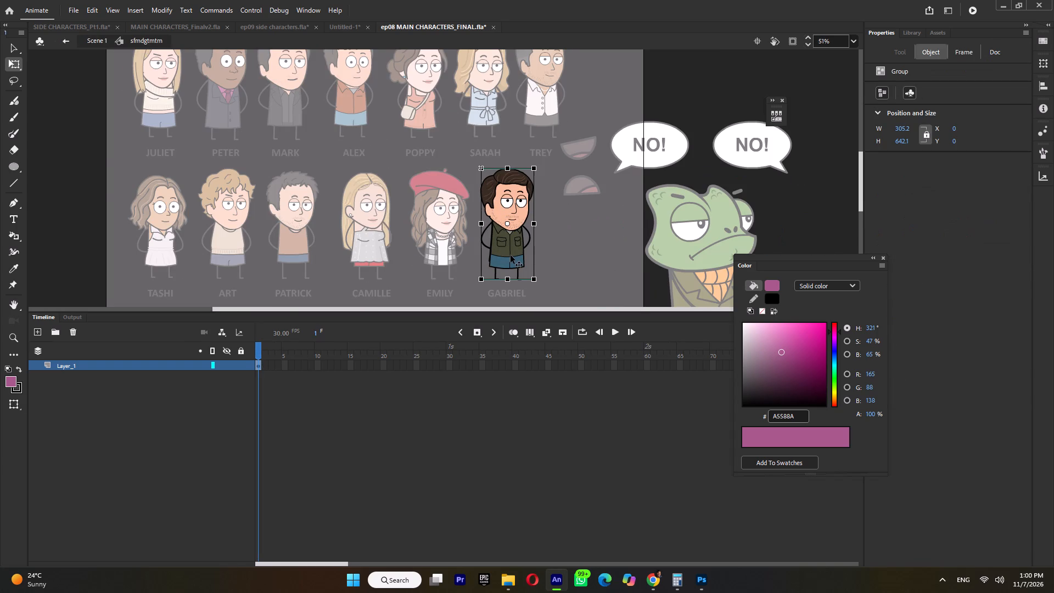
key(ctrl+c)
click(55, 30)
ctrl+scroll(385, 189, down, 4)
right_click(429, 262)
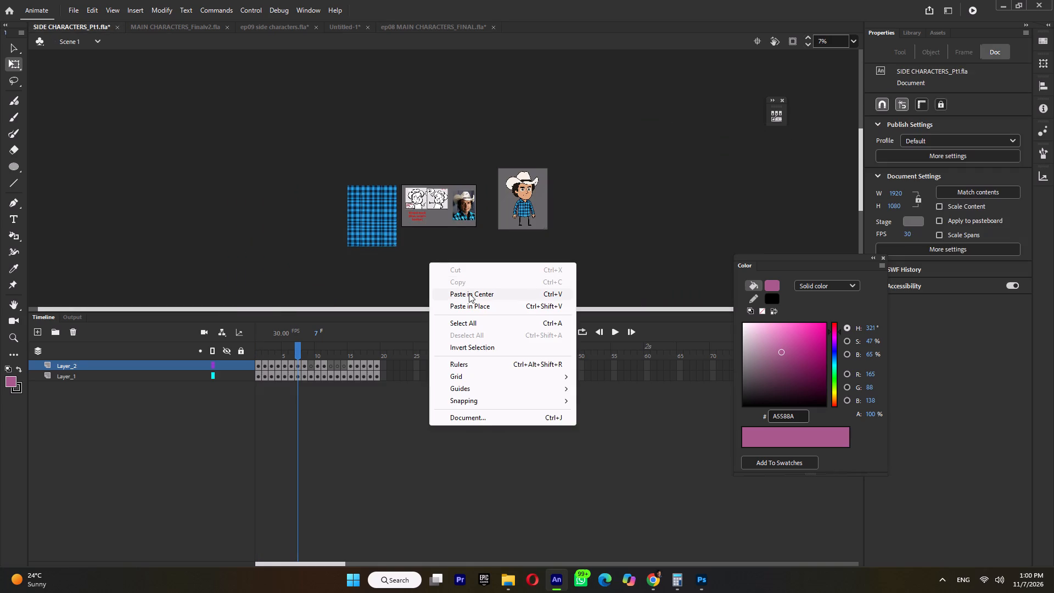
click(469, 293)
Move the pasted character to the stage's lower edge between the red caption and the photo, at about X 911, Y 758.
ctrl+scroll(427, 207, up, 4)
drag(464, 189, 458, 272)
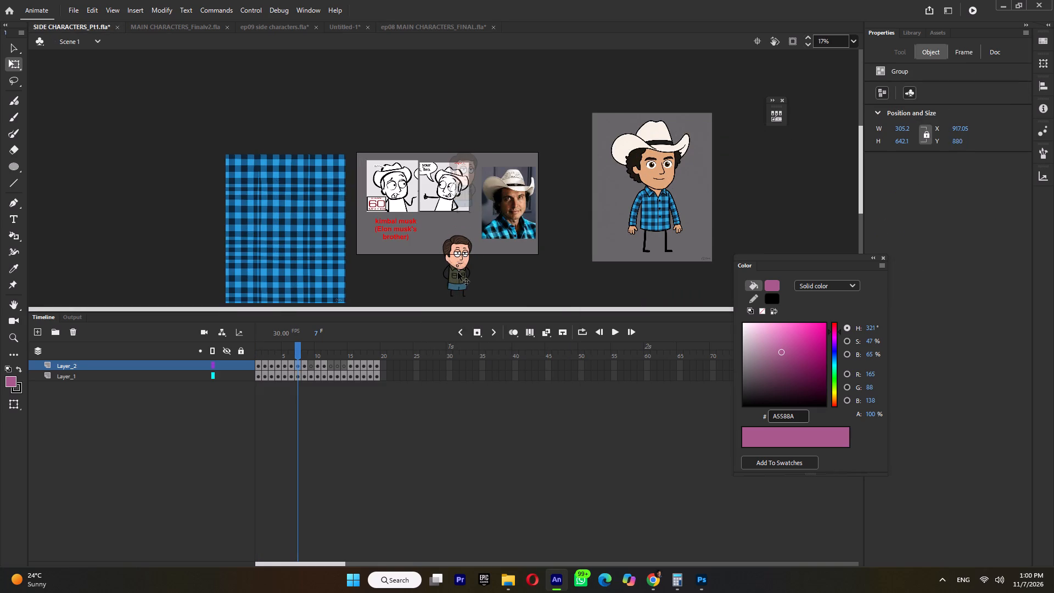
drag(458, 272, 457, 261)
ctrl+scroll(457, 263, up, 6)
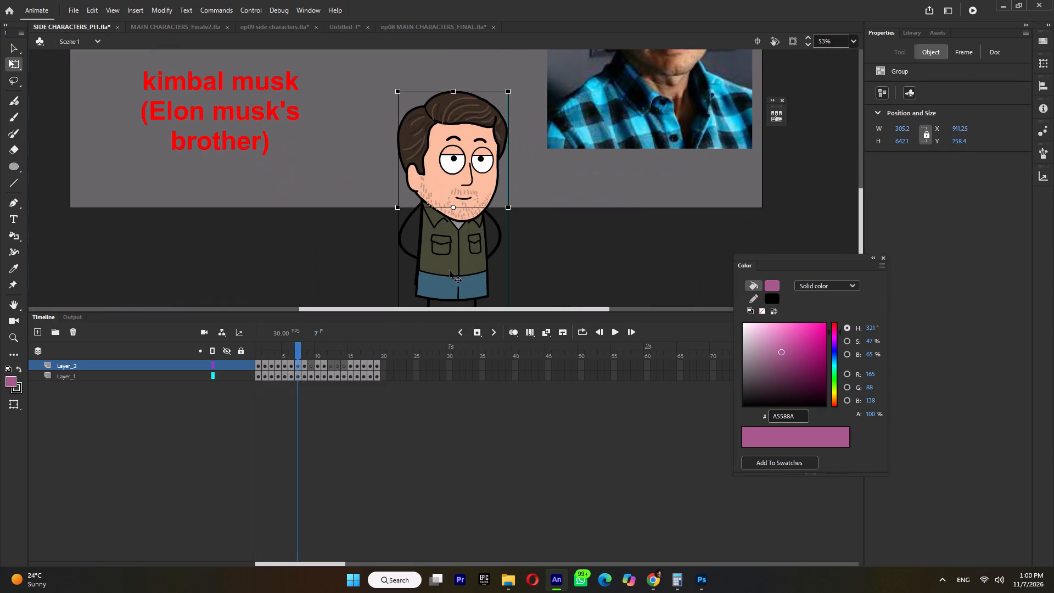
click(448, 267)
ctrl+scroll(448, 223, down, 4)
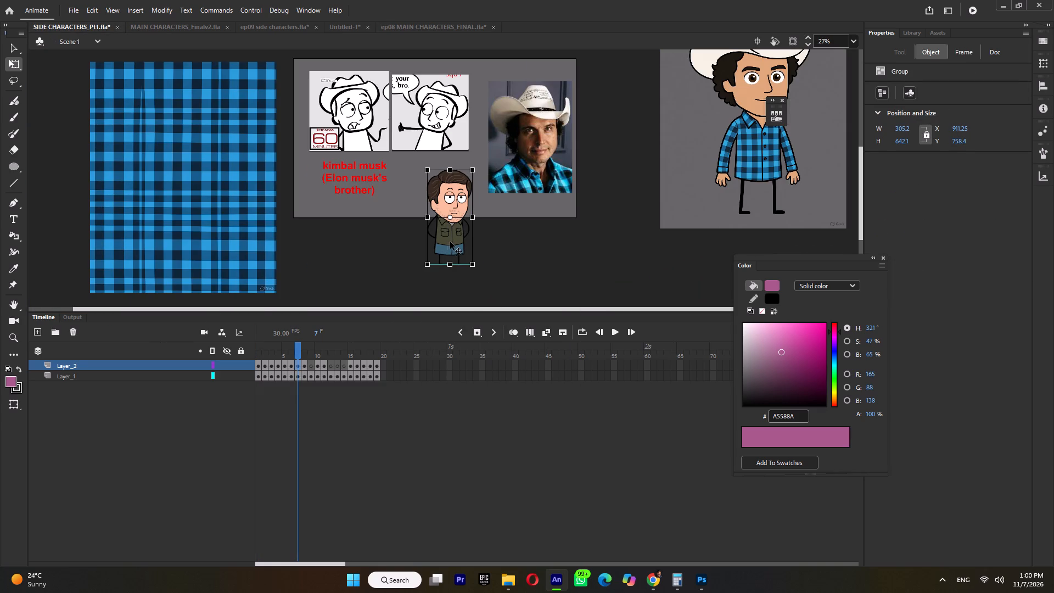
Copy the blue plaid texture bitmap beside the stage.
click(188, 254)
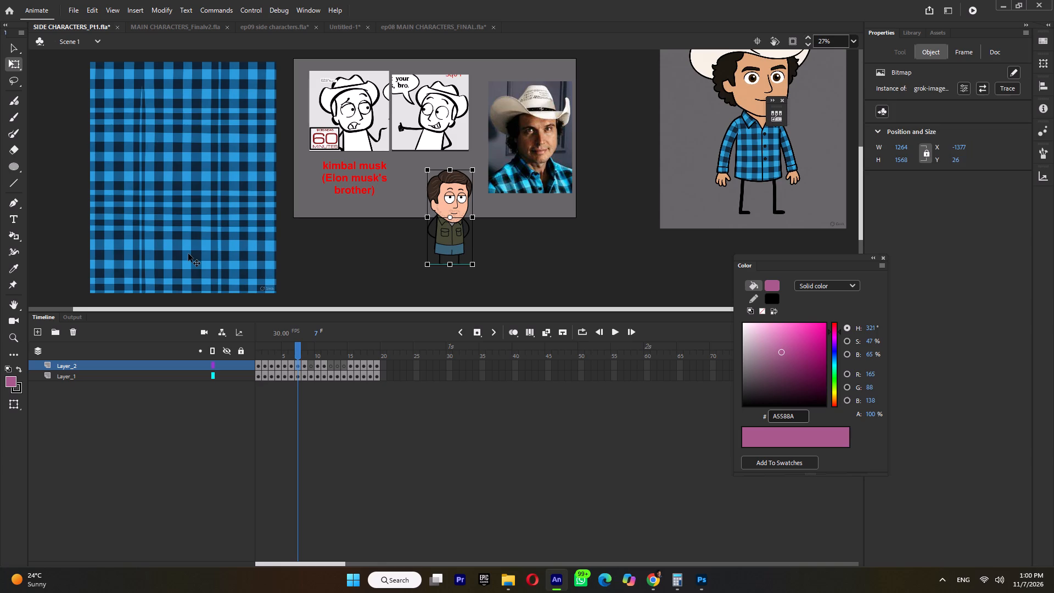
key(ctrl+c)
Enter the pasted character's group and its nested clothing group for editing.
click(447, 244)
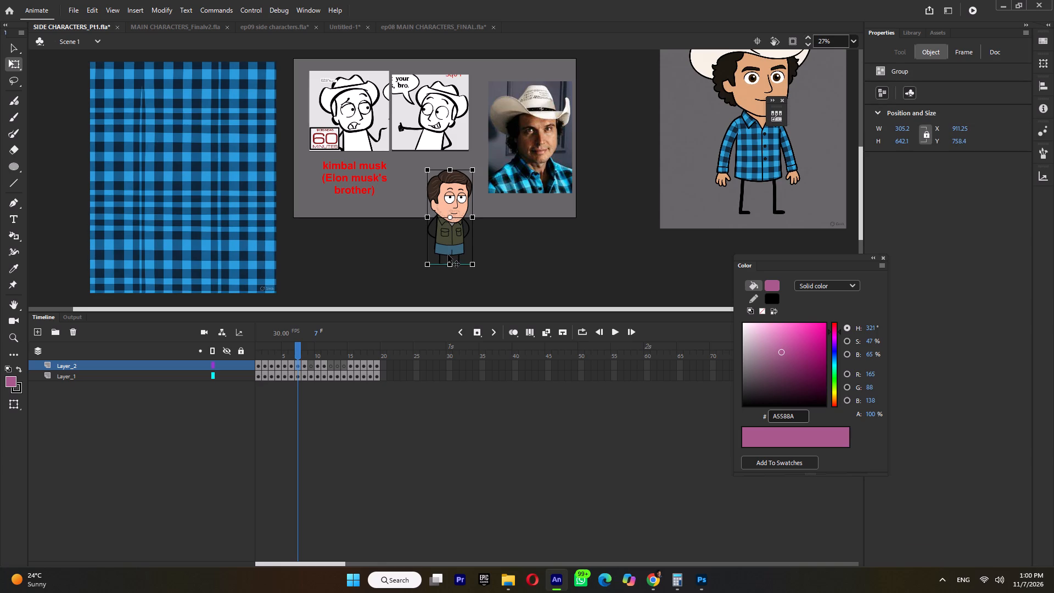
ctrl+scroll(486, 126, up, 5)
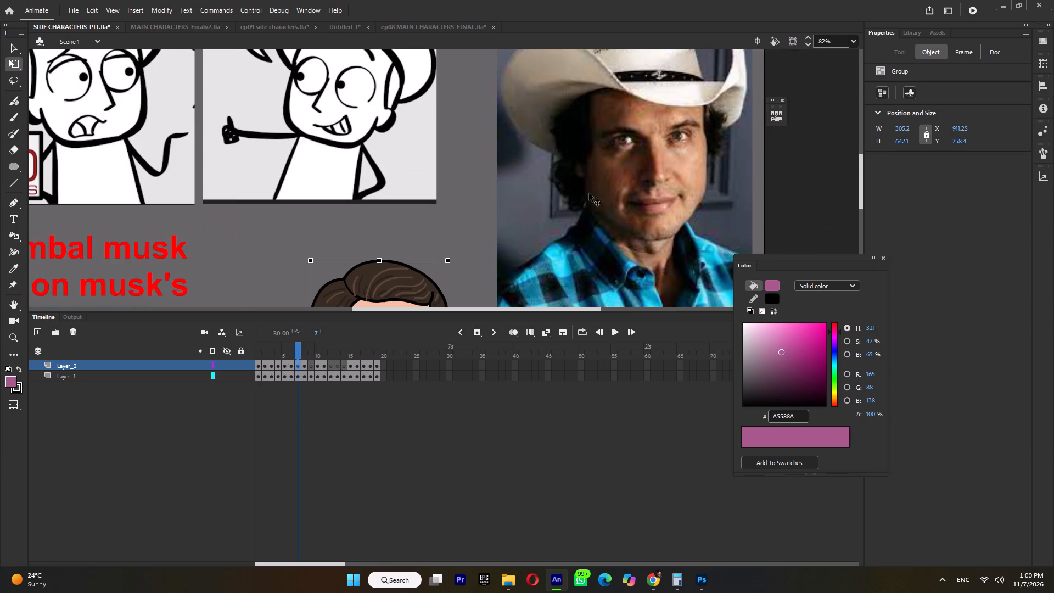
ctrl+scroll(591, 172, down, 4)
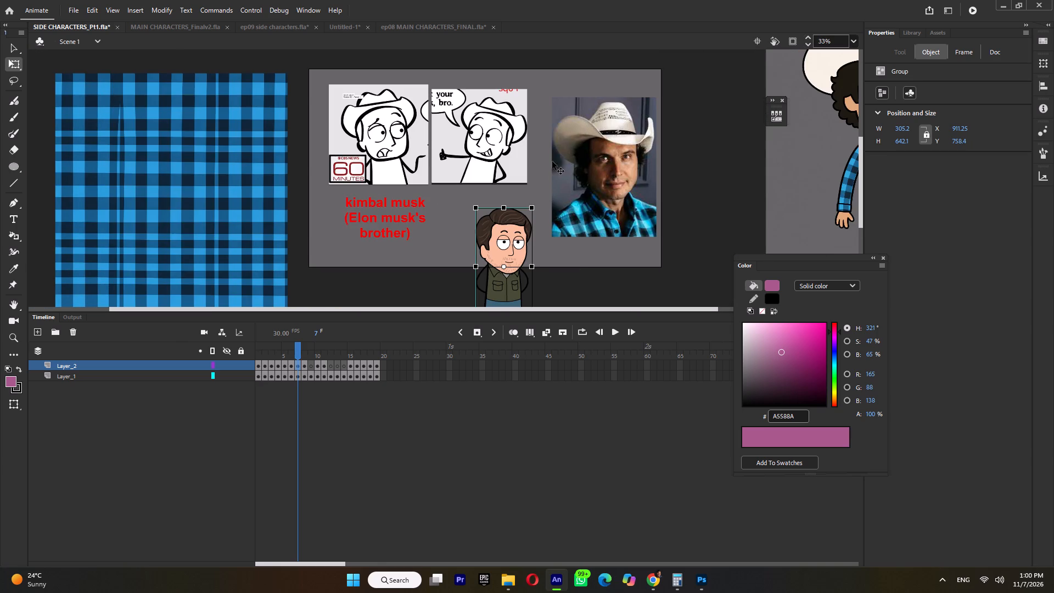
ctrl+scroll(552, 161, down, 3)
ctrl+scroll(497, 233, up, 3)
ctrl+scroll(430, 228, up, 4)
ctrl+triple_click(430, 228)
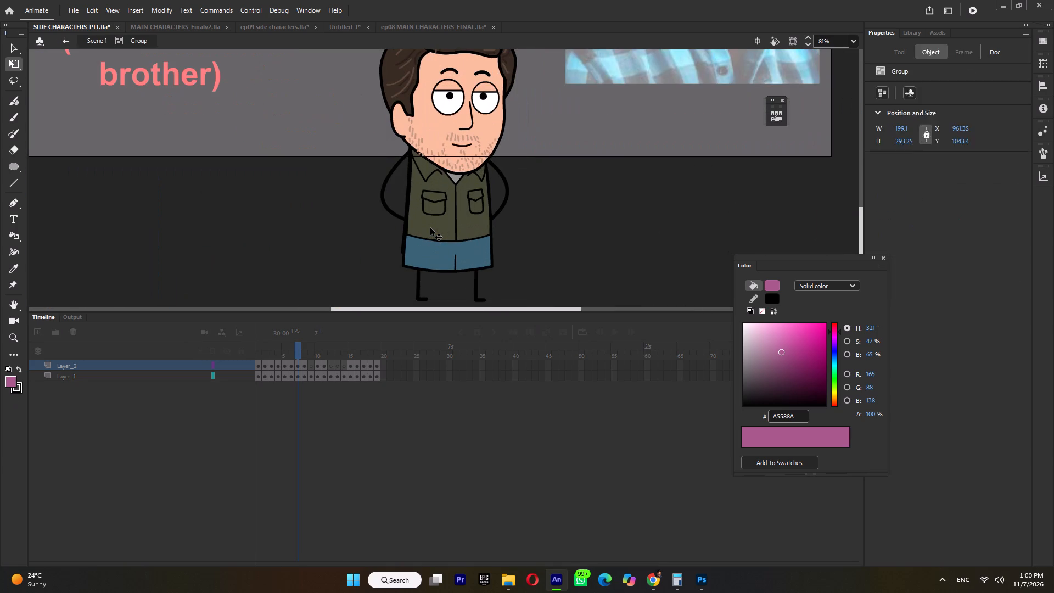
ctrl+double_click(430, 228)
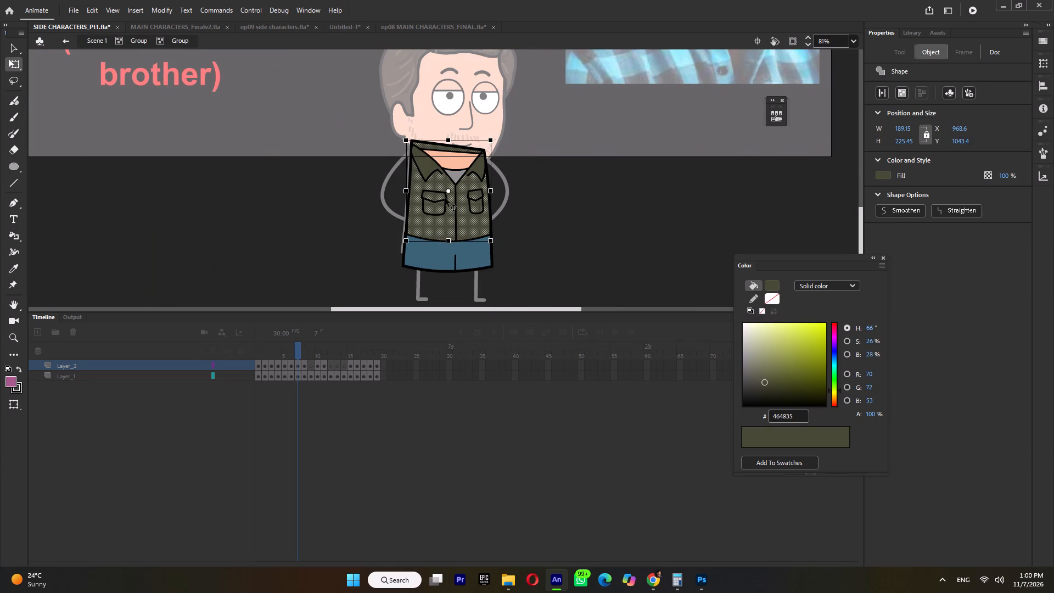
Check the shirt's fill and collar pieces, and break apart the nested collar and front-seam group within the clothing group.
ctrl+click(438, 202)
ctrl+click(466, 211)
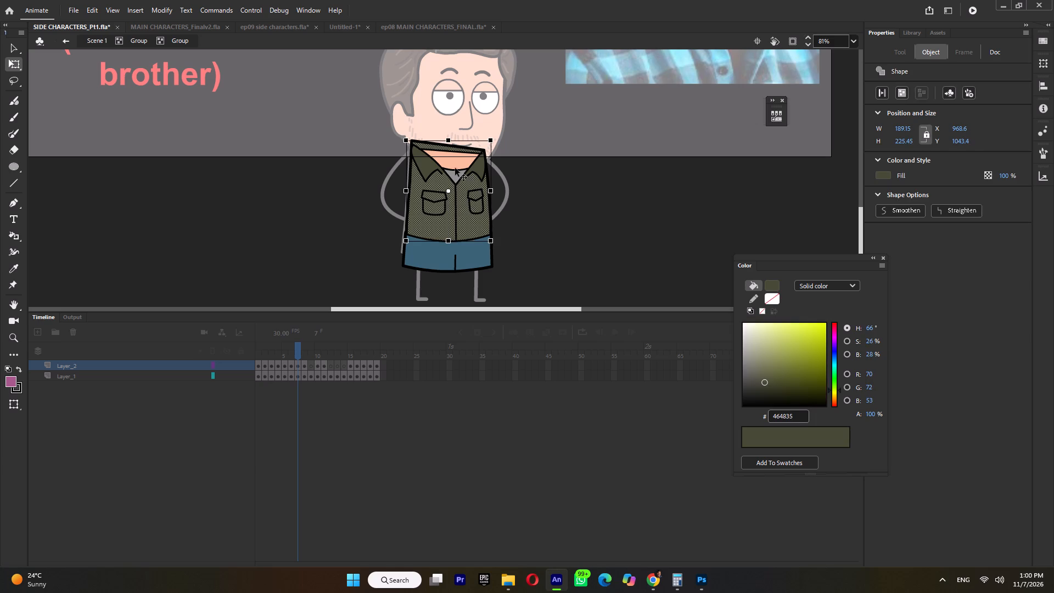
ctrl+click(455, 168)
ctrl+click(453, 175)
ctrl+double_click(454, 172)
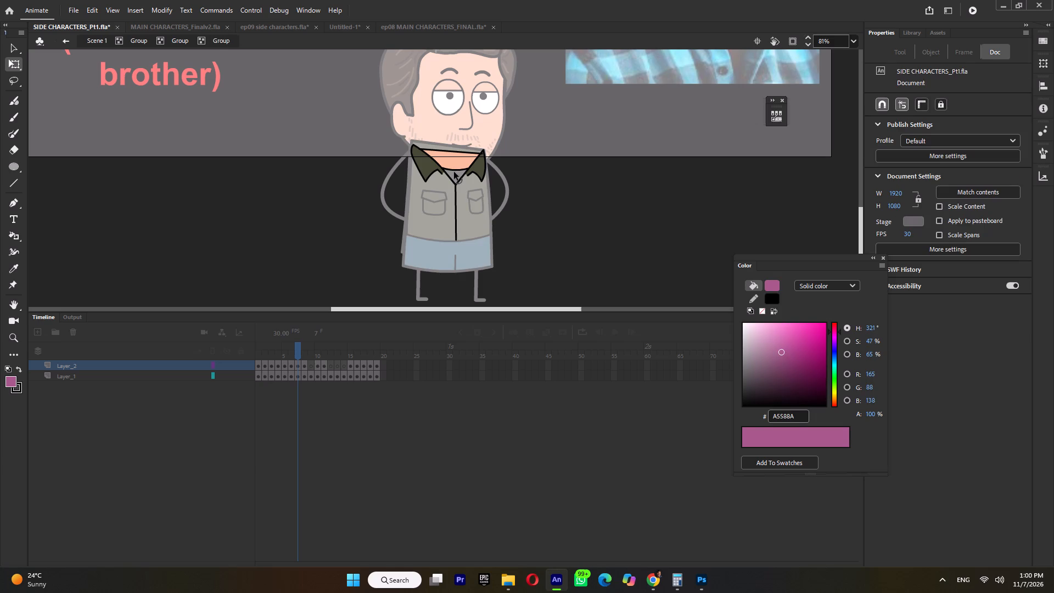
ctrl+click(424, 162)
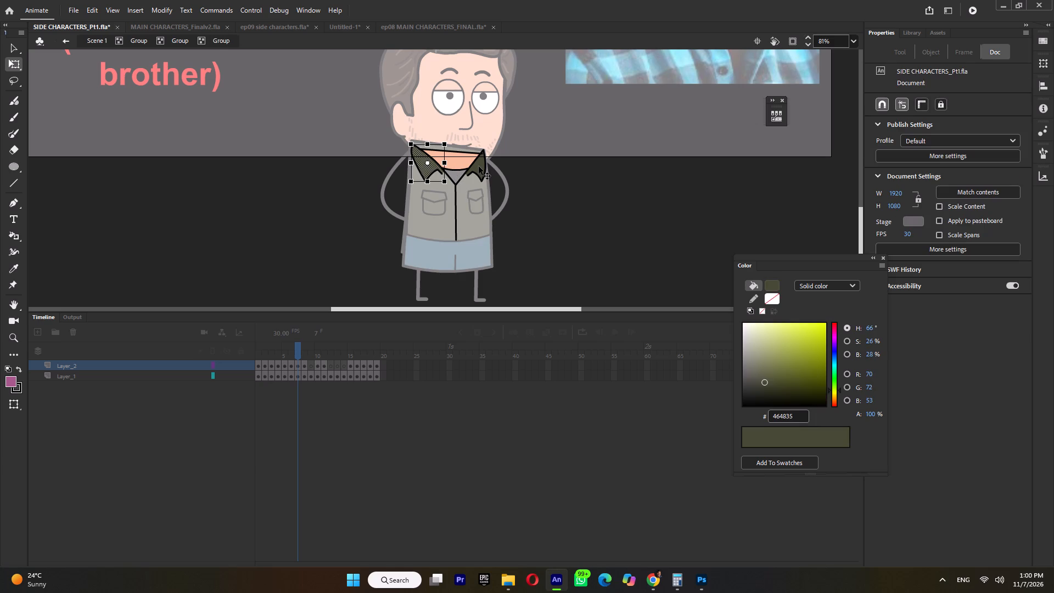
ctrl+double_click(497, 166)
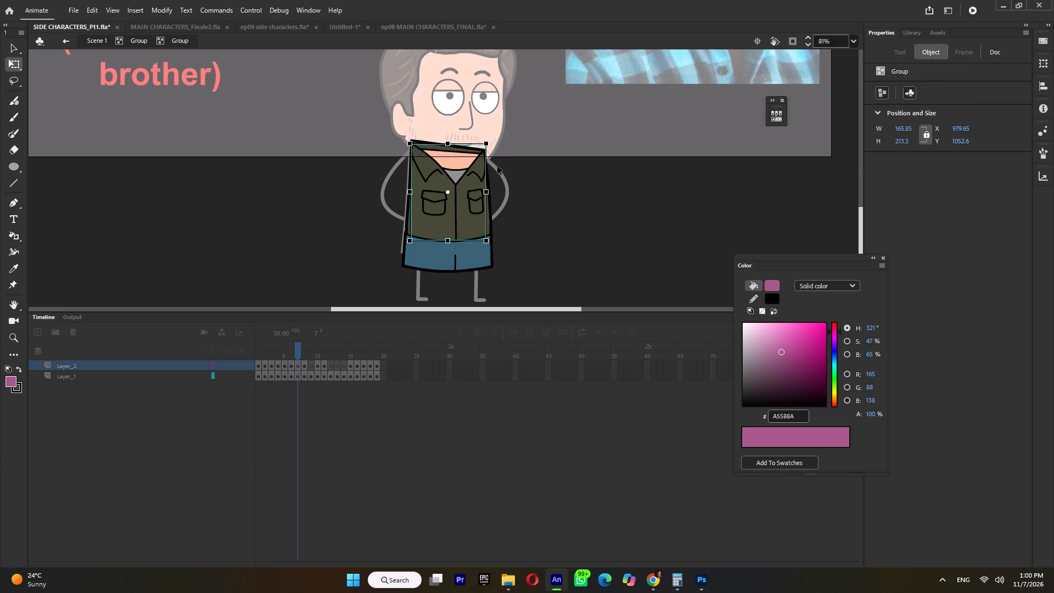
key(ctrl+b)
ctrl+click(514, 177)
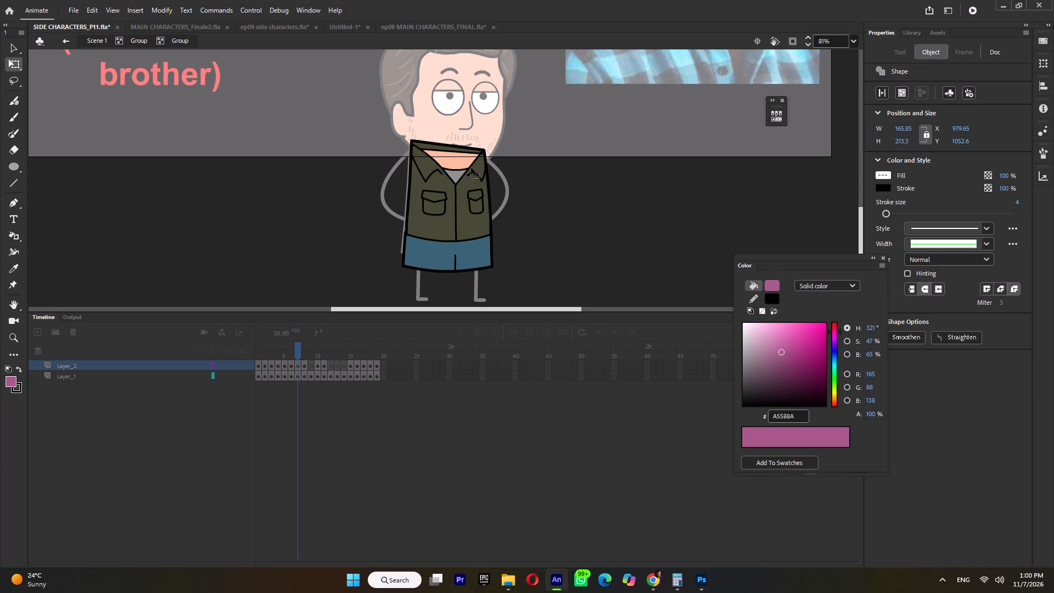
Group all the clothing pieces together except the olive shirt fill, including the collar, pockets, outlines and shorts.
click(485, 167)
click(476, 169)
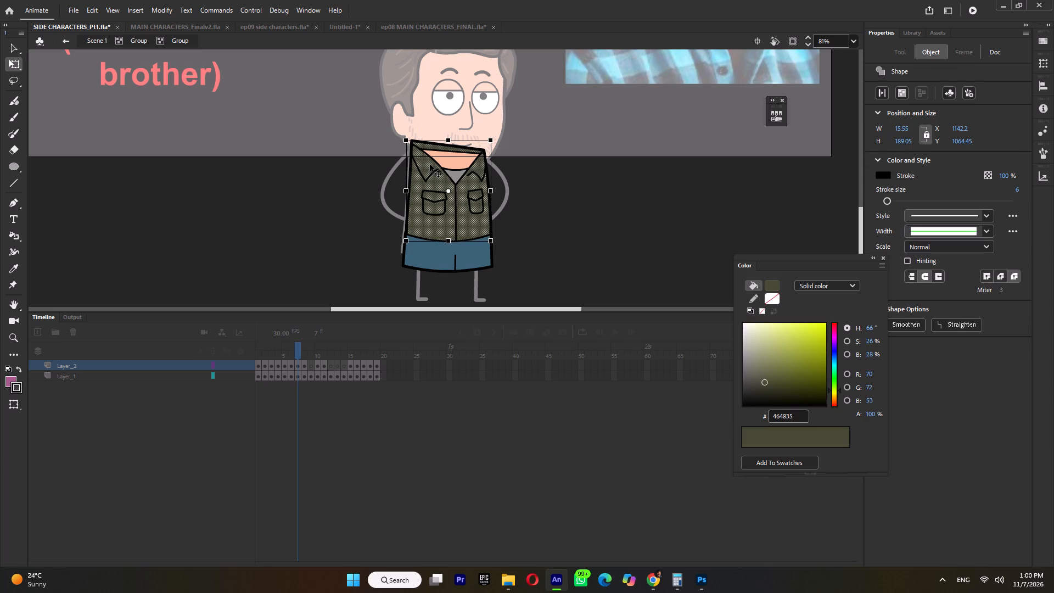
click(430, 164)
click(521, 181)
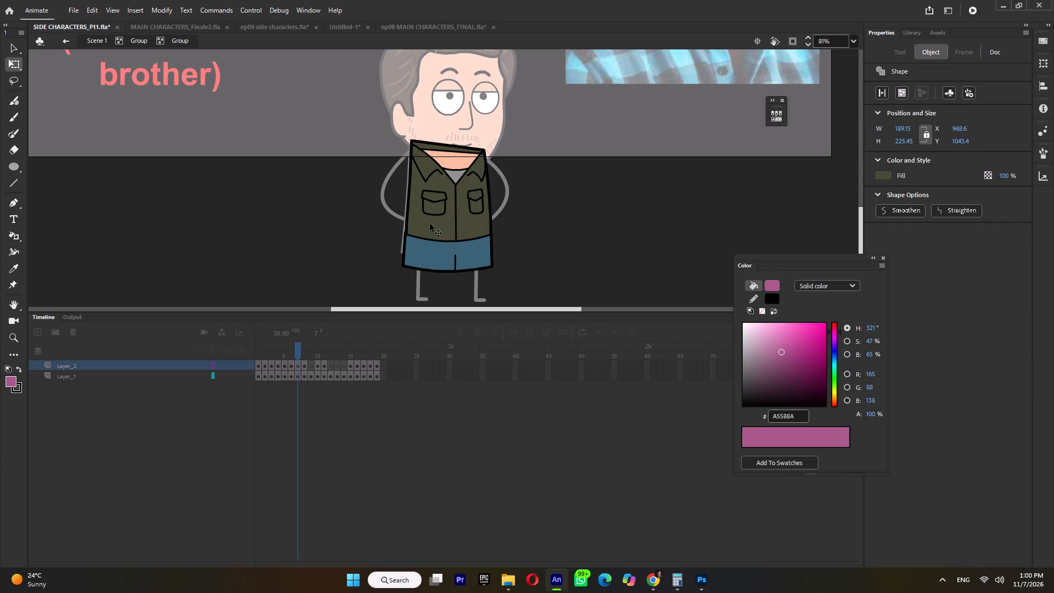
click(430, 223)
drag(553, 133, 339, 316)
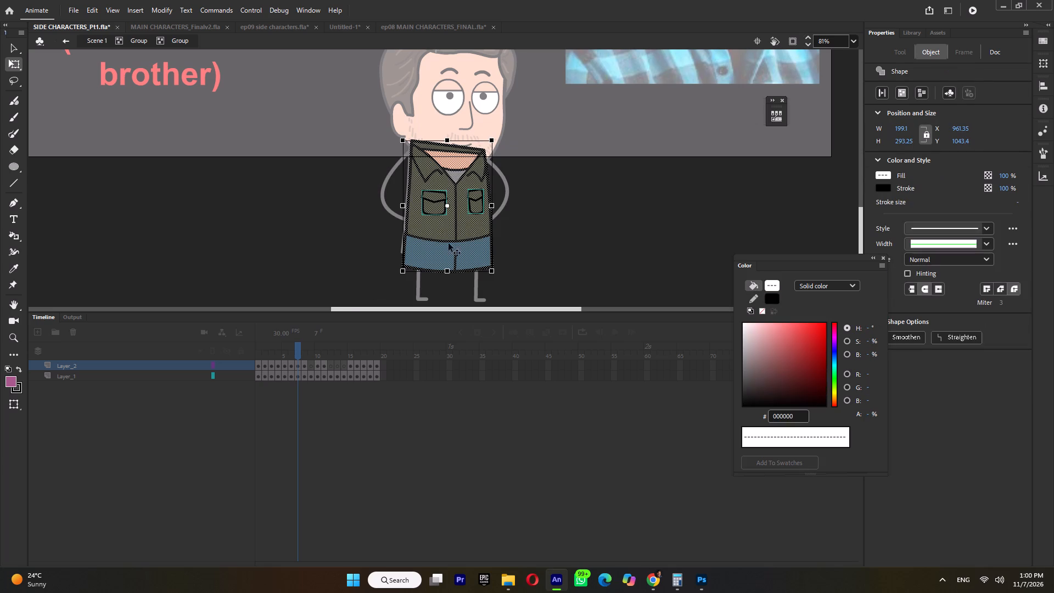
shift+click(442, 230)
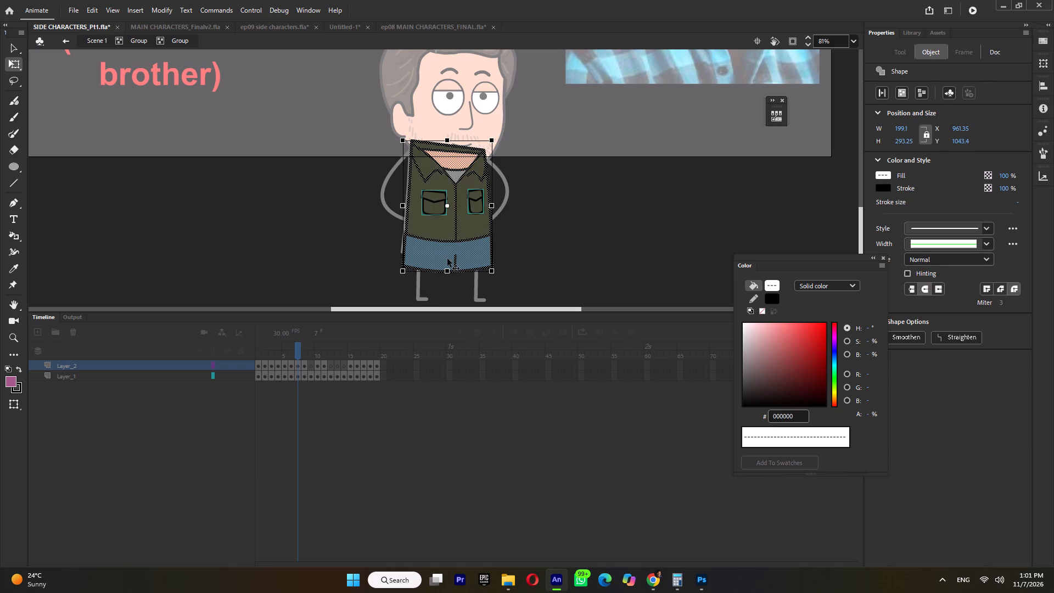
key(ctrl+g)
click(531, 238)
Convert the olive shirt fill to a graphic symbol and send it behind the clothing outlines.
click(434, 234)
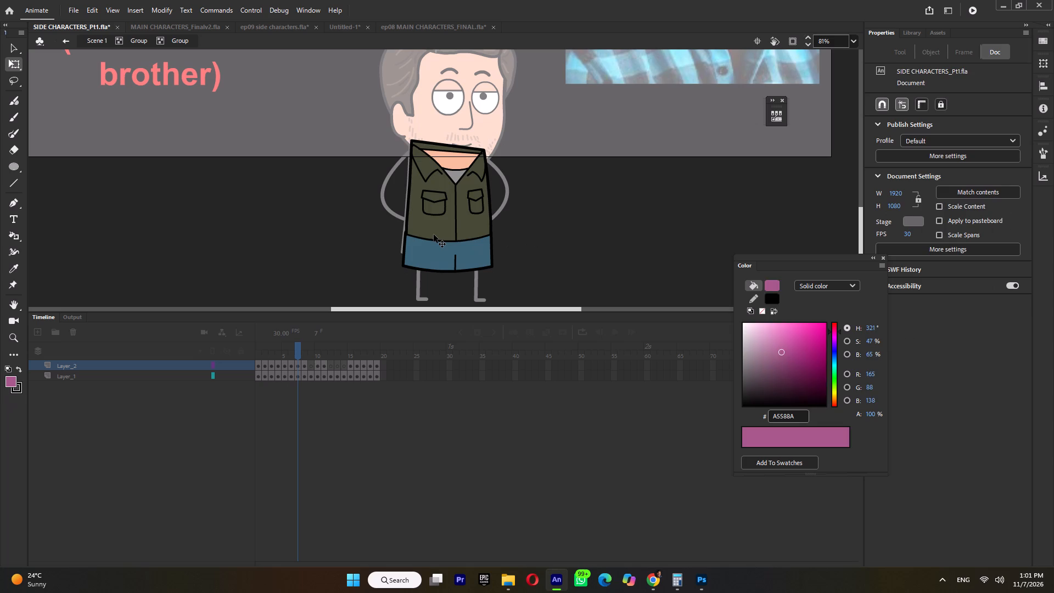
click(434, 234)
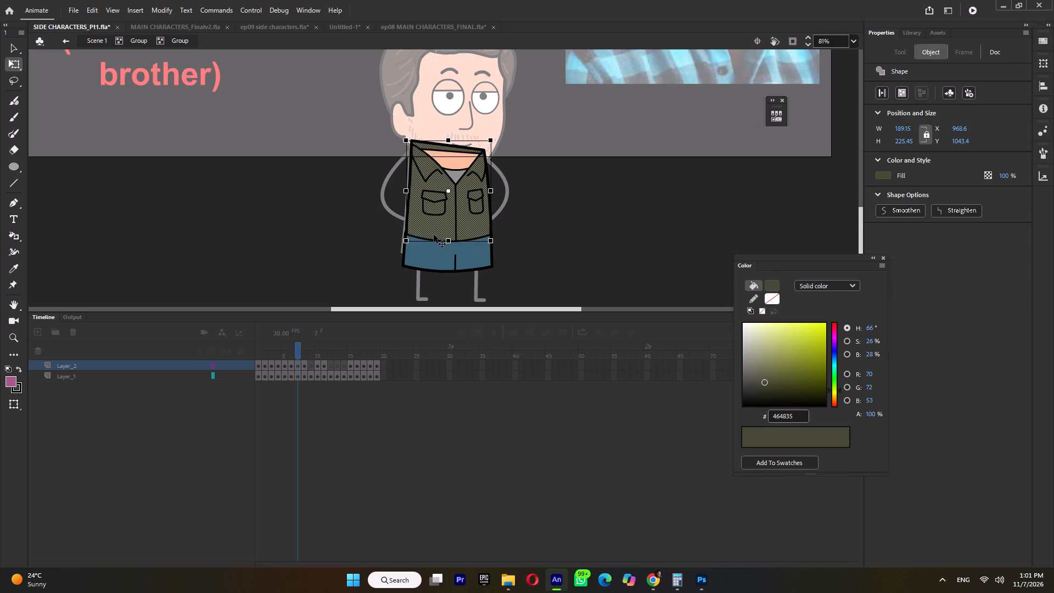
key(F8)
click(595, 140)
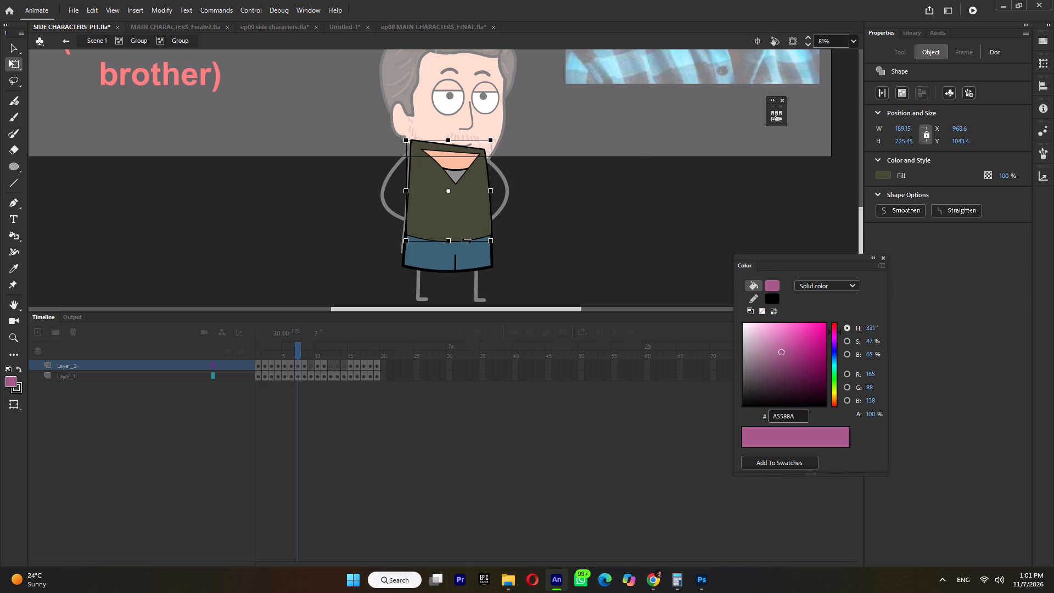
click(433, 227)
key(ctrl+Down)
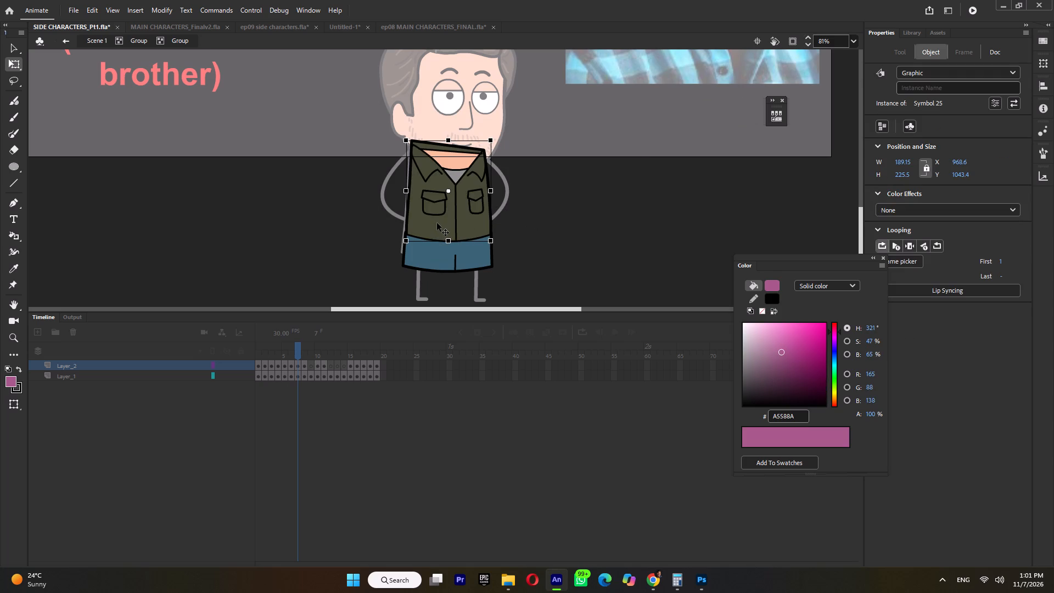
Inside the shirt symbol, add a new layer, paste the blue plaid bitmap on it and scale it down to cover the shirt.
double_click(437, 223)
click(206, 270)
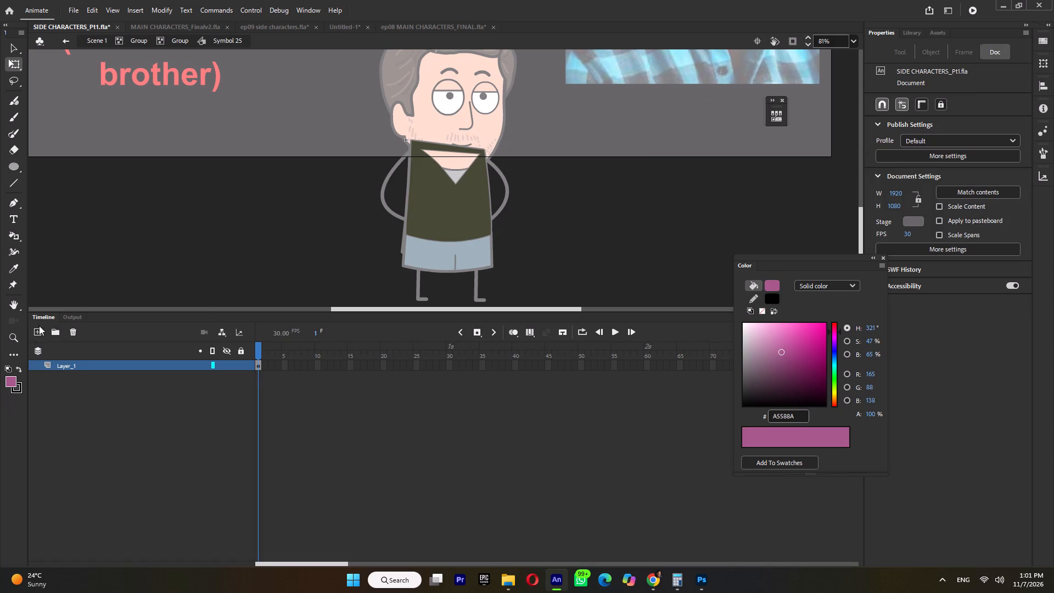
click(33, 330)
key(ctrl+v)
ctrl+scroll(445, 213, down, 5)
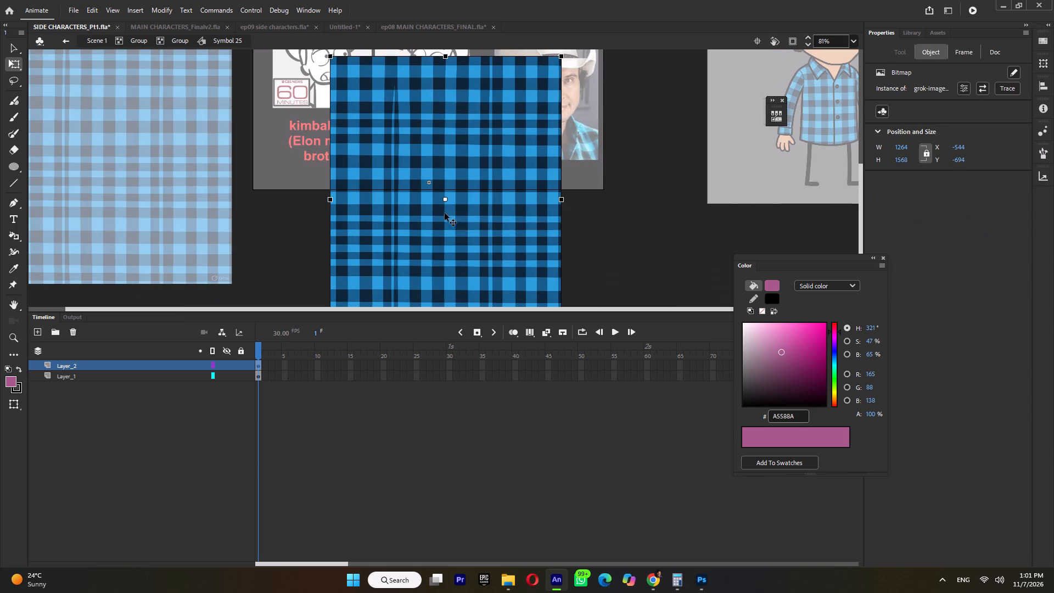
shift+drag(540, 88, 535, 175)
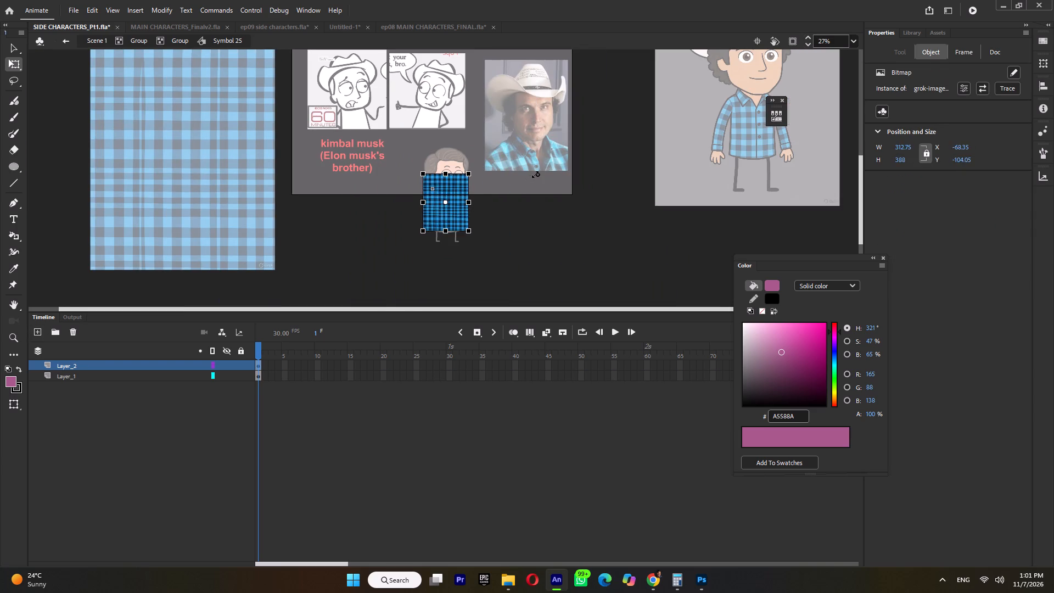
shift+drag(535, 175, 537, 171)
ctrl+scroll(451, 211, up, 5)
Move the shirt shape's layer above the plaid layer, make it a mask, and return to the character's group.
click(87, 374)
drag(85, 375, 87, 356)
right_click(86, 362)
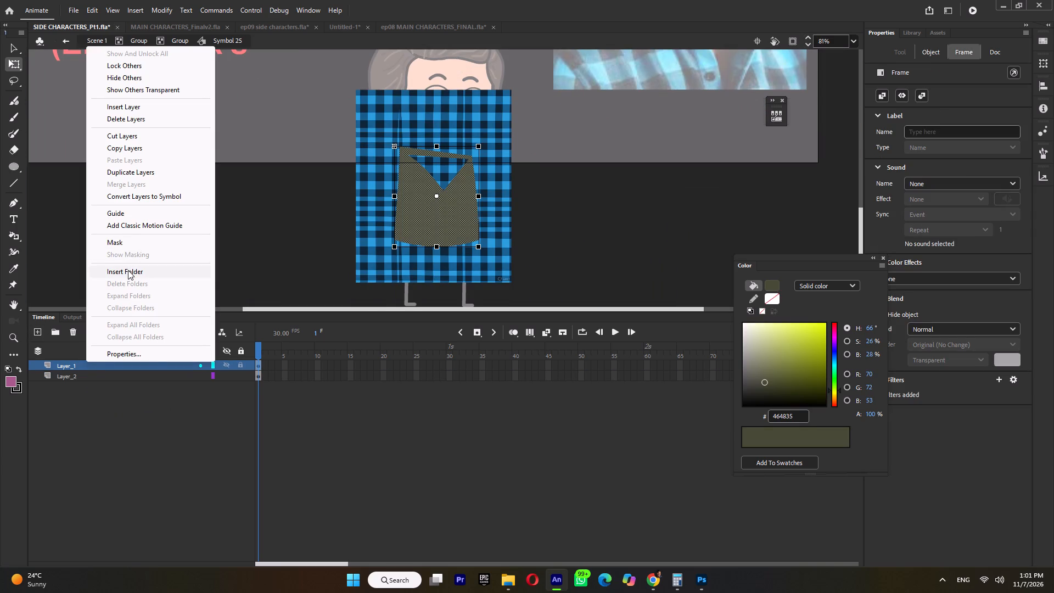
click(126, 238)
ctrl+double_click(286, 227)
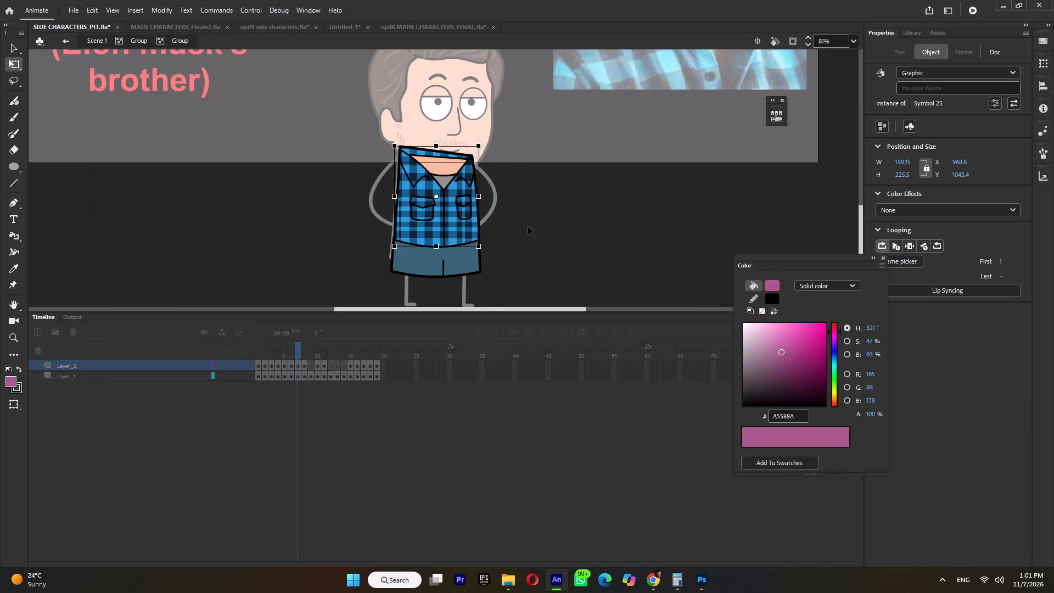
ctrl+double_click(533, 221)
Delete the leftover blue plaid texture bitmap beside the stage in the main scene.
ctrl+scroll(533, 222, down, 5)
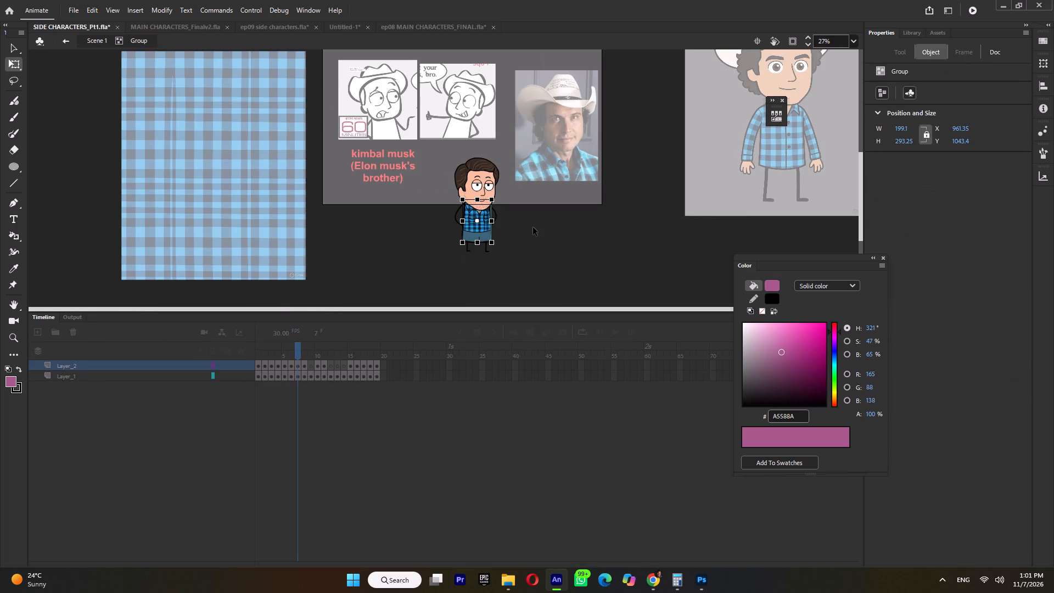
ctrl+scroll(485, 194, up, 4)
ctrl+scroll(487, 213, down, 4)
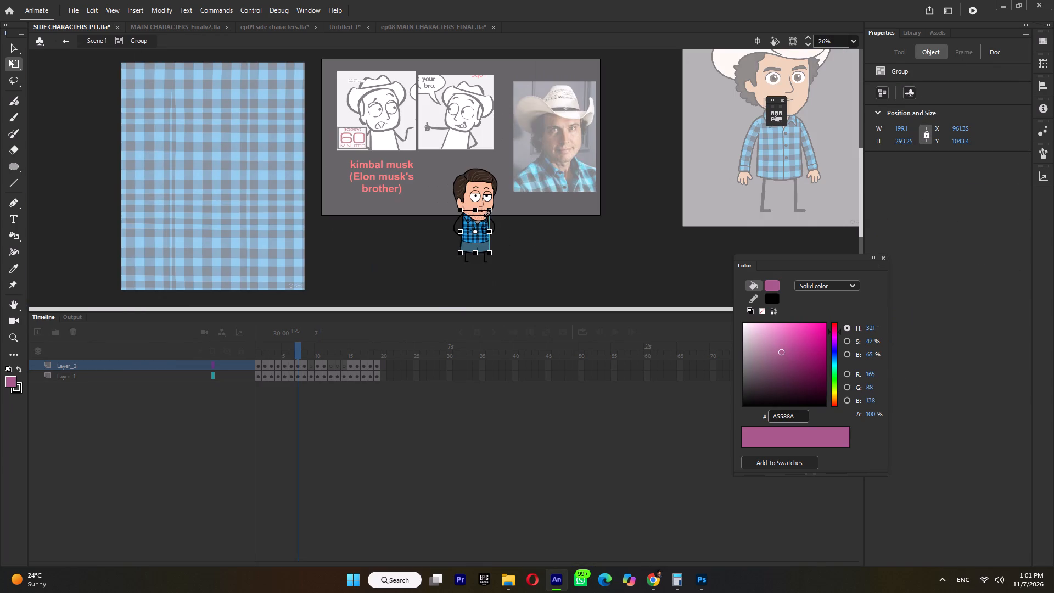
triple_click(253, 194)
key(Delete)
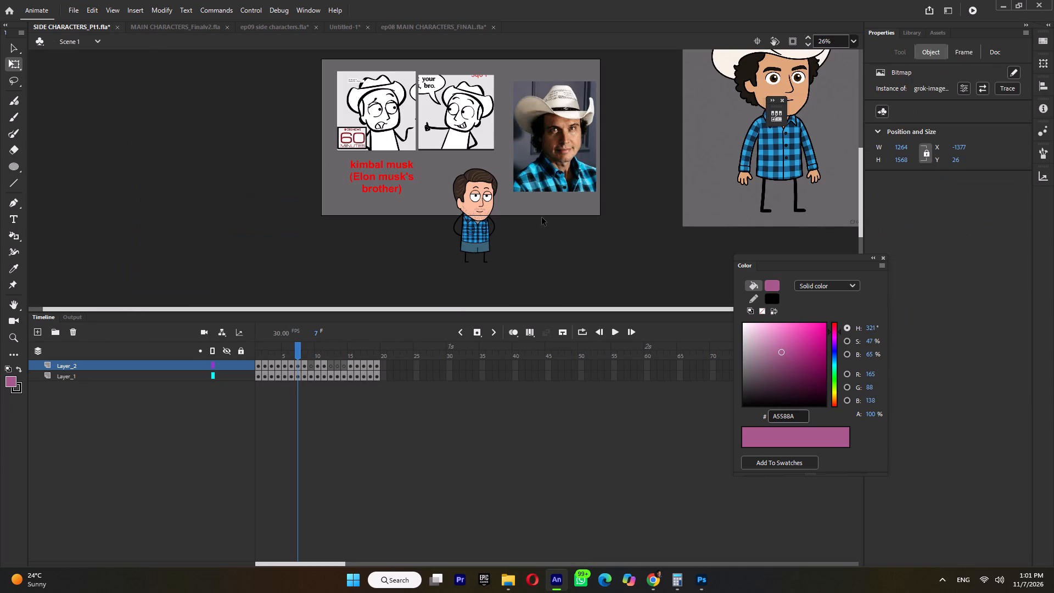
Enter the plaid-shirted character's group and its nested head group for editing.
double_click(475, 216)
ctrl+scroll(475, 216, up, 5)
double_click(475, 216)
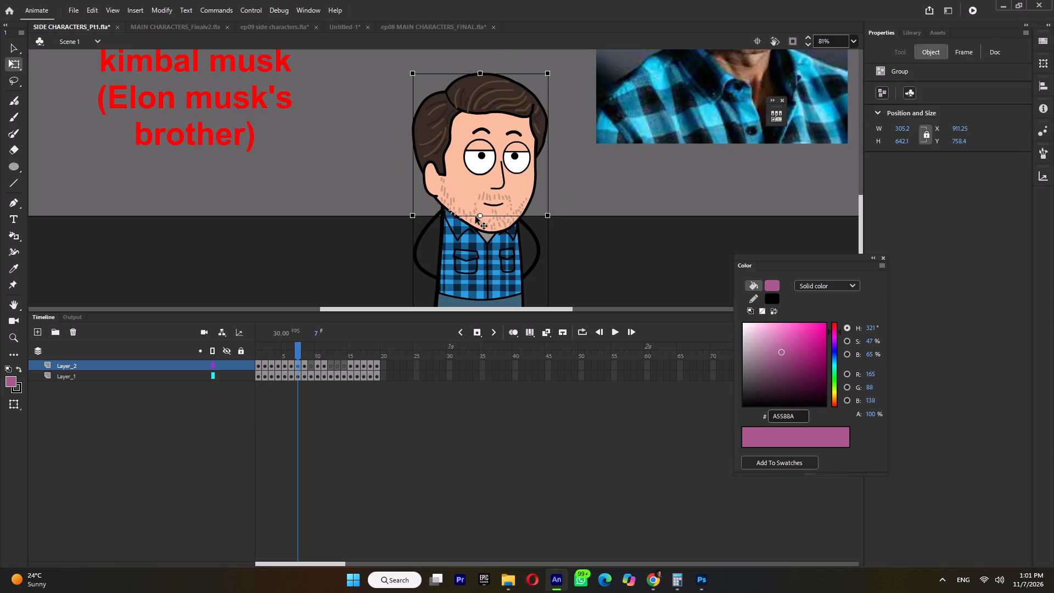
double_click(456, 214)
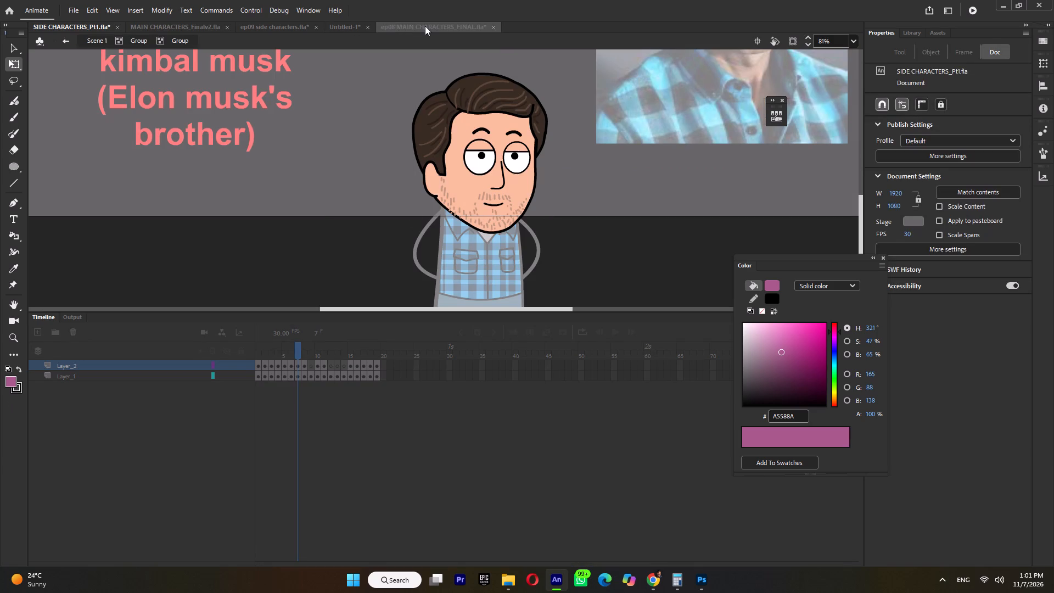
Switch to ep08 MAIN CHARACTERS_FINAL.fla and copy Conrad's curly-haired head group from frame 3.
click(429, 26)
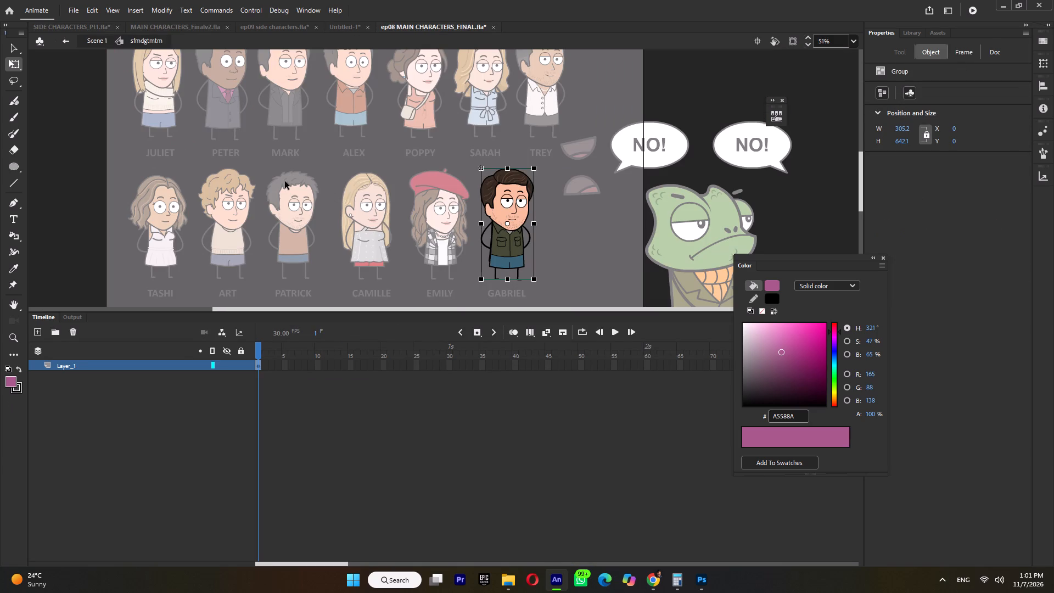
double_click(285, 181)
click(239, 188)
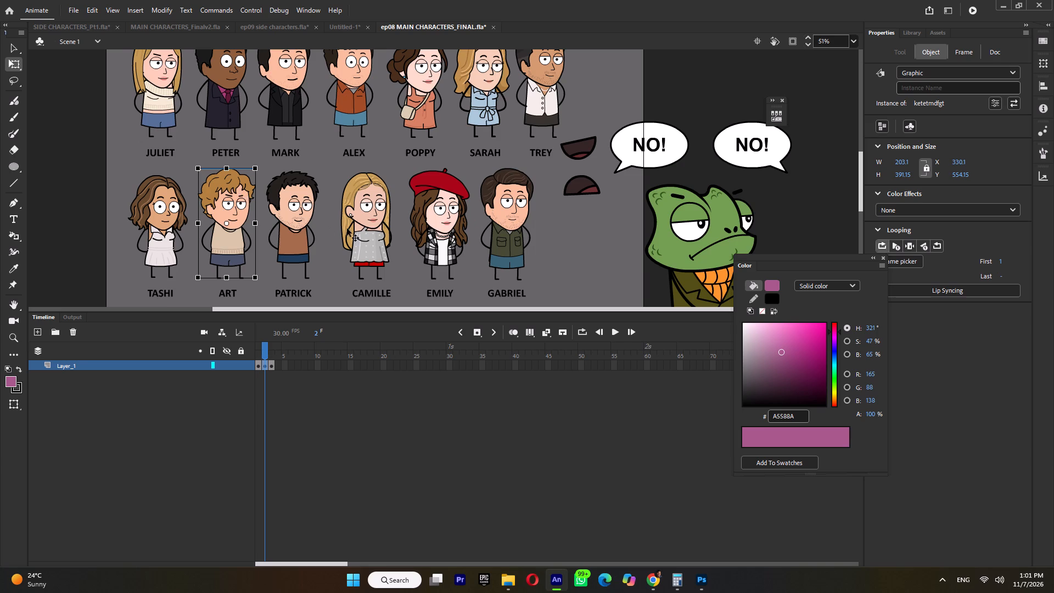
ctrl+scroll(348, 232, down, 2)
ctrl+scroll(348, 187, up, 2)
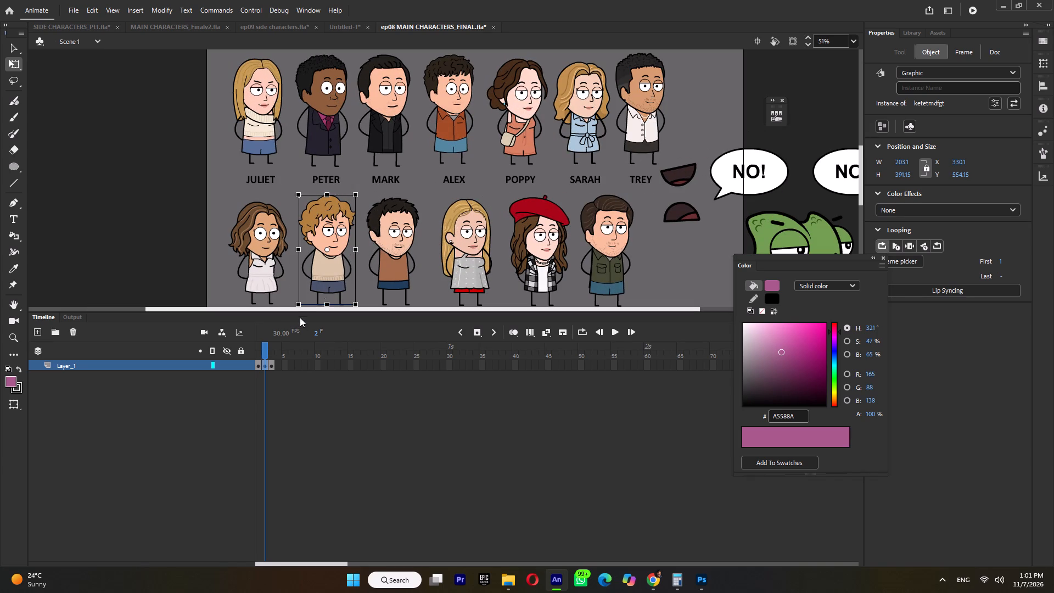
click(274, 352)
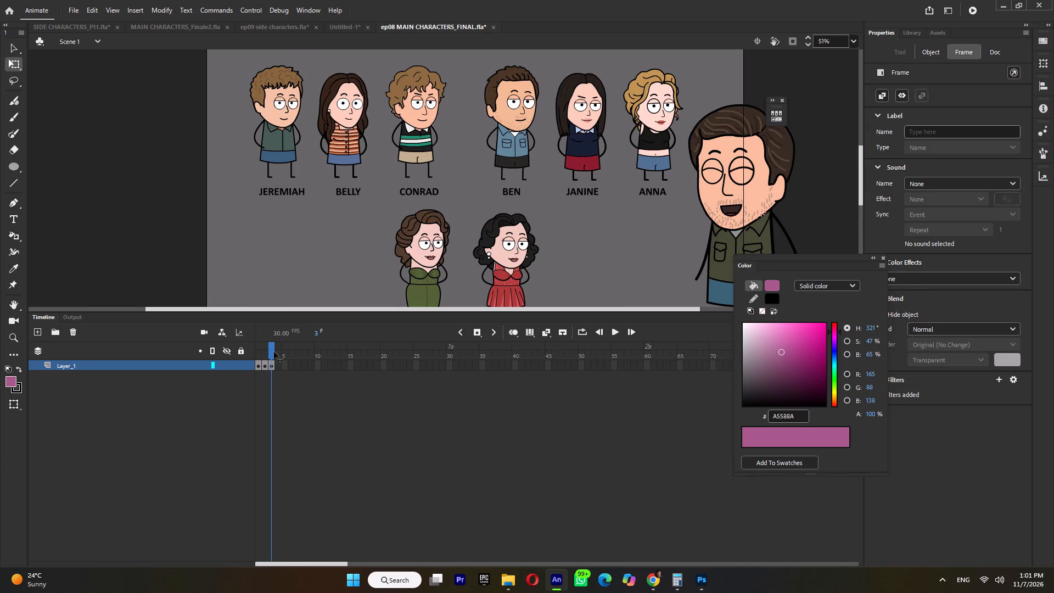
triple_click(431, 103)
triple_click(431, 103)
click(431, 103)
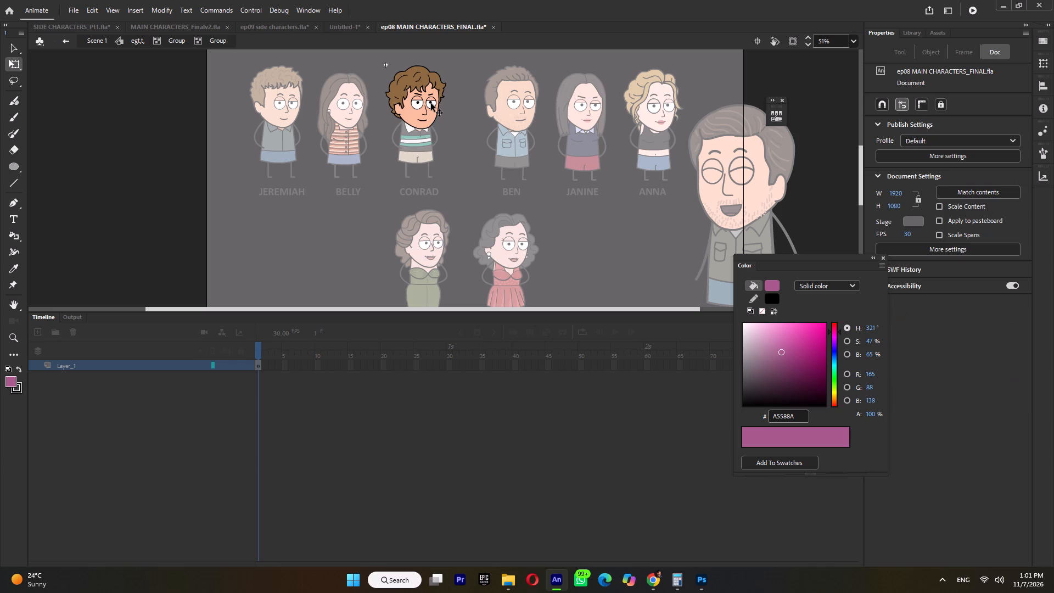
double_click(462, 111)
key(ctrl+c)
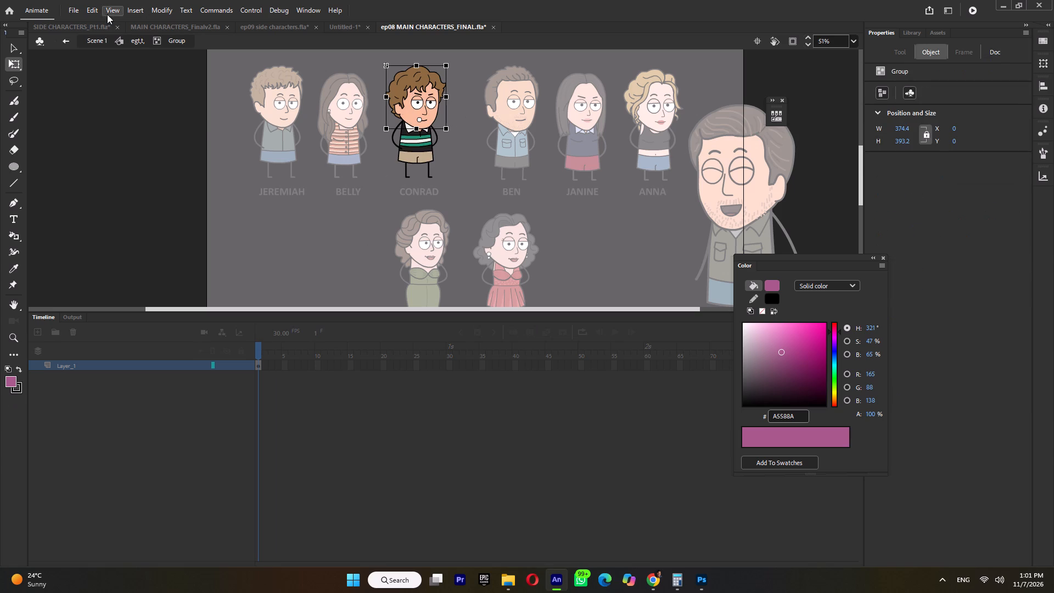
Paste the head into the character's group in SIDE CHARACTERS_Pt1.fla, putting duplicate library items into a folder.
click(64, 25)
double_click(360, 226)
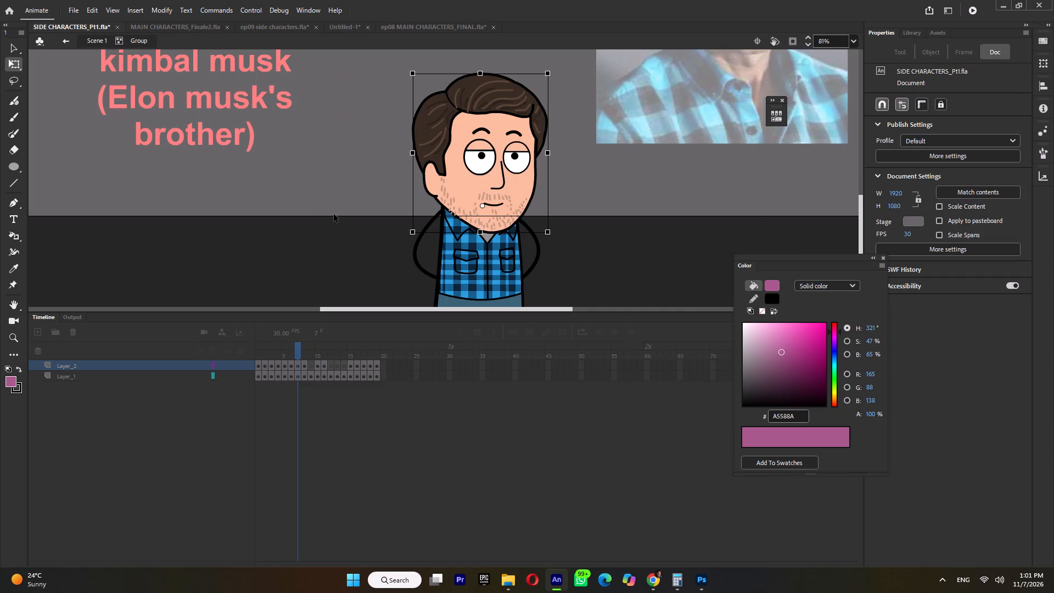
click(334, 214)
right_click(334, 214)
click(362, 245)
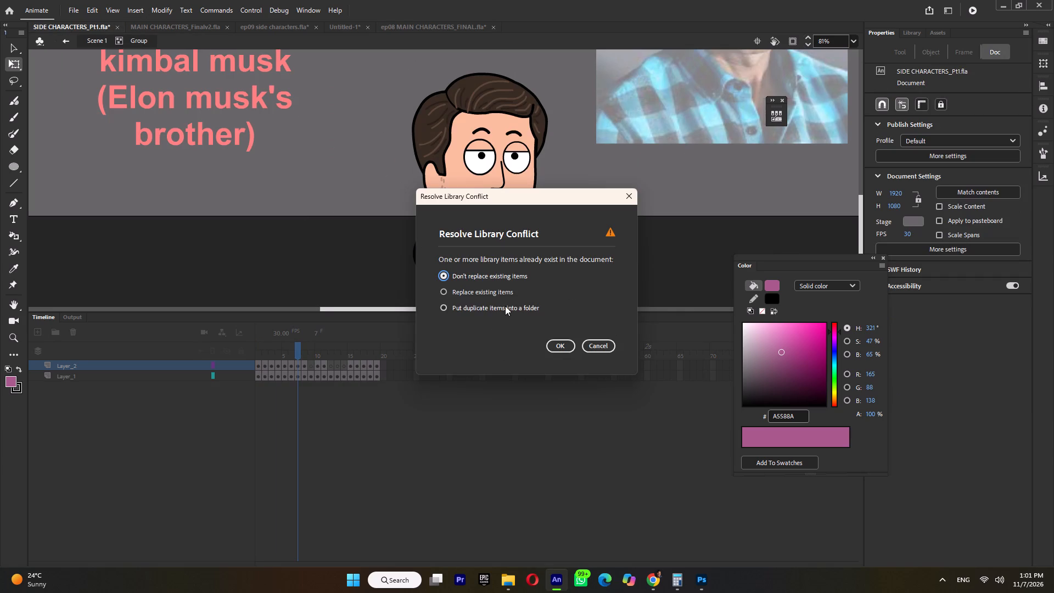
click(505, 306)
click(559, 345)
Place the curly-haired head over the plaid-shirted body and scale it to about 343.5 by 361, at about X 887, Y 752.
drag(460, 217, 492, 181)
ctrl+scroll(494, 160, down, 4)
ctrl+scroll(487, 174, up, 3)
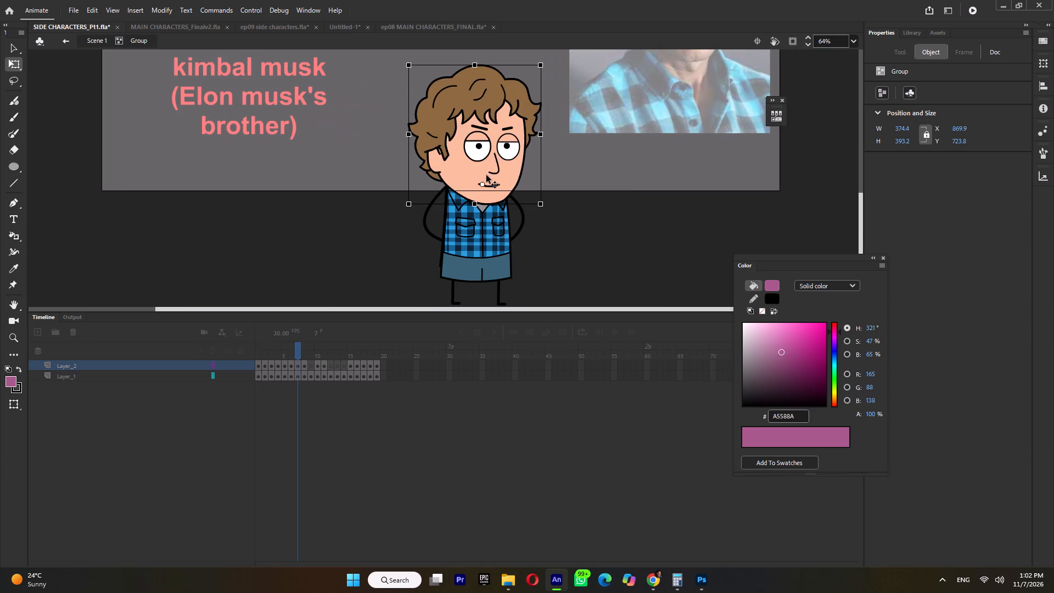
drag(491, 147, 440, 148)
key(ctrl+z)
shift+drag(539, 65, 542, 75)
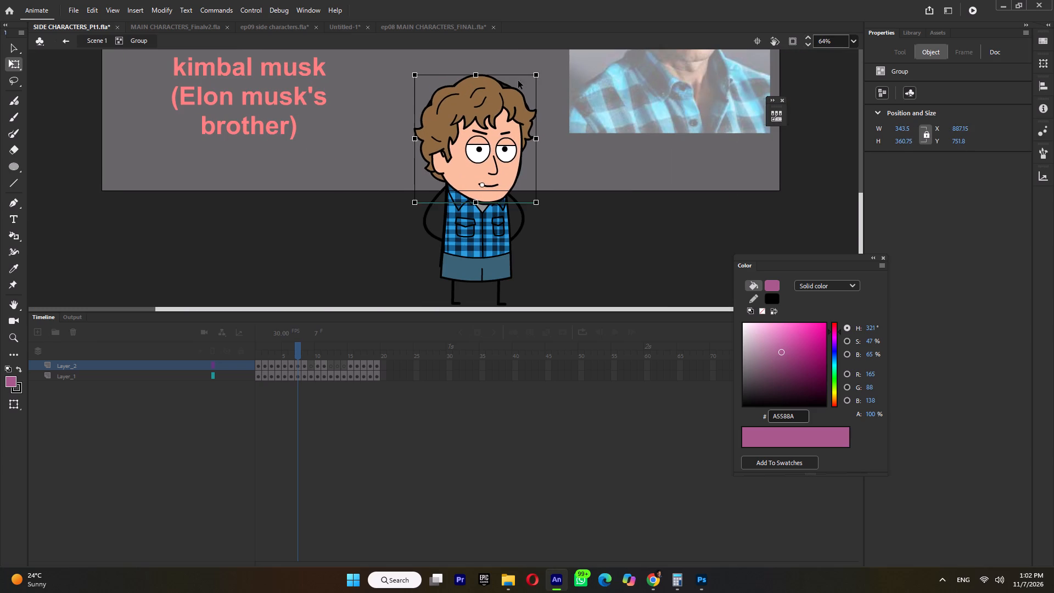
Delete the original dark-haired head beneath the curly-haired one.
click(505, 85)
key(Delete)
Return to the main scene and move the cowboy reference image over the curly-haired character, to about X 360, Y 370.
ctrl+scroll(463, 120, down, 2)
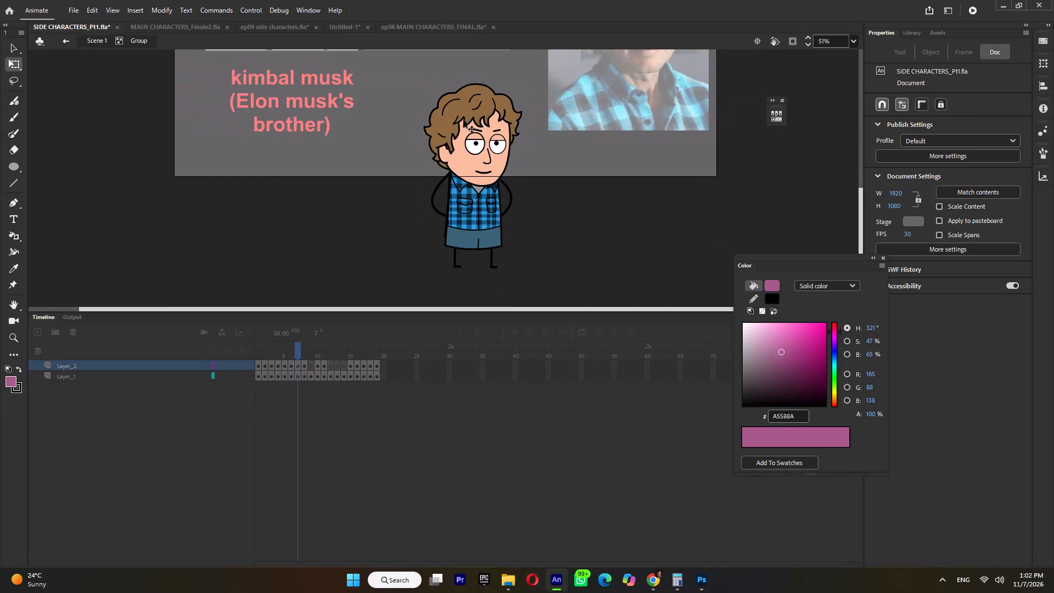
ctrl+scroll(490, 197, down, 5)
ctrl+click(661, 91)
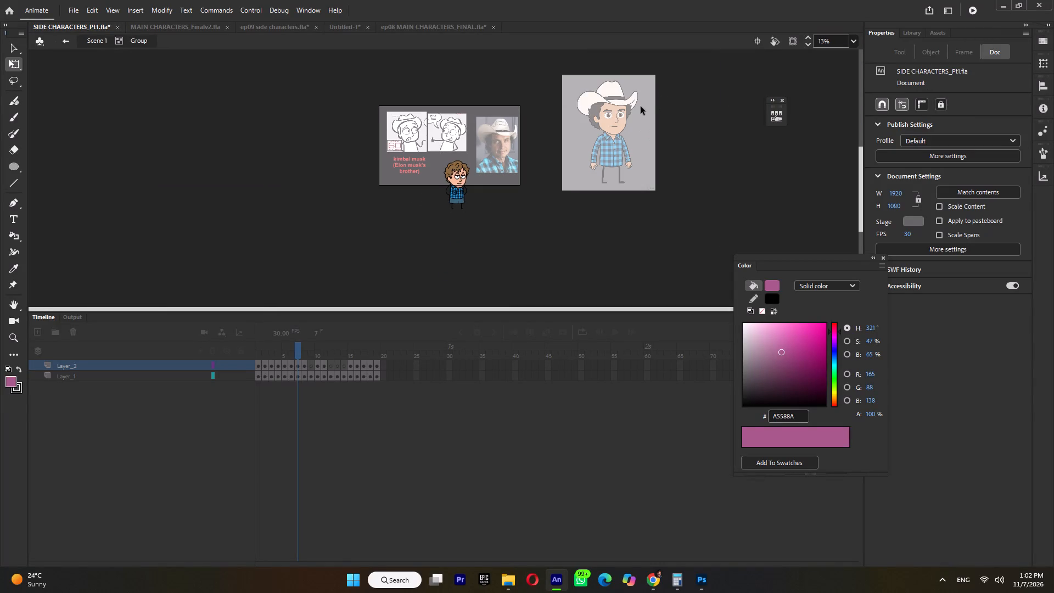
ctrl+double_click(638, 139)
ctrl+click(621, 141)
ctrl+drag(637, 141, 588, 177)
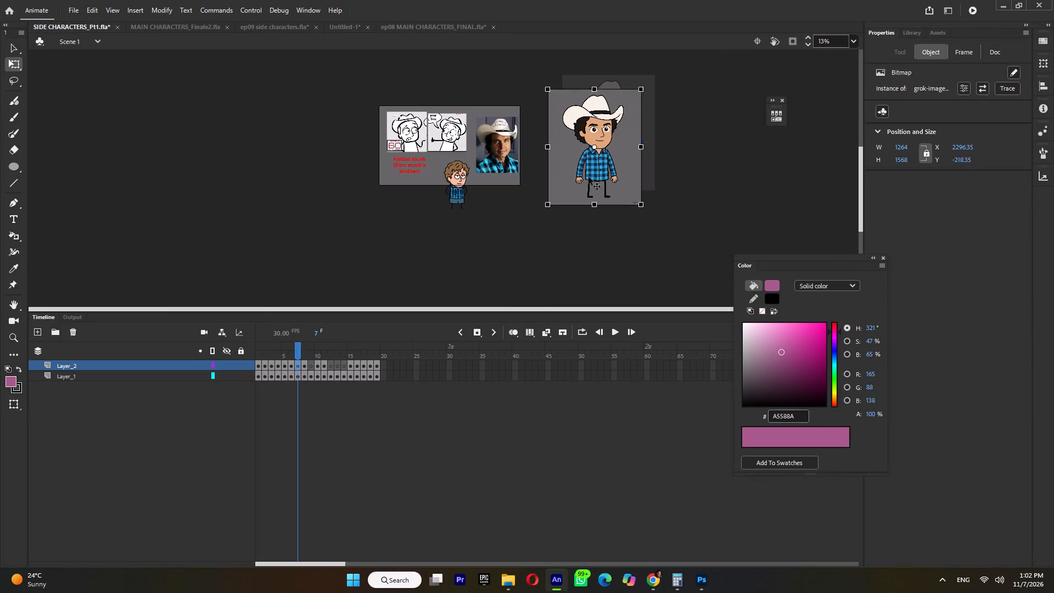
ctrl+drag(588, 177, 480, 198)
Scale the cowboy reference image to about 705 by 875 and place it directly beside the curly-haired character.
ctrl+scroll(501, 148, up, 4)
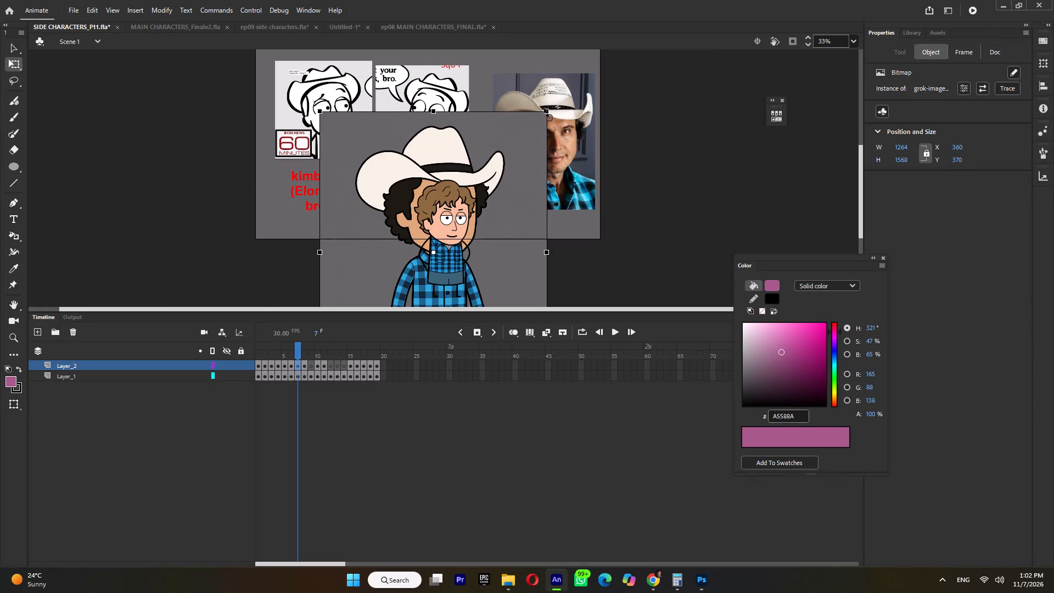
shift+drag(546, 108, 538, 138)
shift+drag(548, 110, 520, 178)
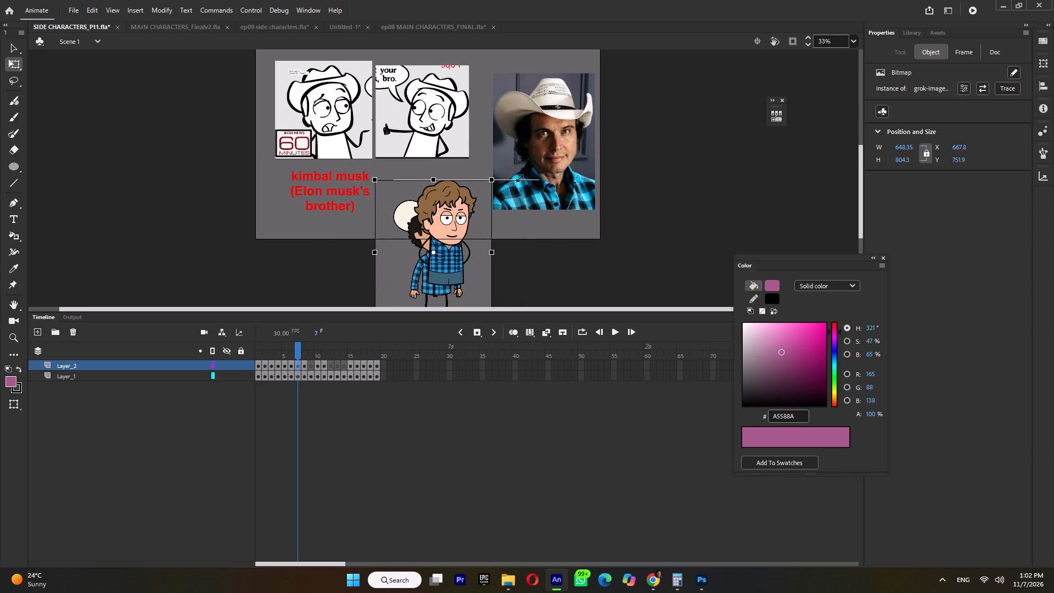
shift+drag(520, 178, 519, 178)
drag(390, 230, 412, 220)
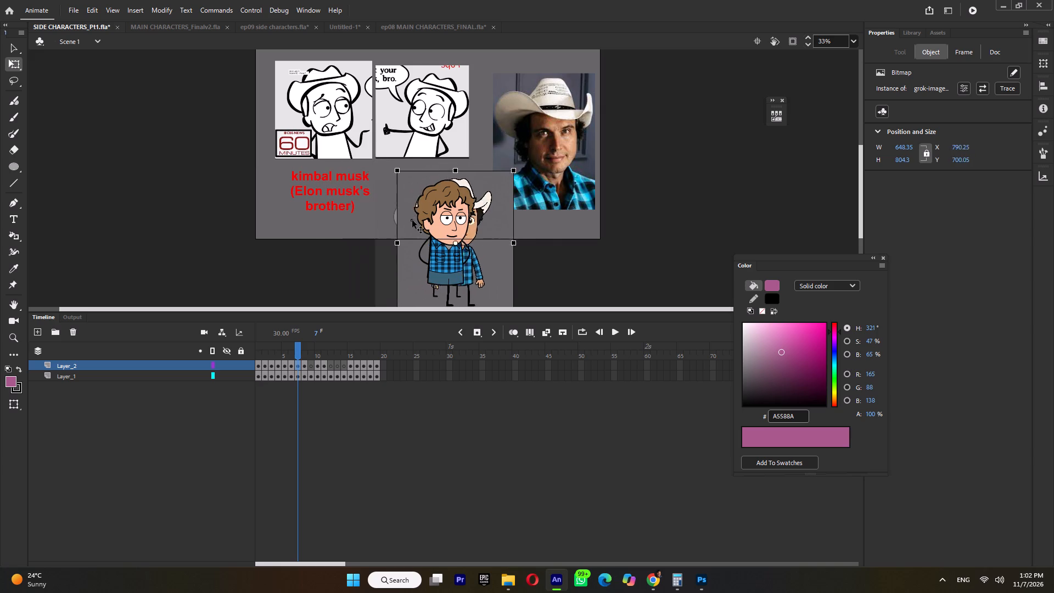
drag(412, 220, 399, 220)
ctrl+scroll(507, 187, up, 2)
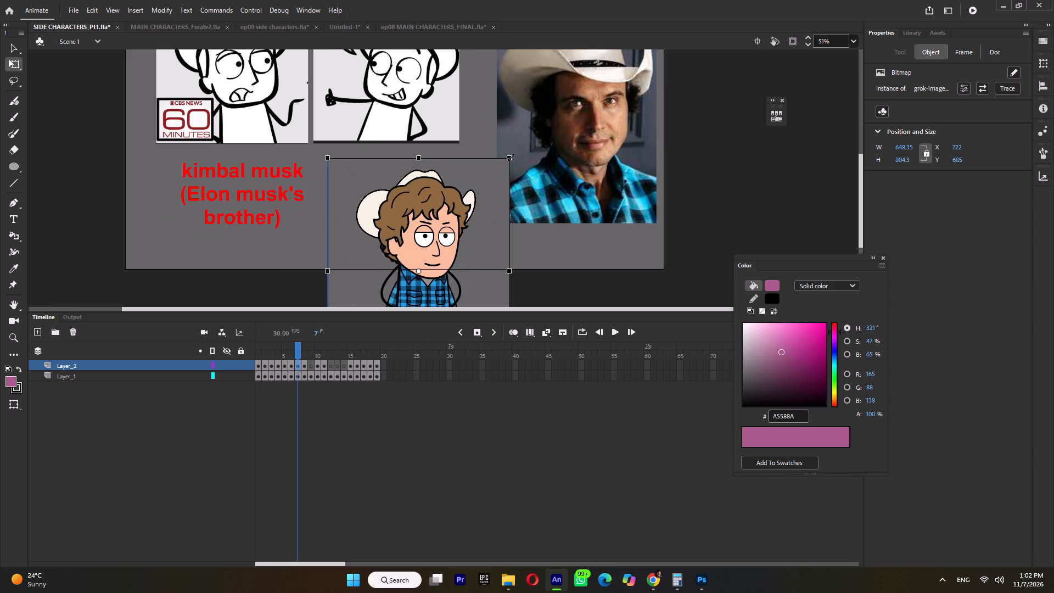
shift+drag(509, 159, 528, 149)
drag(500, 212, 523, 209)
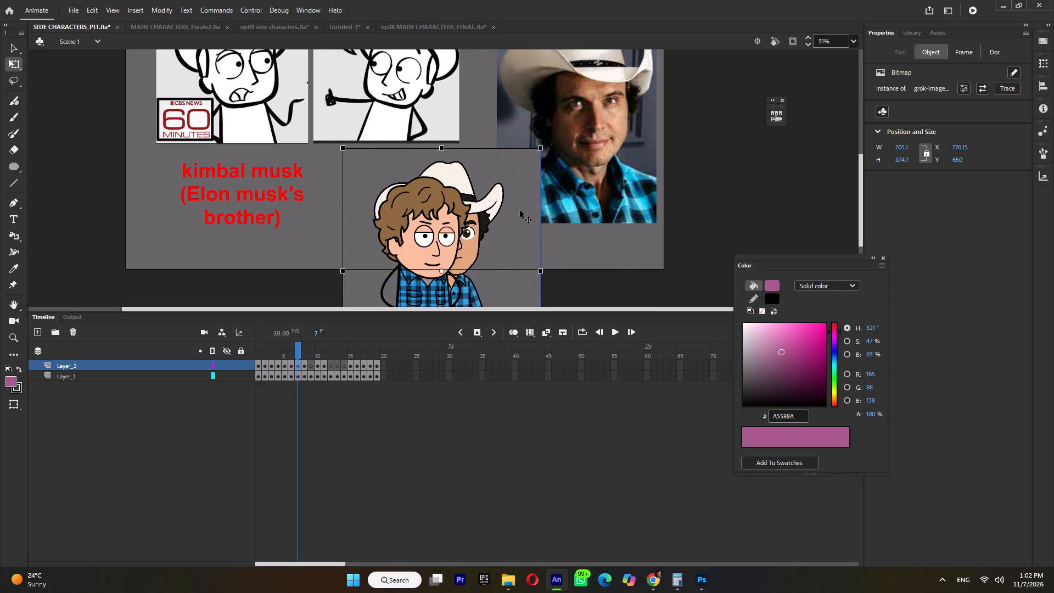
drag(520, 210, 626, 212)
Inside the curly-haired head's group, draw a black line with stroke size 6 across the reference hat's lower brim.
ctrl+double_click(430, 238)
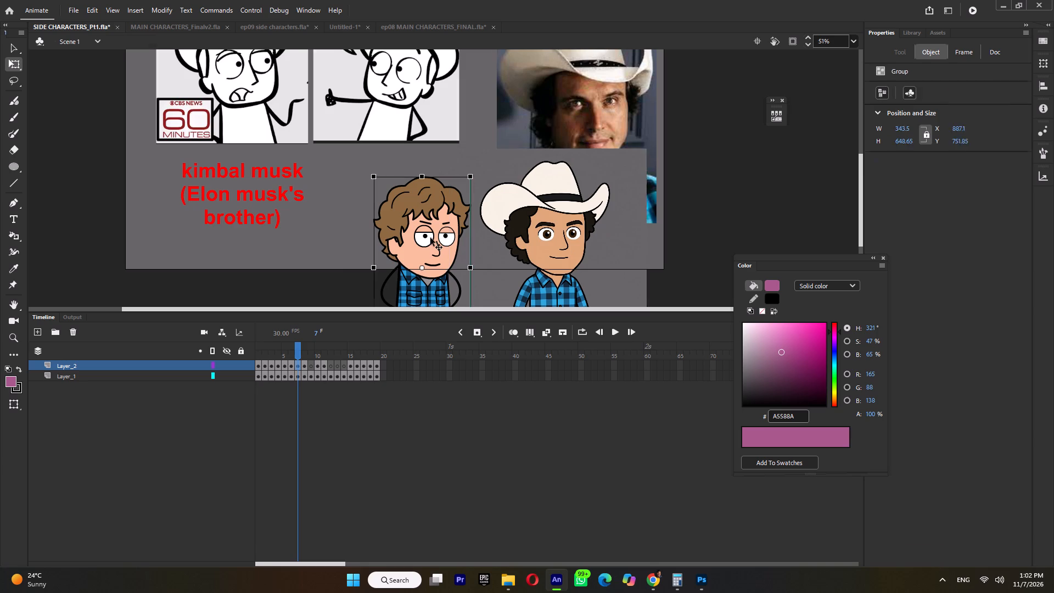
ctrl+click(431, 198)
ctrl+click(431, 198)
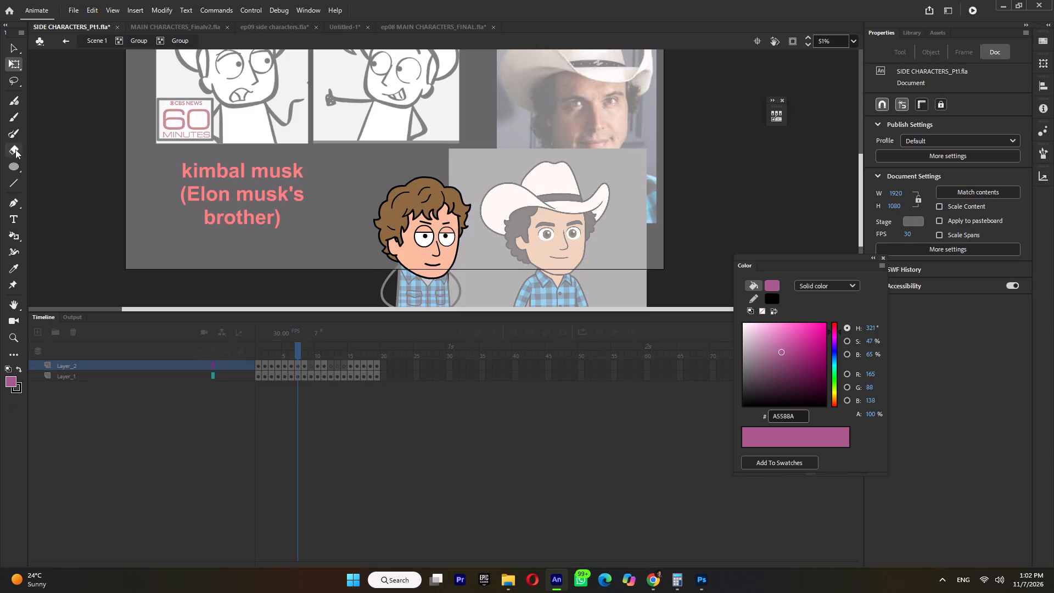
click(12, 184)
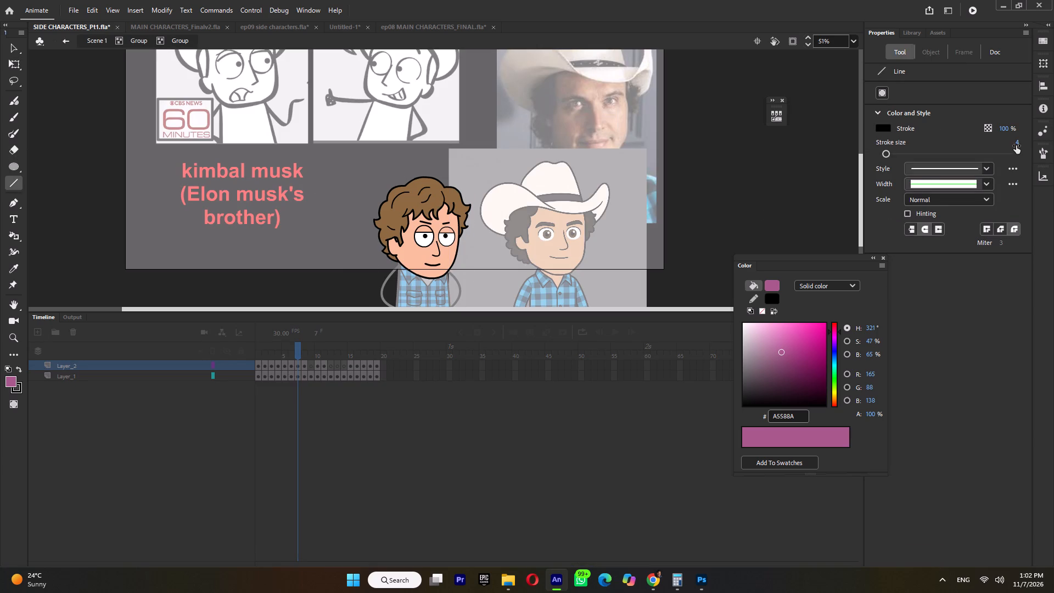
click(1016, 146)
key(6)
key(Return)
ctrl+scroll(553, 217, up, 2)
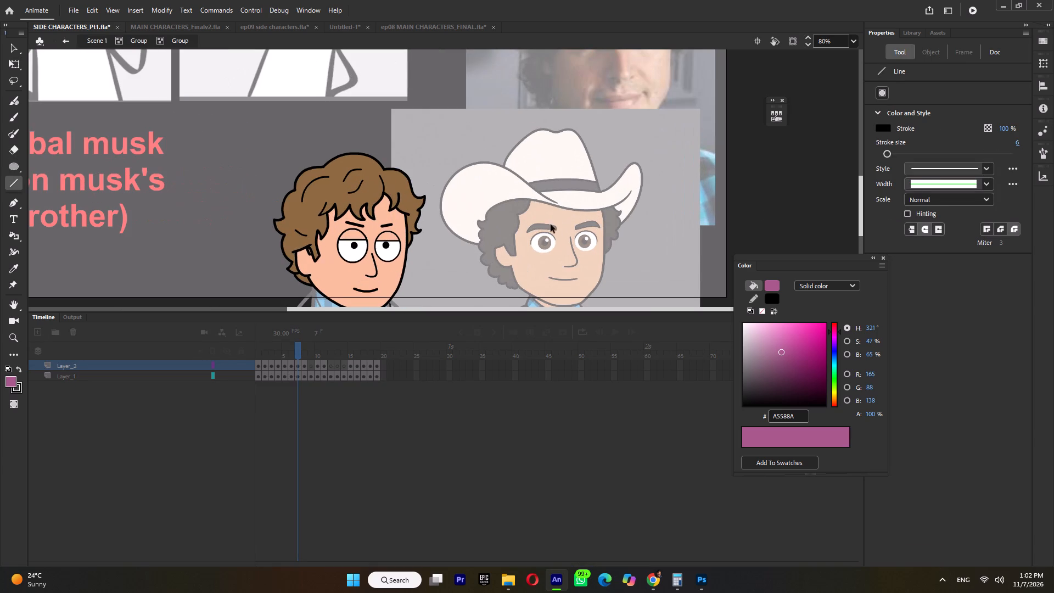
drag(484, 216, 633, 193)
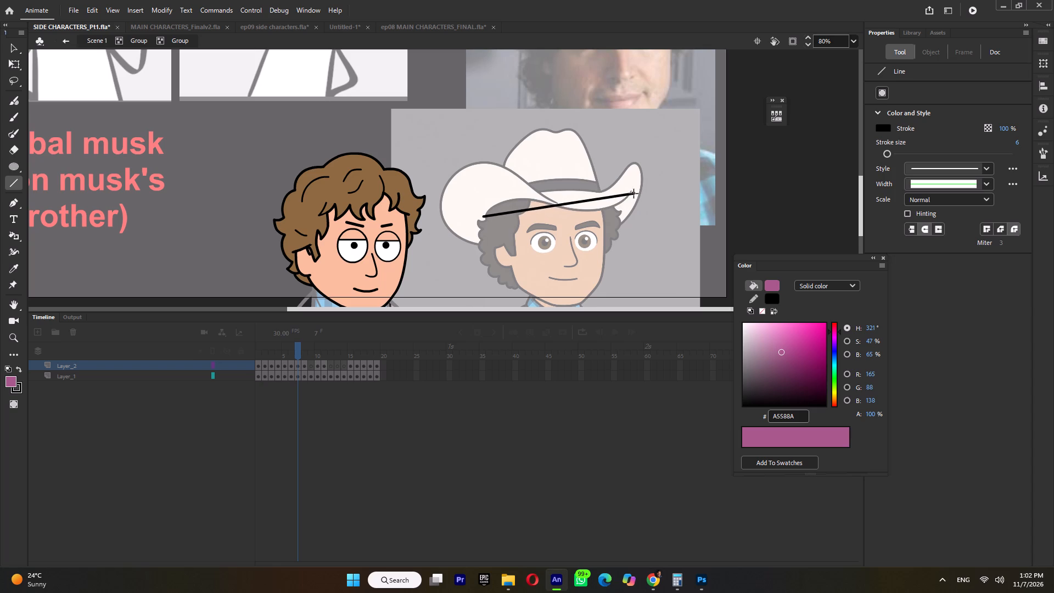
drag(633, 193, 630, 192)
Bend the line into an S-curve that follows the lower edge of the reference hat's brim.
ctrl+scroll(550, 205, up, 4)
ctrl+alt+drag(553, 206, 554, 200)
ctrl+drag(611, 191, 619, 227)
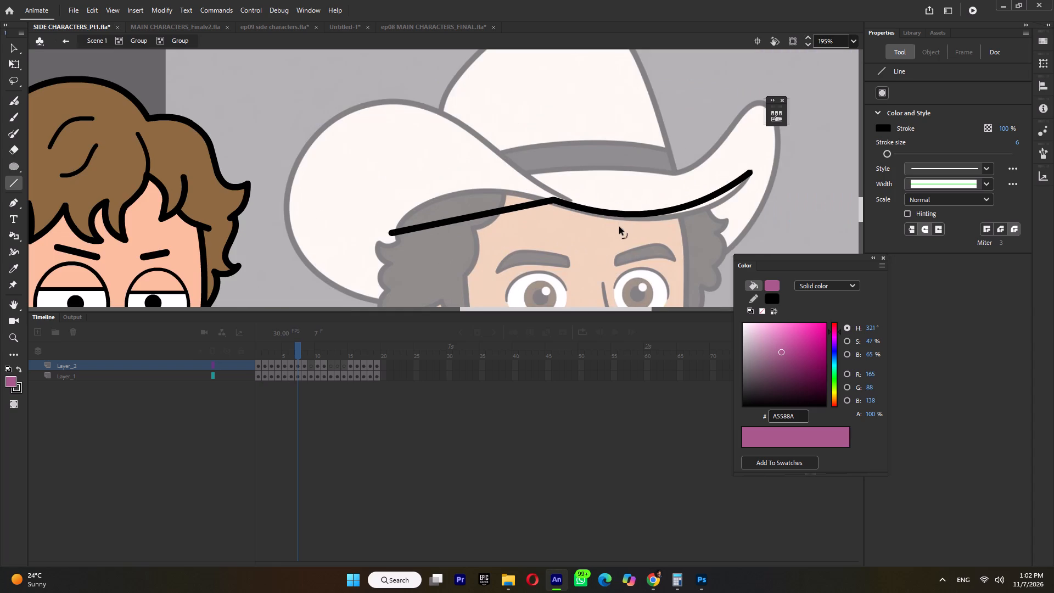
ctrl+drag(619, 227, 619, 231)
ctrl+drag(451, 221, 431, 195)
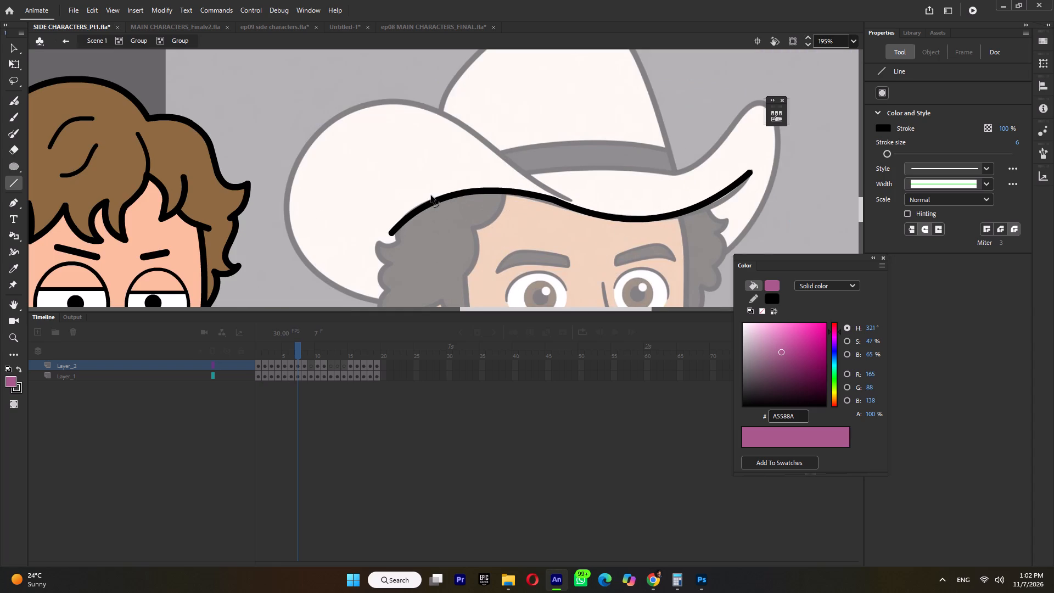
ctrl+drag(431, 195, 431, 196)
ctrl+drag(554, 198, 551, 205)
ctrl+drag(551, 209, 551, 202)
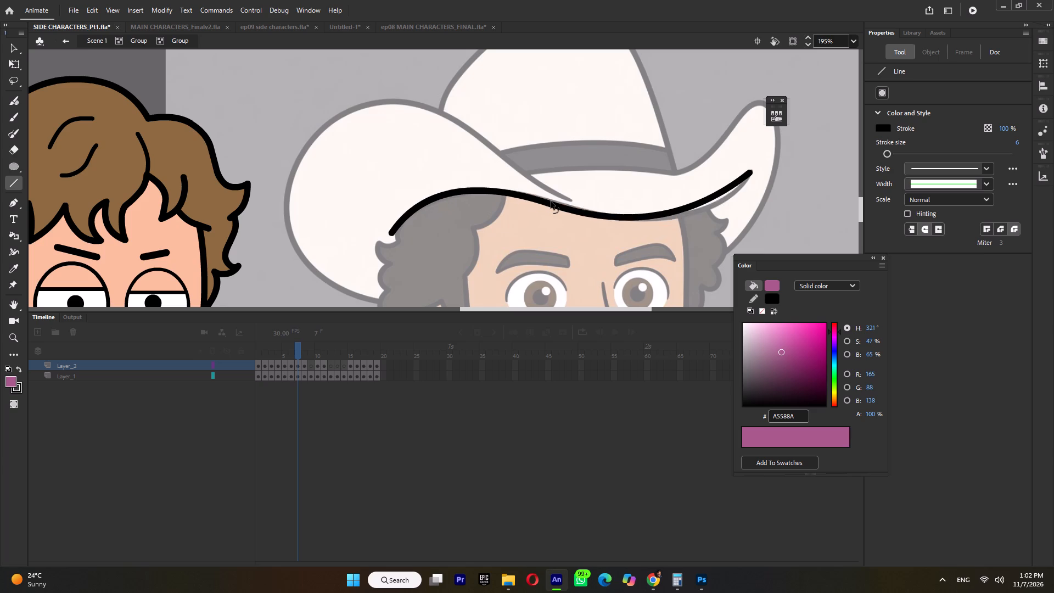
ctrl+drag(551, 202, 551, 200)
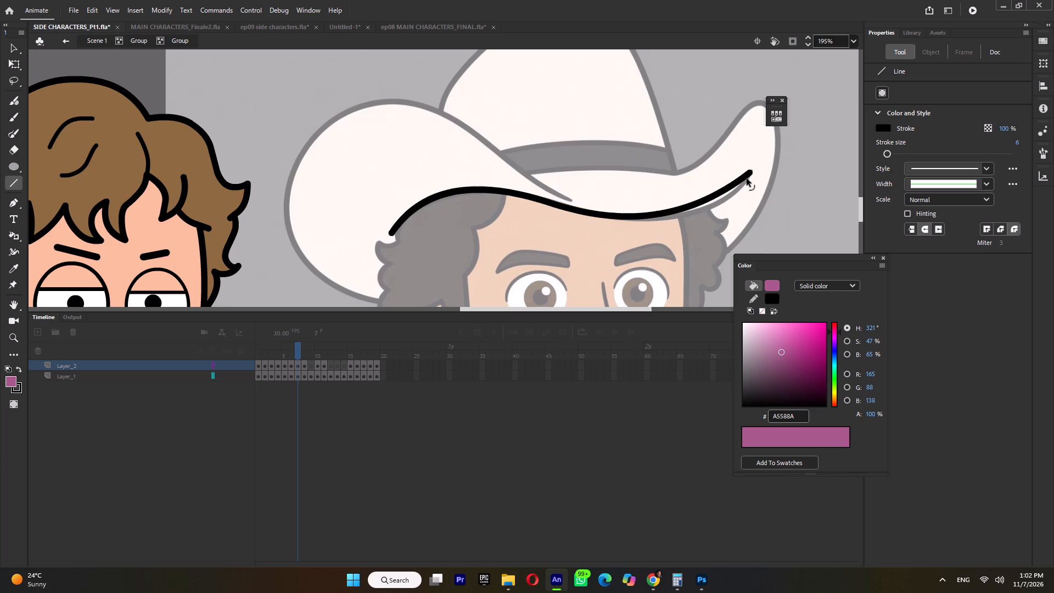
ctrl+click(749, 176)
ctrl+drag(708, 198, 724, 198)
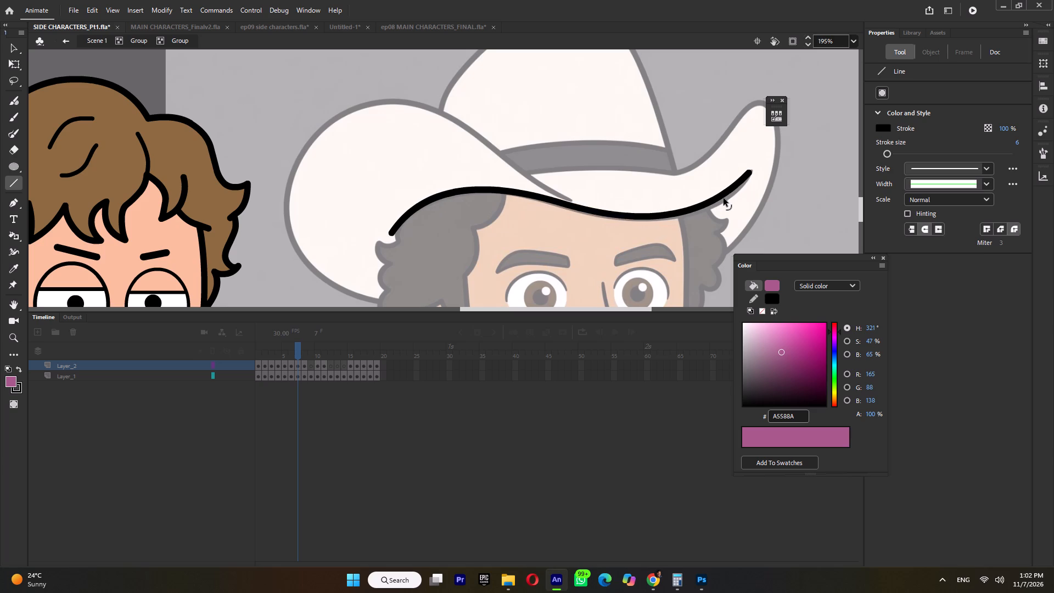
ctrl+drag(724, 198, 731, 198)
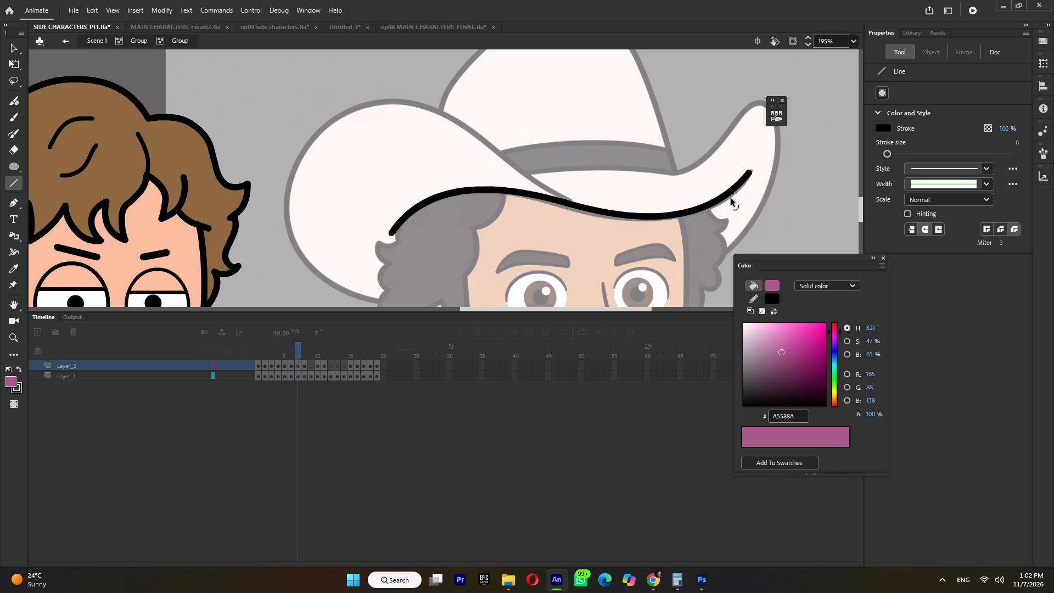
ctrl+drag(731, 198, 725, 202)
With the Paint Brush, trace the hat's large rounded left brim from the hair up and over to the front fold.
ctrl+scroll(384, 162, down, 1)
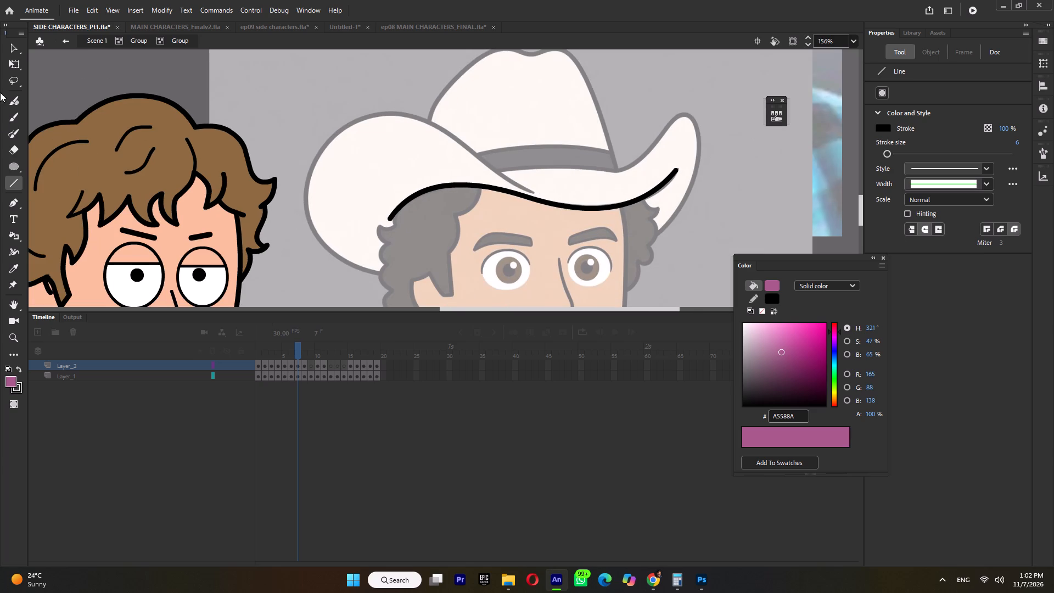
click(13, 131)
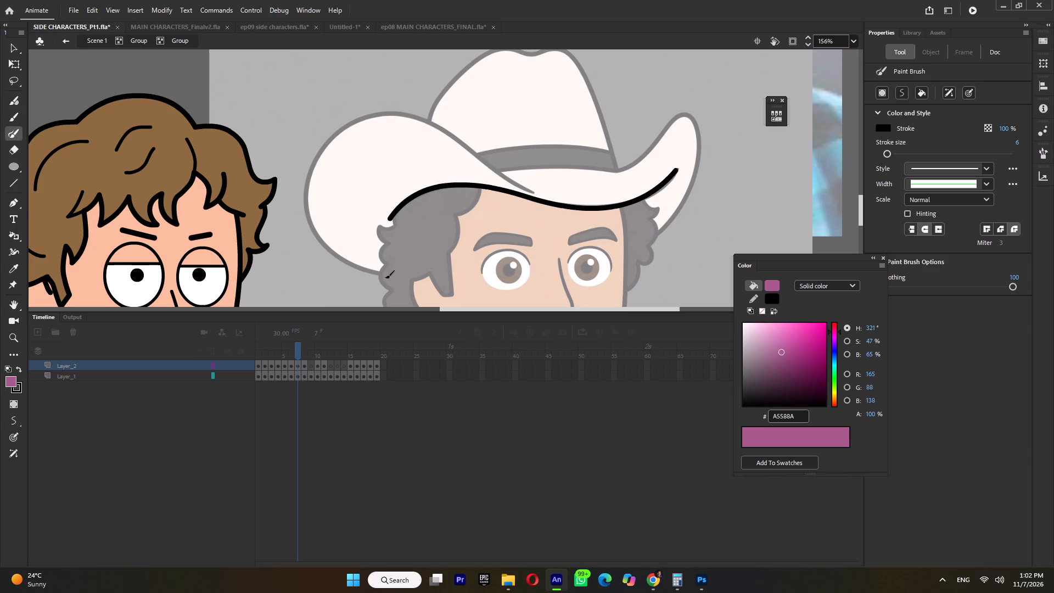
drag(379, 274, 332, 135)
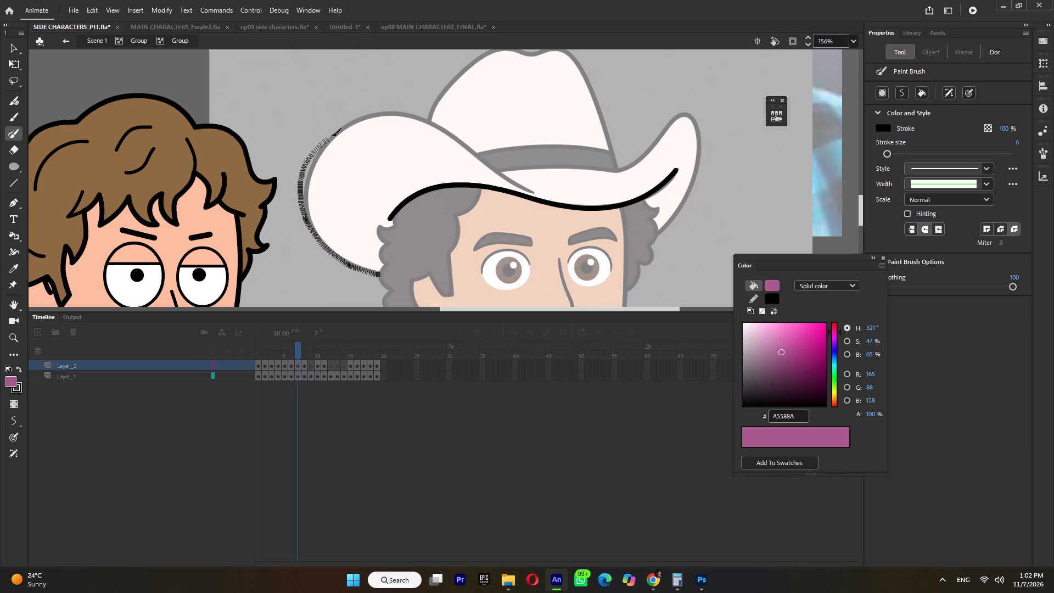
drag(332, 135, 530, 189)
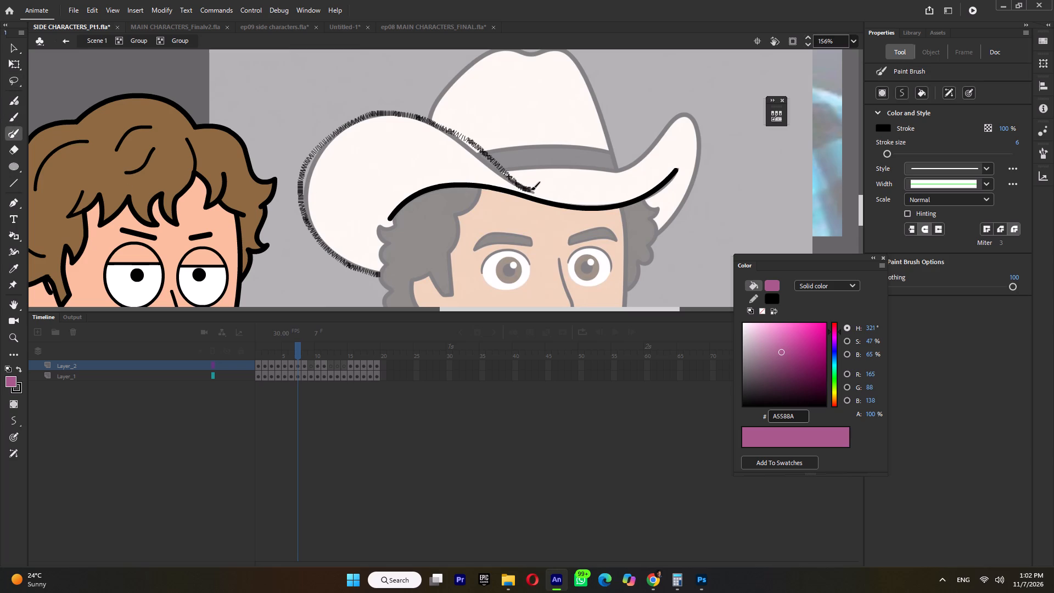
drag(530, 189, 533, 190)
Refine the rounded left brim stroke, smoothing it repeatedly to match the reference hat.
ctrl+click(488, 158)
ctrl+click(486, 162)
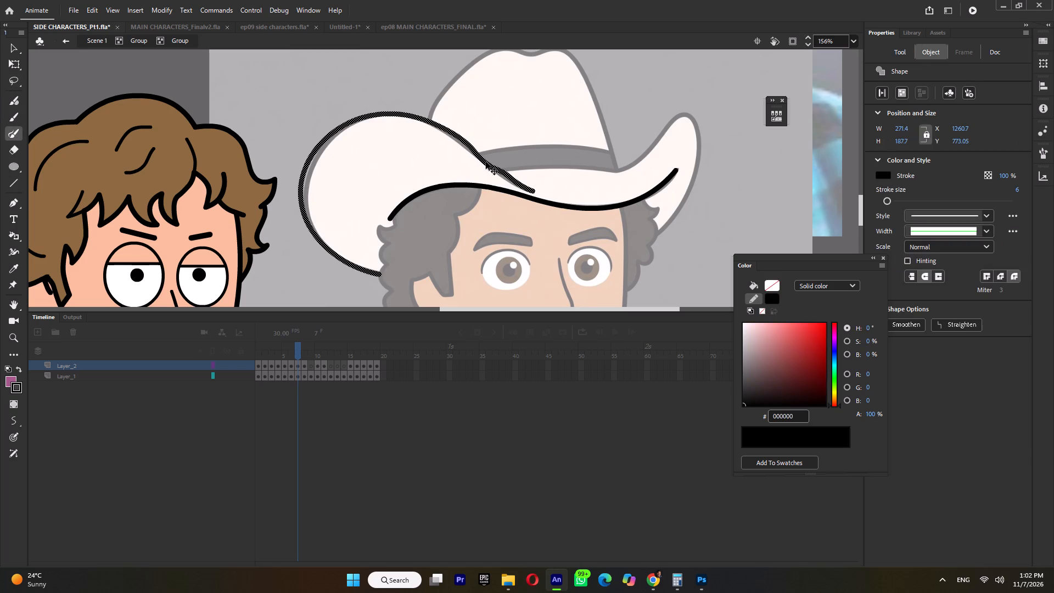
ctrl+click(512, 142)
ctrl+click(299, 182)
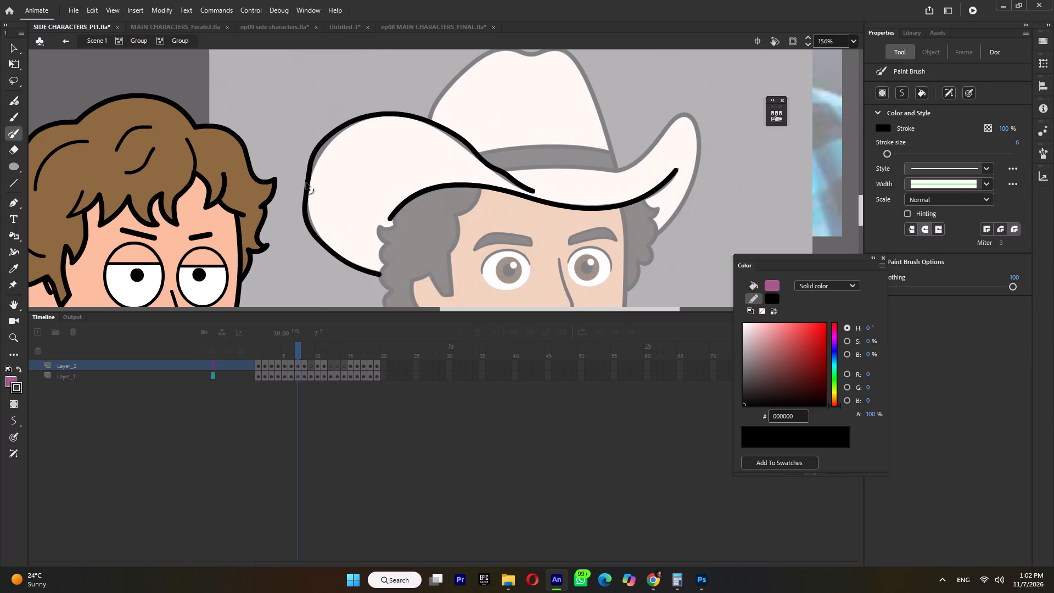
ctrl+click(317, 146)
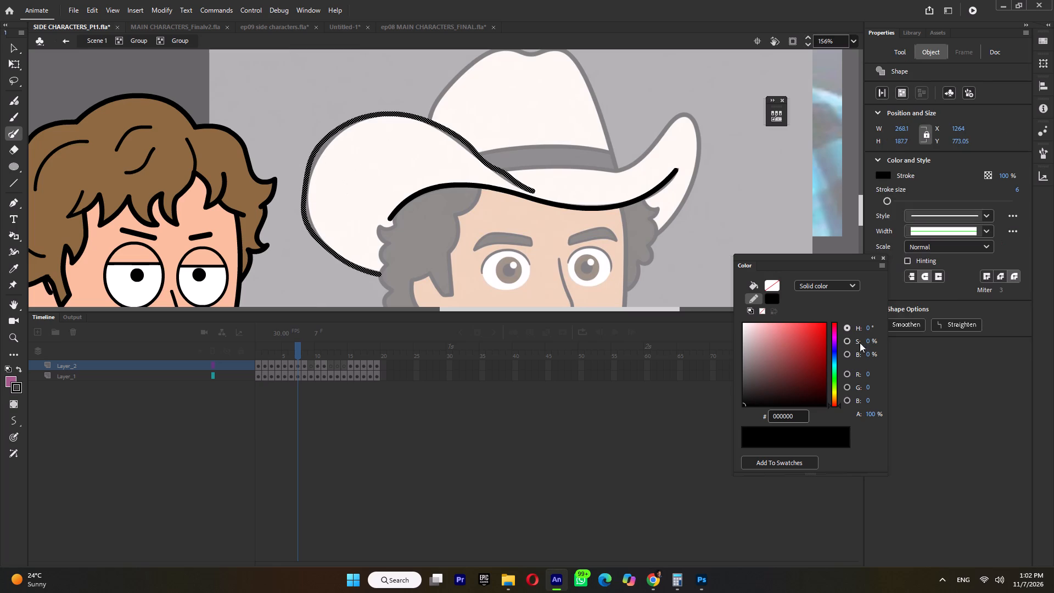
ctrl+triple_click(901, 320)
ctrl+double_click(901, 320)
ctrl+click(519, 269)
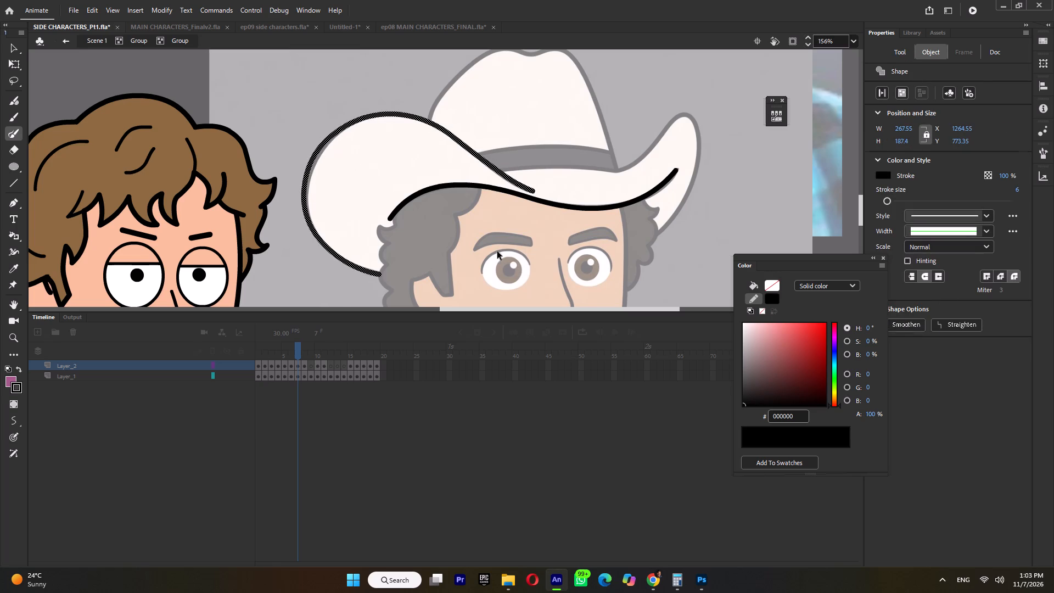
ctrl+click(311, 167)
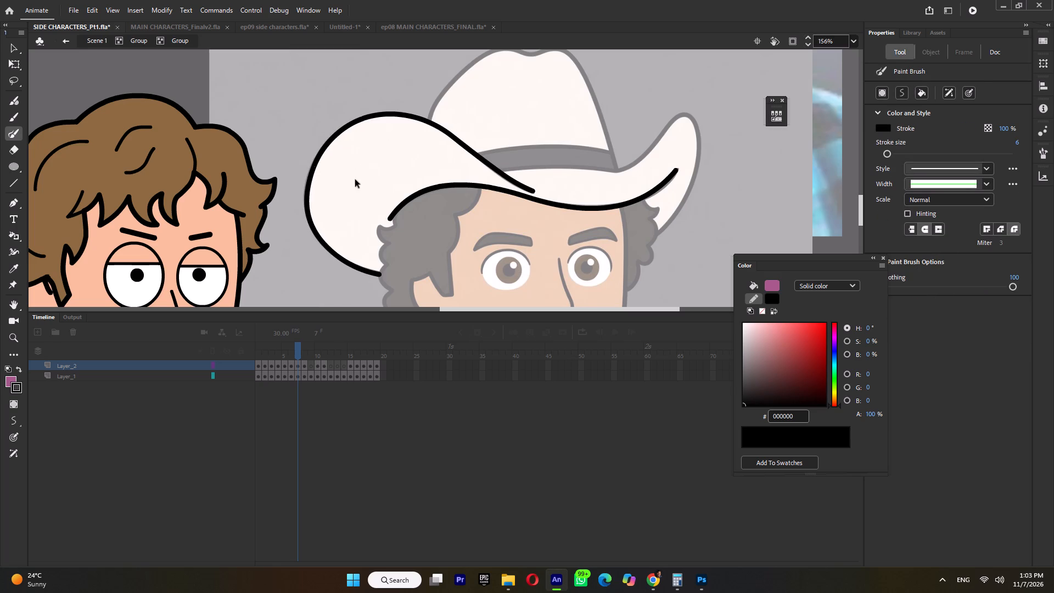
With the Paint Brush, trace the top edge of the front brim and around the upturned right tip down to the hair.
ctrl+scroll(487, 161, down, 4)
ctrl+scroll(625, 137, up, 5)
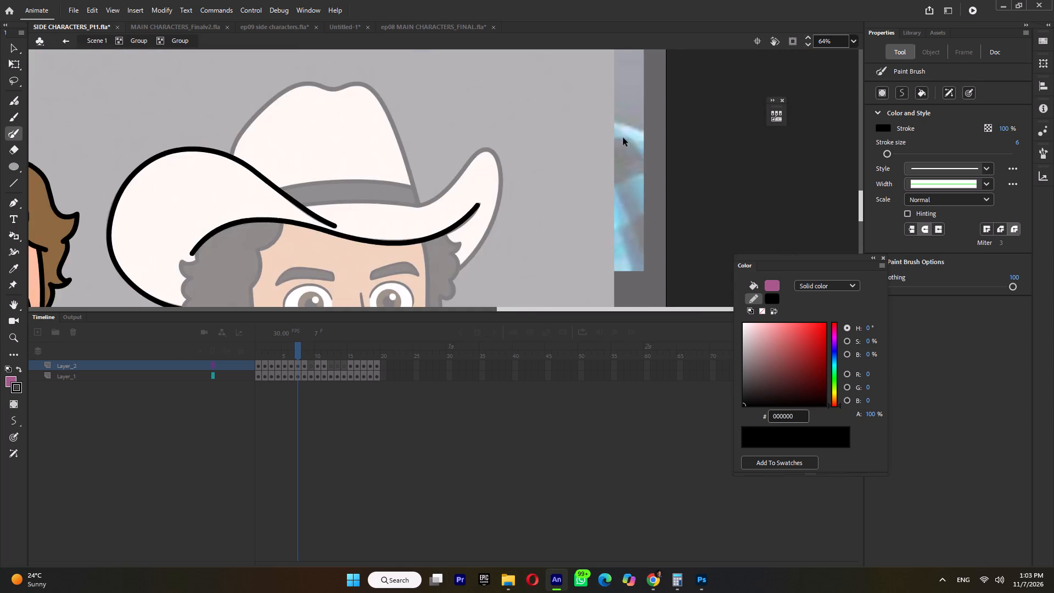
drag(206, 225, 272, 221)
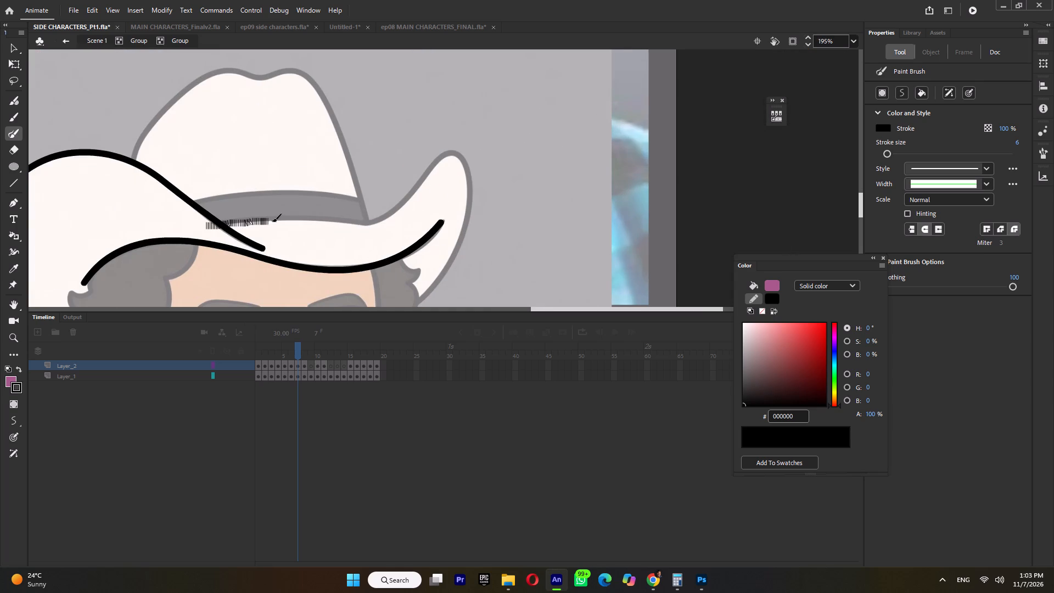
drag(272, 221, 453, 153)
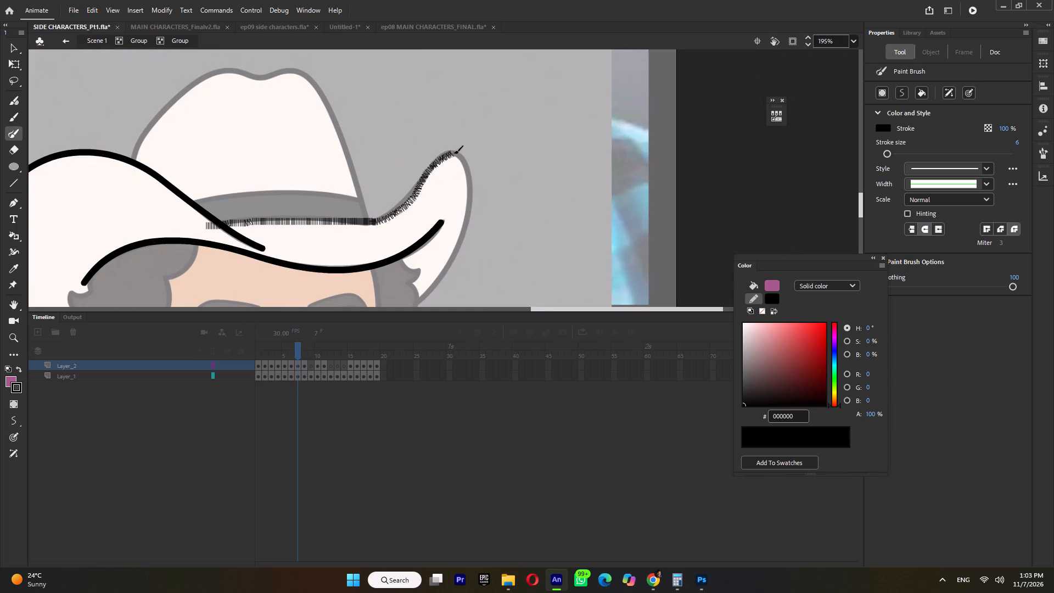
drag(453, 153, 395, 316)
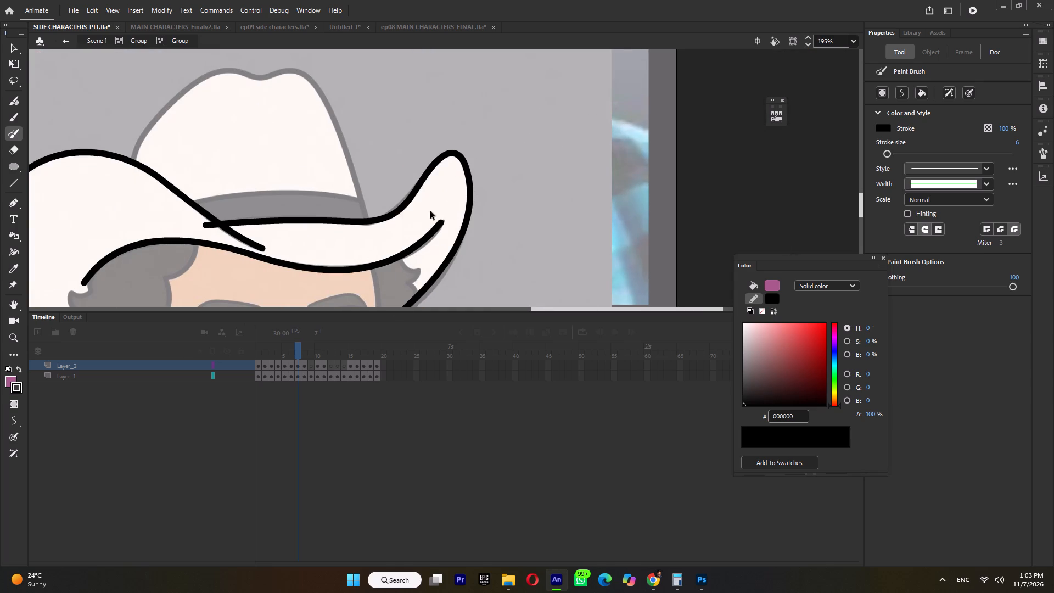
Select both parts of the upturned right brim outline and smooth them repeatedly.
ctrl+click(401, 208)
ctrl+click(401, 204)
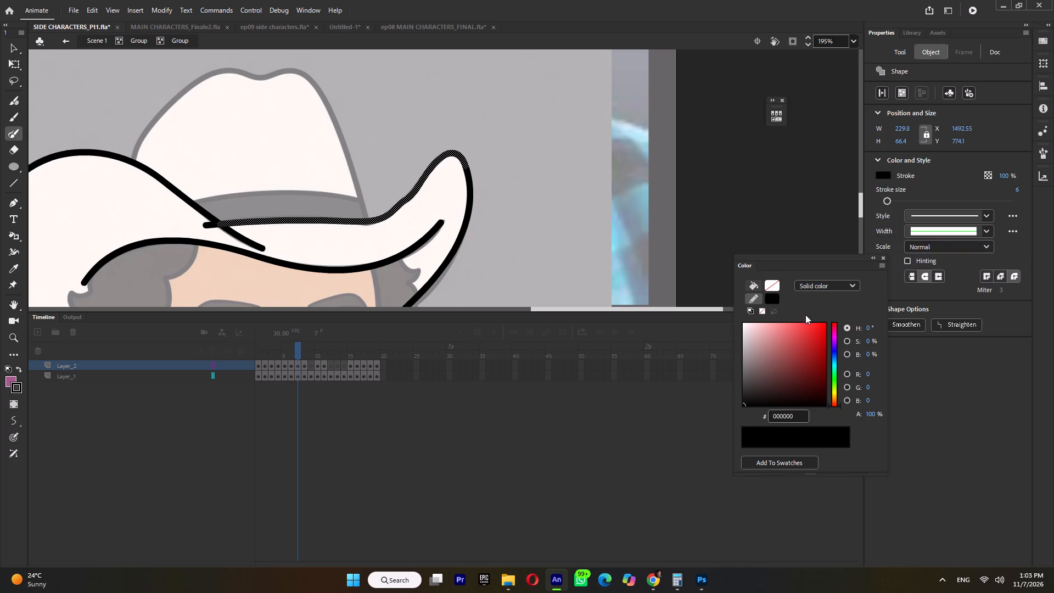
ctrl+shift+click(452, 254)
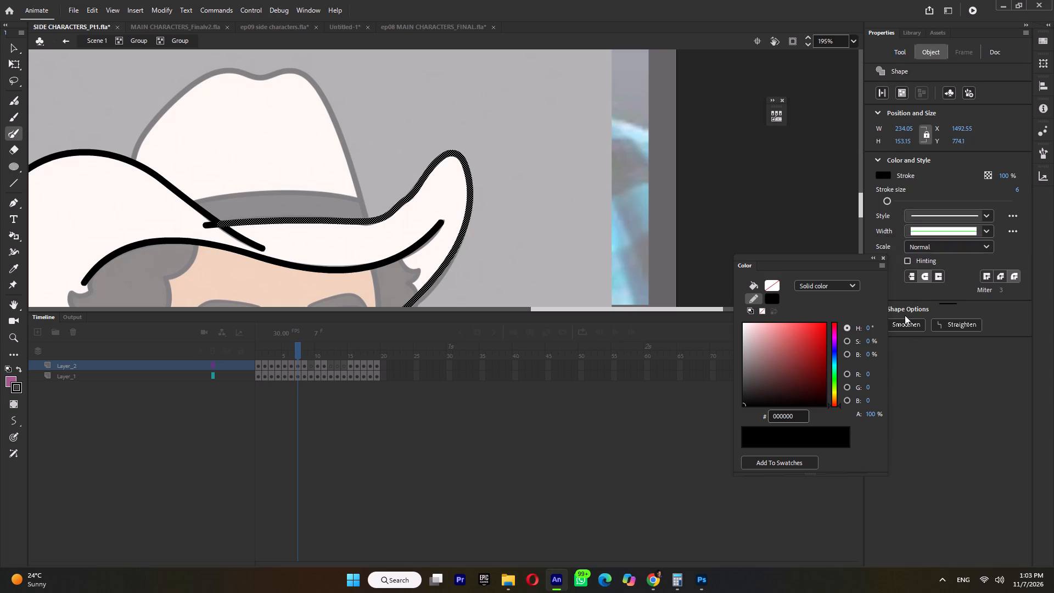
ctrl+shift+triple_click(902, 319)
ctrl+click(902, 319)
ctrl+click(553, 227)
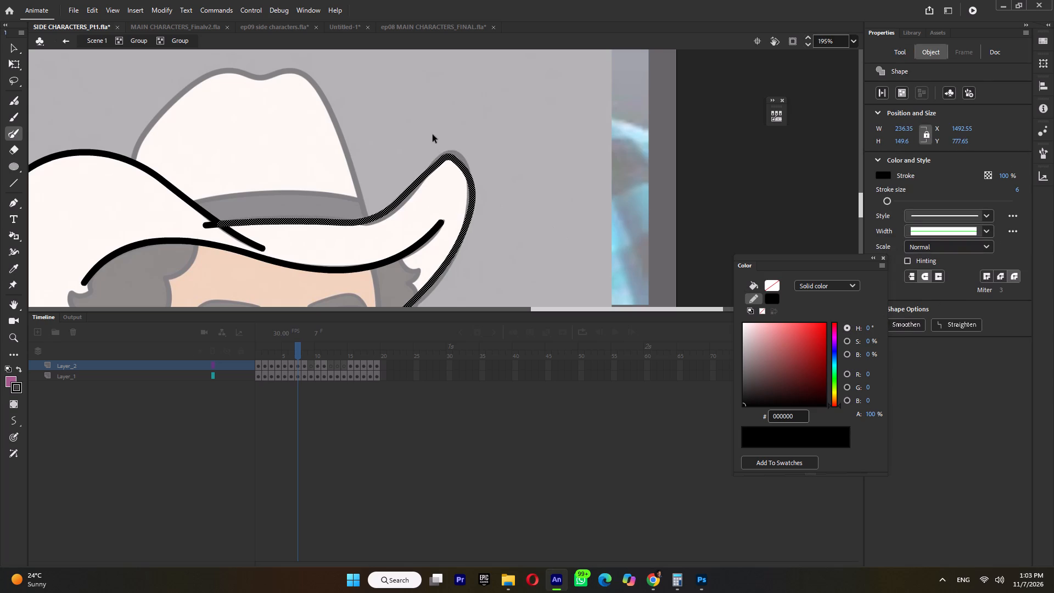
Reshape the upturned right brim outline at its tip, outer edge and lower end to follow the reference hat.
ctrl+click(464, 148)
ctrl+drag(449, 156, 450, 150)
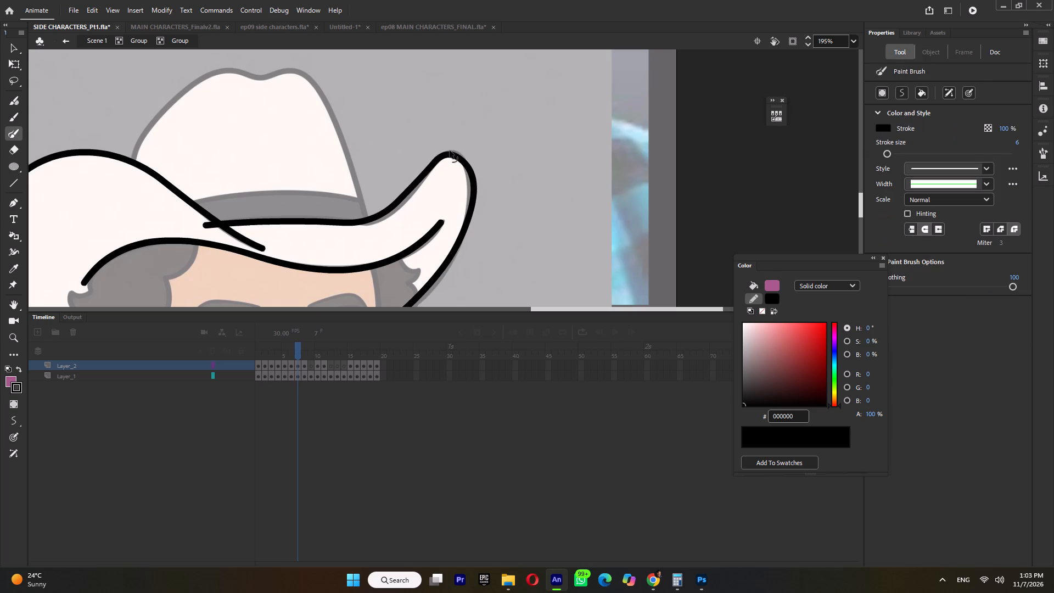
ctrl+drag(450, 150, 450, 150)
ctrl+click(473, 171)
ctrl+click(401, 198)
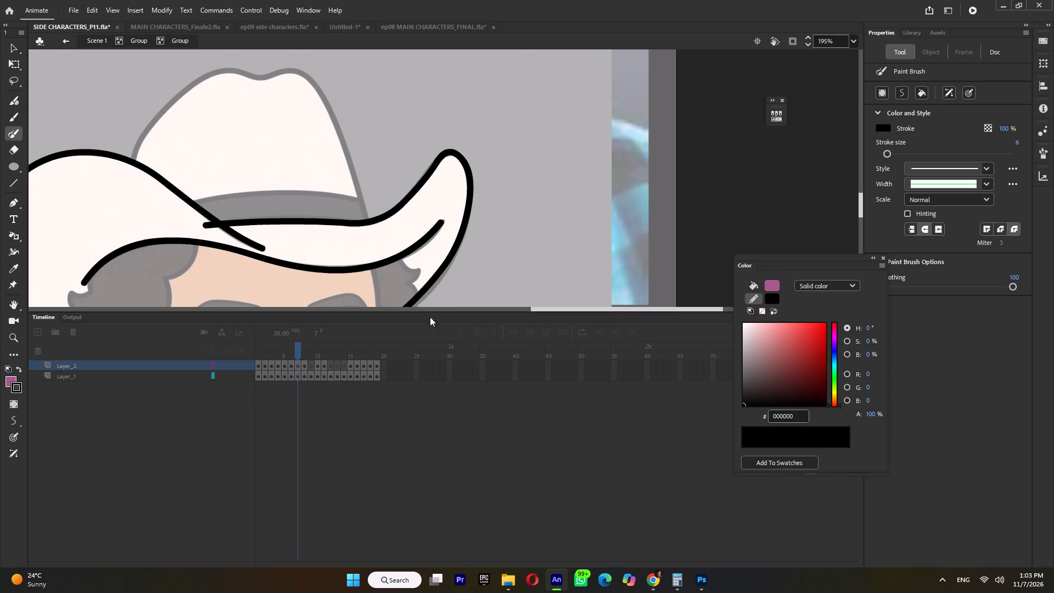
ctrl+scroll(433, 199, down, 4)
ctrl+scroll(424, 246, up, 4)
ctrl+drag(427, 245, 422, 251)
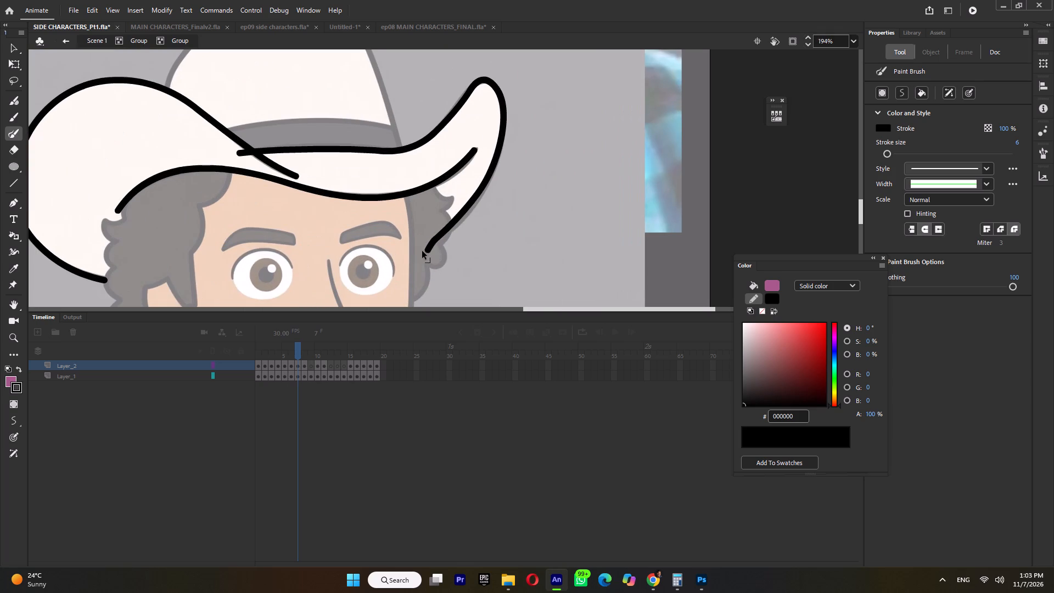
ctrl+drag(422, 251, 423, 251)
ctrl+click(436, 238)
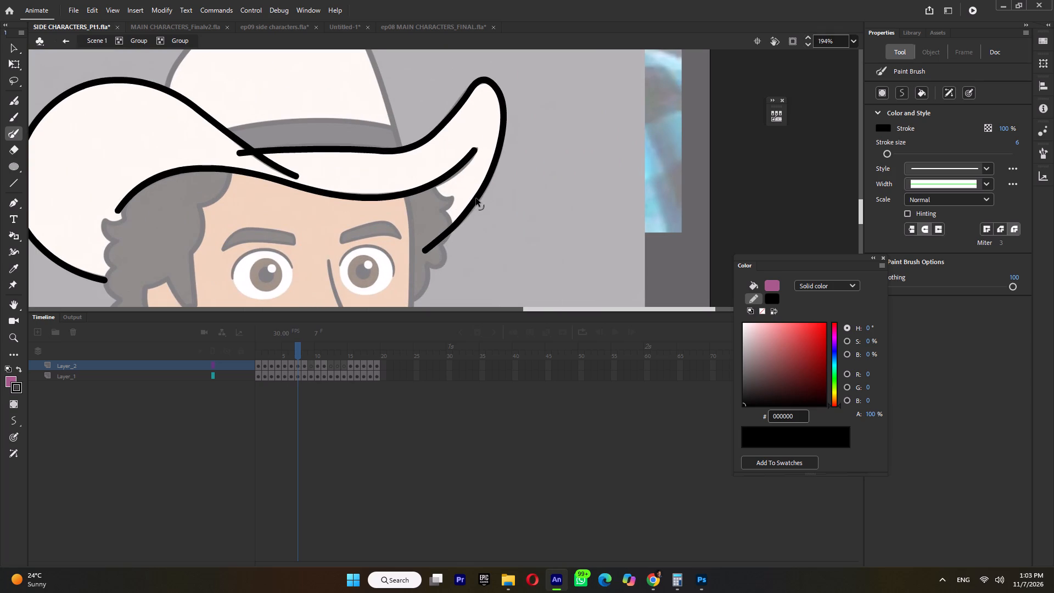
ctrl+click(472, 200)
ctrl+scroll(473, 193, down, 3)
ctrl+scroll(461, 170, up, 3)
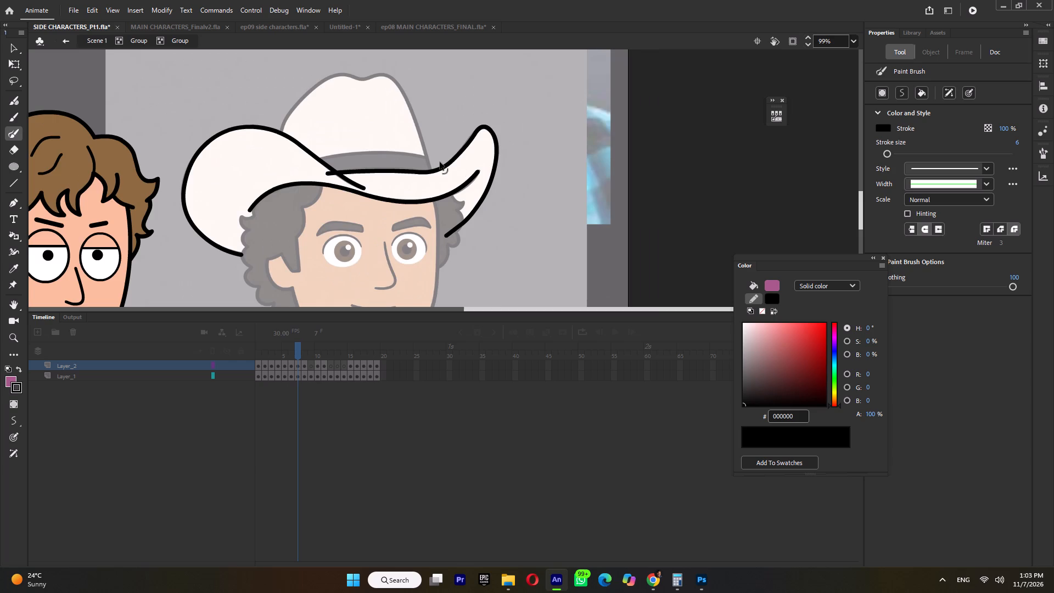
ctrl+click(439, 164)
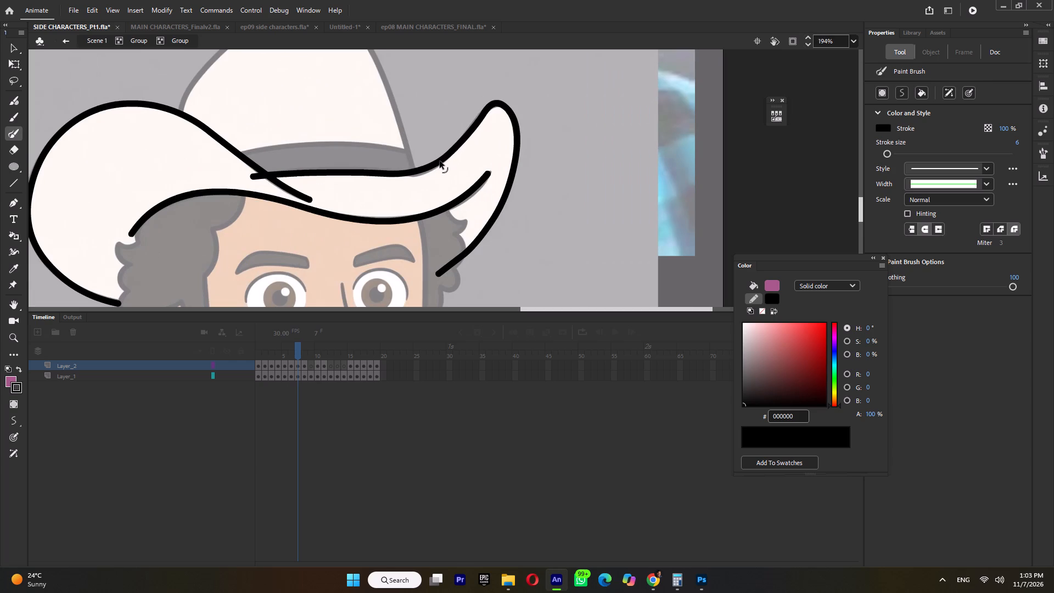
With the Paint Brush, trace the hat's crown from the left brim over the dented top to the front brim and adjust its right side.
ctrl+scroll(403, 183, down, 4)
ctrl+scroll(329, 120, up, 3)
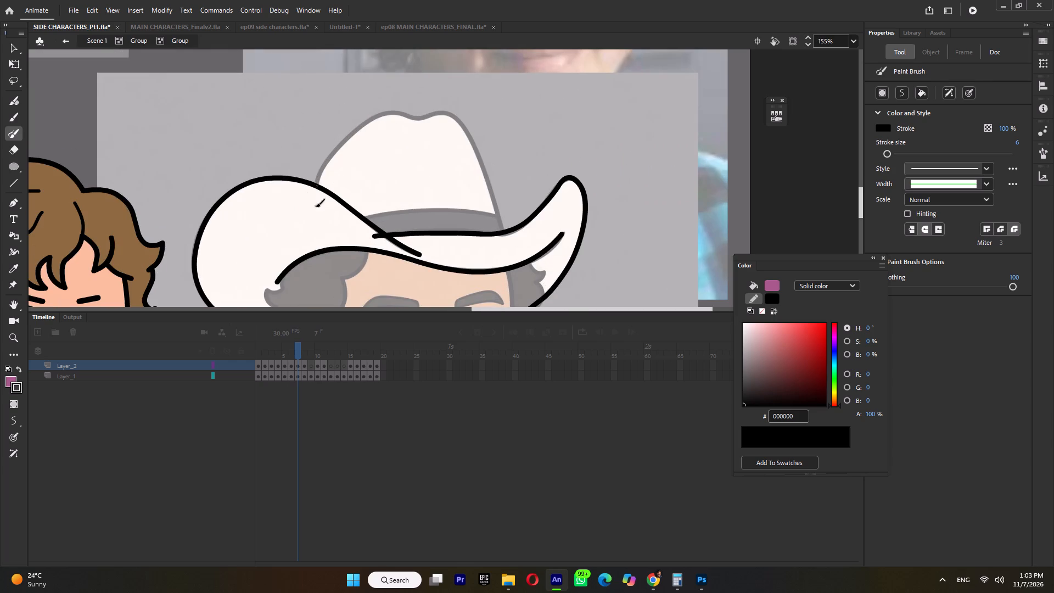
drag(313, 199, 351, 137)
drag(351, 137, 449, 114)
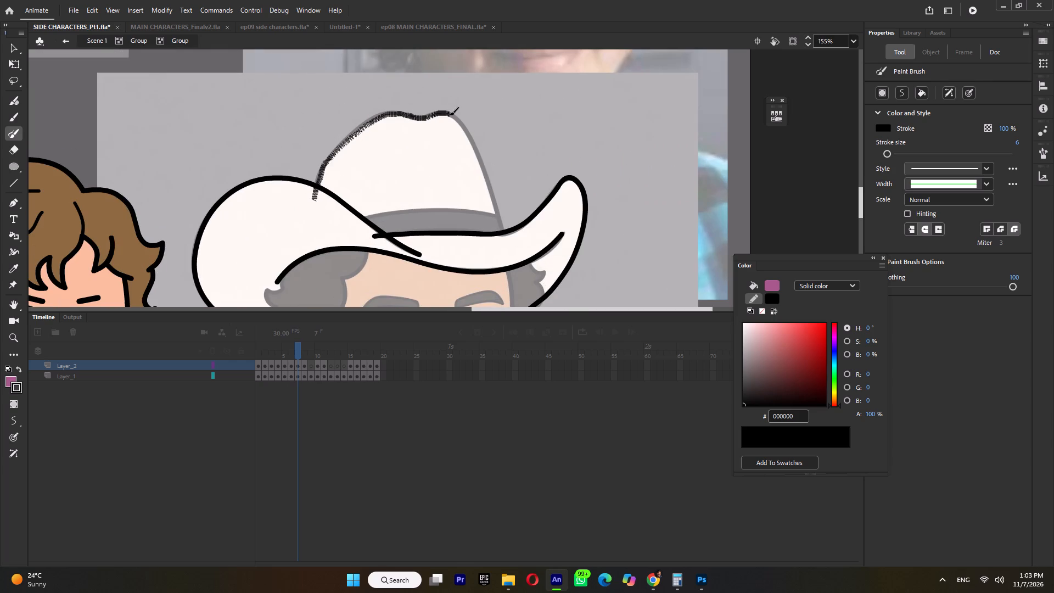
drag(449, 114, 501, 220)
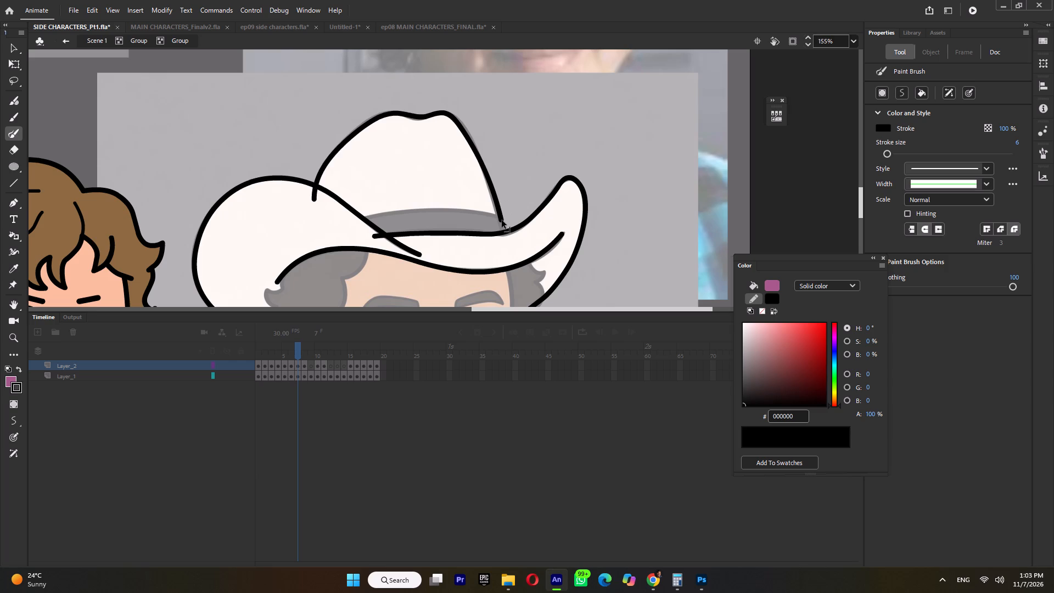
ctrl+drag(502, 219, 505, 233)
ctrl+click(497, 208)
ctrl+click(461, 128)
With the Paint Brush, trace the top edge of the hatband across the base of the crown.
drag(353, 221, 453, 210)
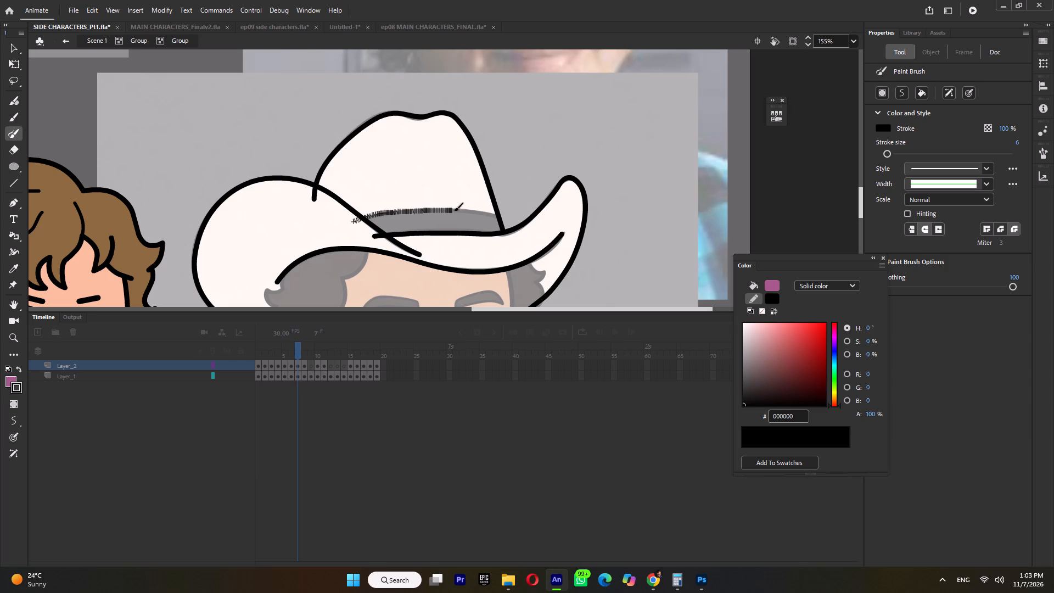
drag(453, 210, 512, 216)
Delete the stroke ends that overshoot around the hatband, the crown's left base and the front brim fold.
ctrl+click(509, 215)
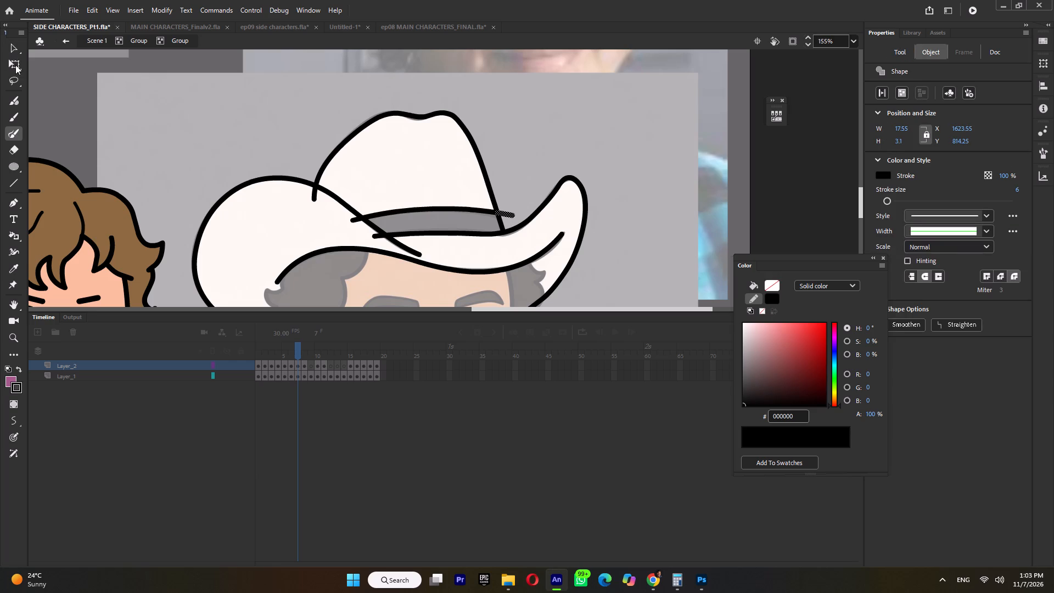
click(15, 65)
key(Delete)
click(316, 199)
key(Delete)
click(355, 219)
key(Delete)
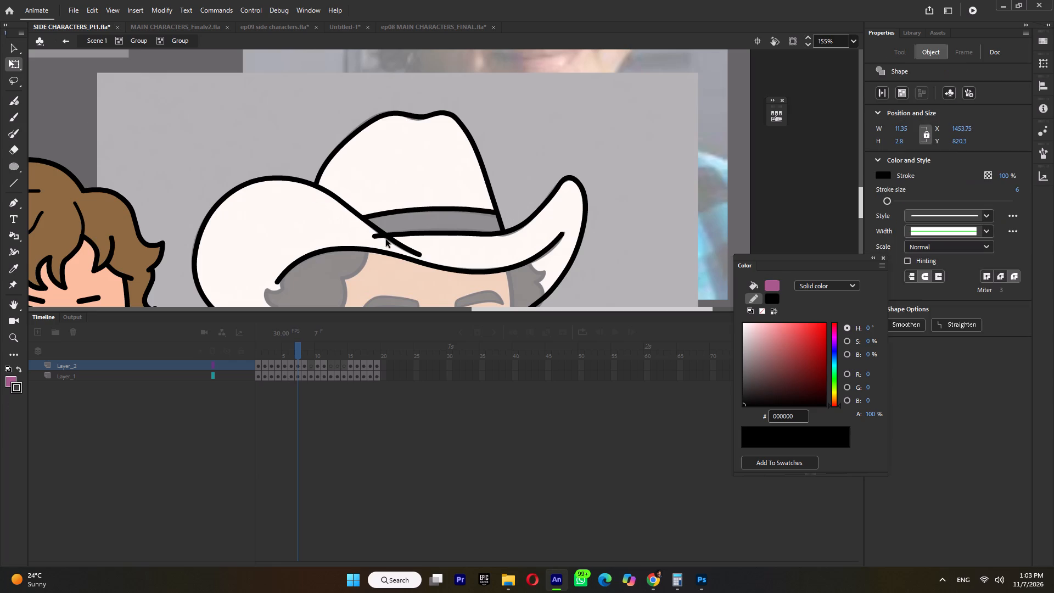
click(377, 237)
key(Delete)
With the Paint Brush, trace the wavy hair edge under the left brim, joining the brim's inner and outer lines.
scroll(501, 163, down, 1)
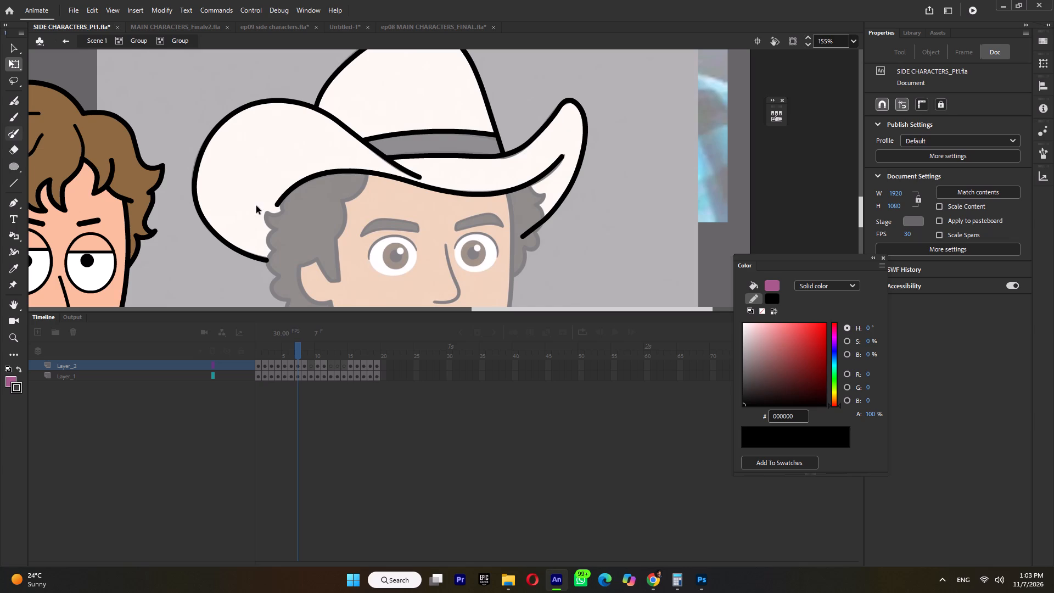
ctrl+scroll(259, 196, down, 3)
ctrl+scroll(236, 187, up, 2)
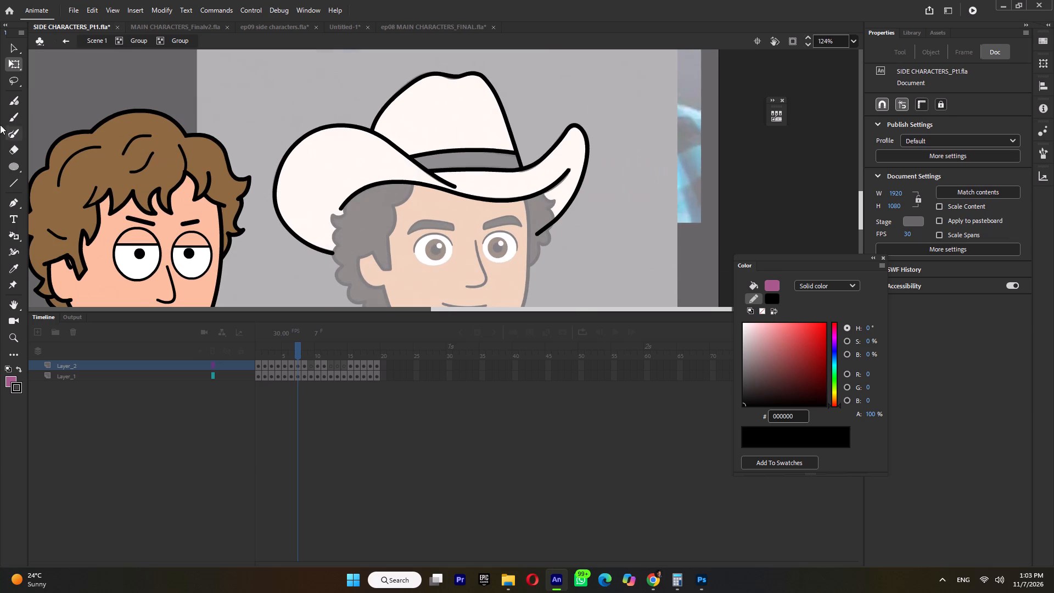
click(9, 132)
ctrl+scroll(411, 252, up, 4)
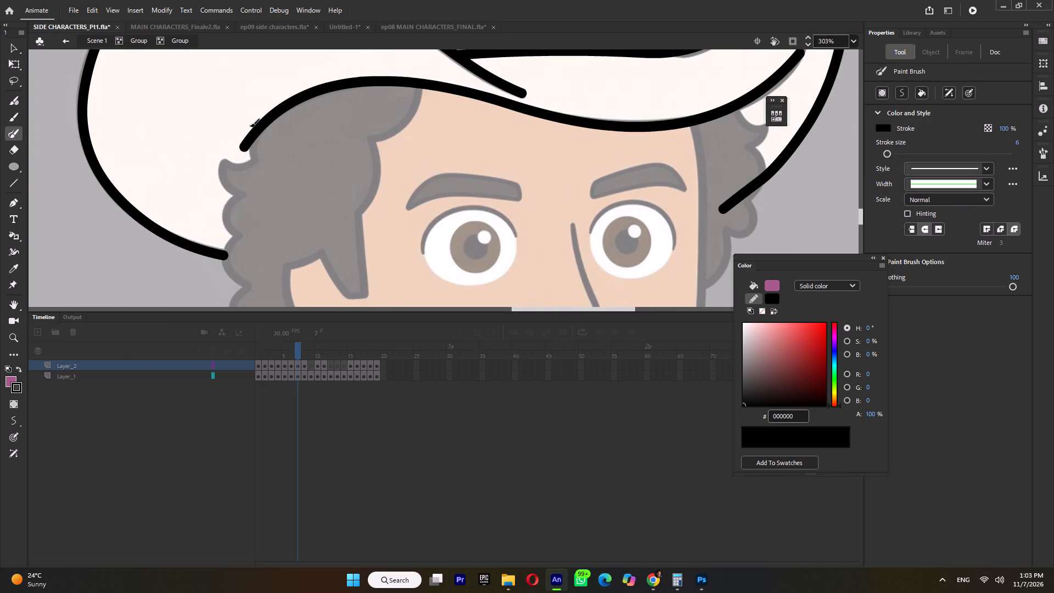
drag(250, 126, 227, 205)
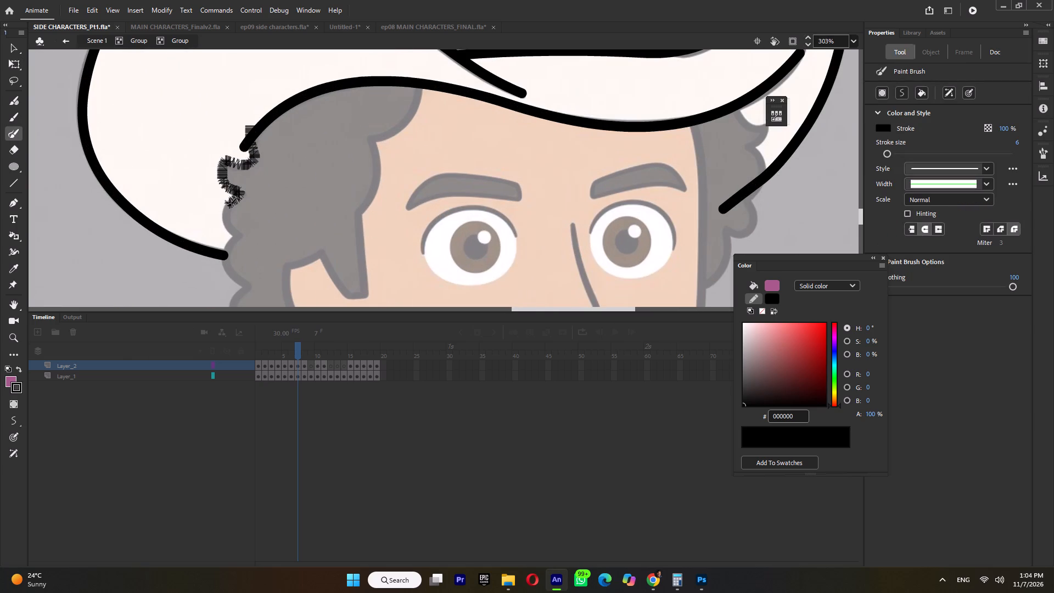
drag(227, 205, 224, 250)
ctrl+drag(224, 250, 225, 257)
With the Paint Brush, trace the wavy hair edge under the upturned right brim down to its lower end.
ctrl+scroll(327, 197, down, 3)
ctrl+scroll(564, 141, up, 3)
drag(512, 145, 519, 171)
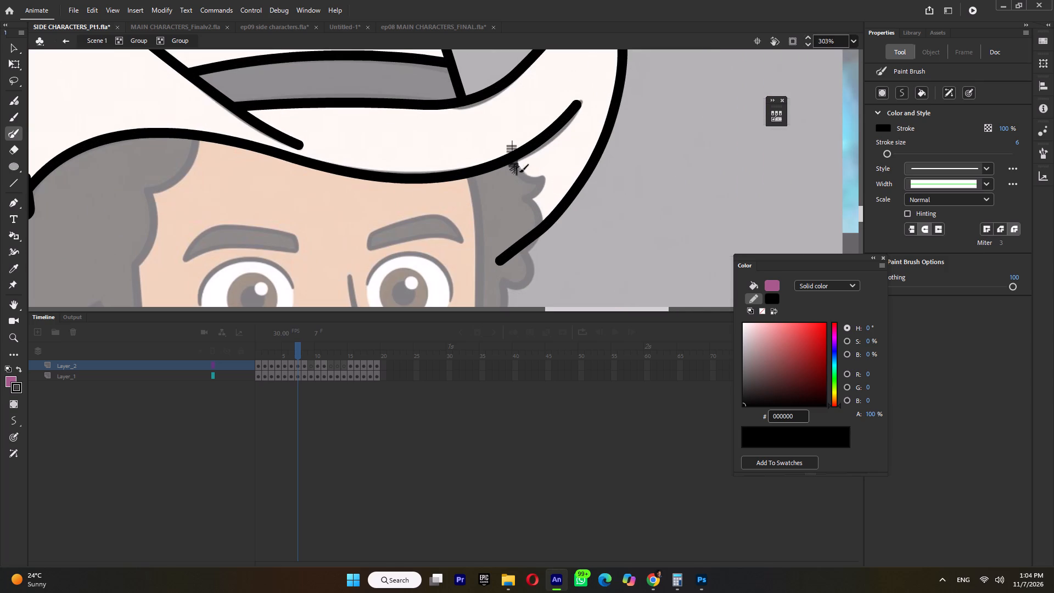
drag(519, 171, 539, 244)
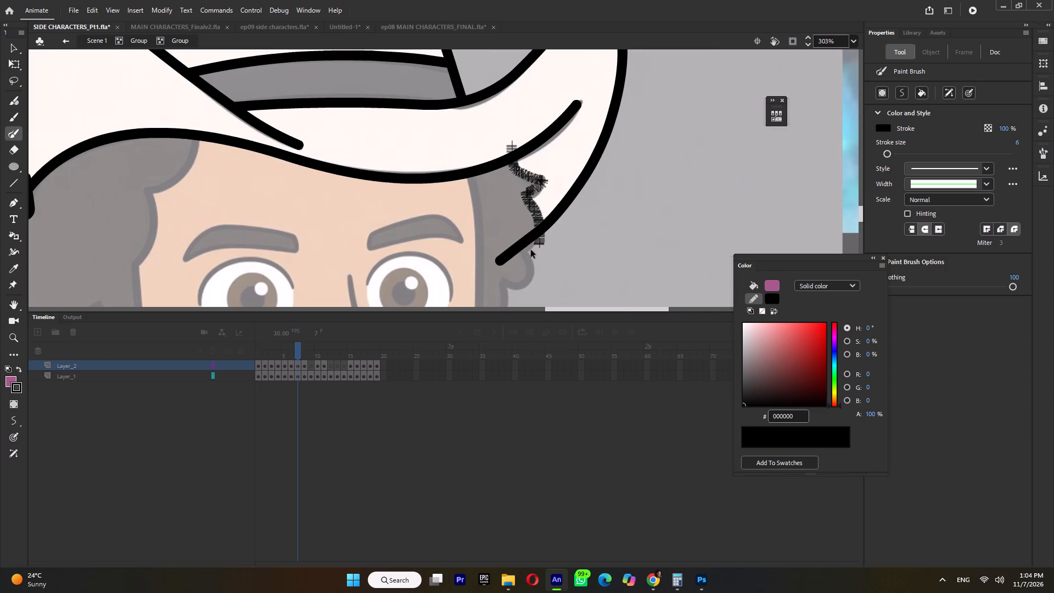
Delete the overshooting stroke ends around the hair edge under the right brim.
ctrl+click(522, 247)
click(14, 63)
key(Delete)
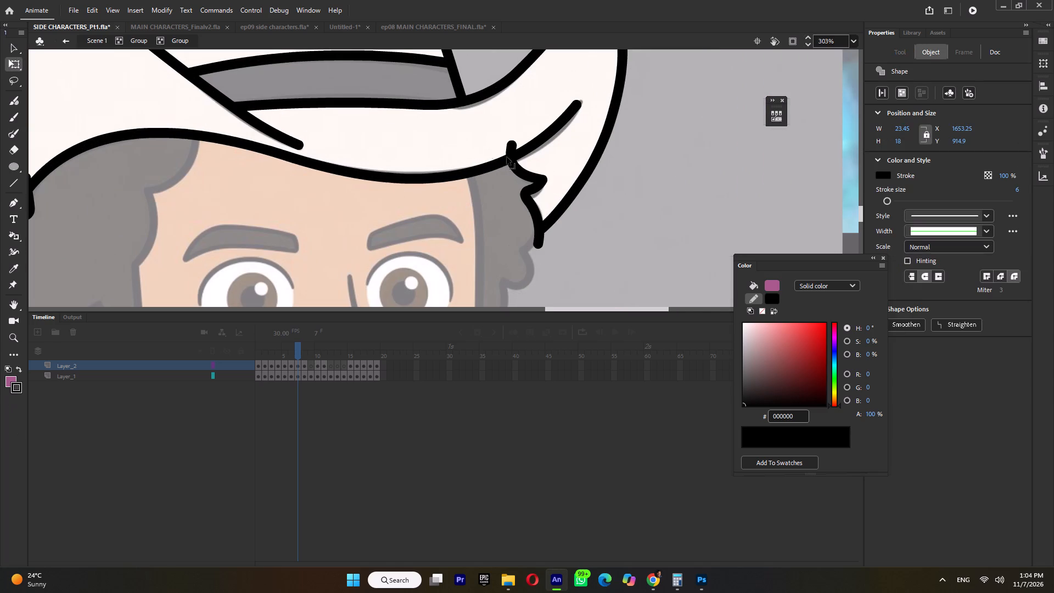
click(509, 146)
key(Delete)
click(541, 242)
key(Delete)
Sample off-white F7EFE4 from the reference hat outside the groups and fill the traced brim and crown with it.
double_click(607, 236)
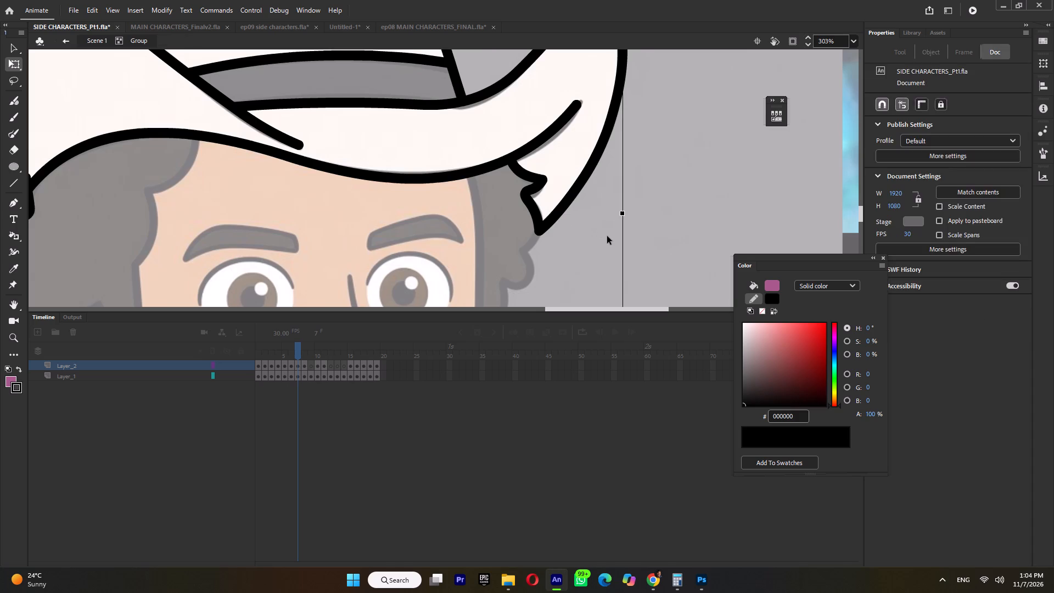
ctrl+scroll(607, 237, down, 4)
ctrl+double_click(635, 217)
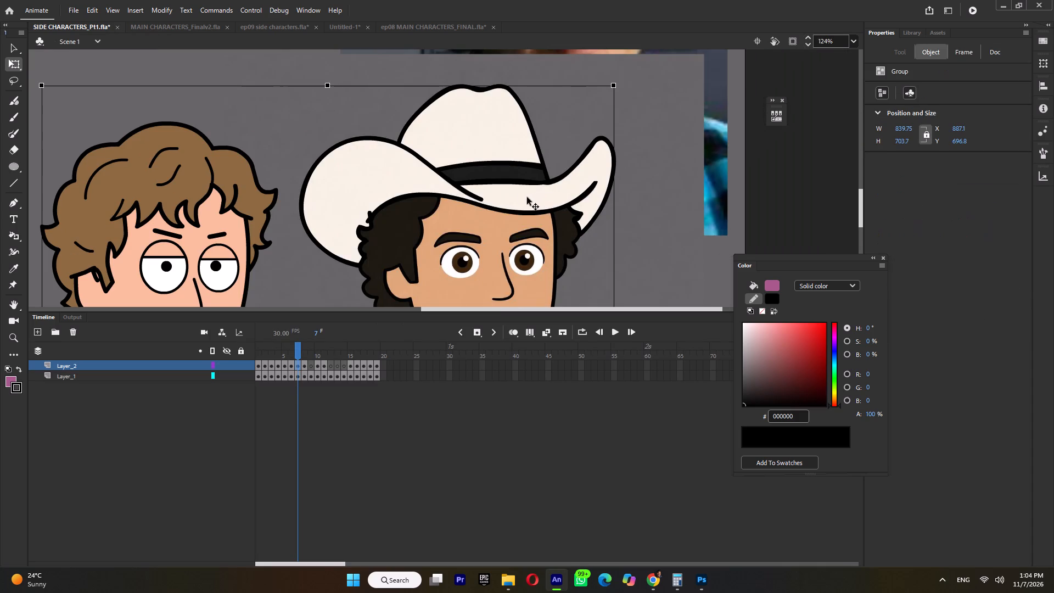
key(i)
click(519, 197)
ctrl+triple_click(563, 177)
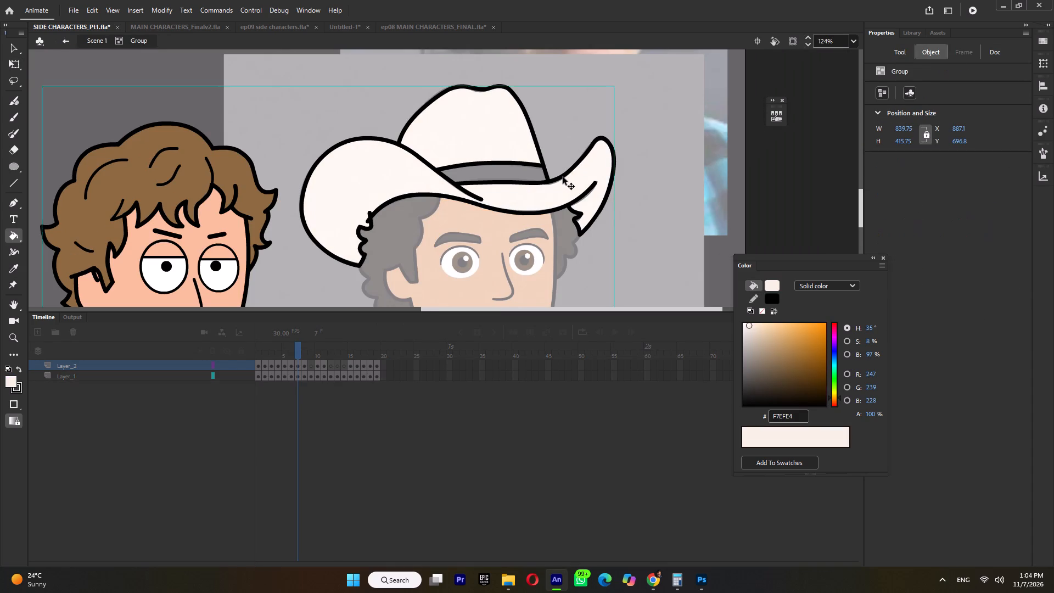
ctrl+triple_click(563, 177)
click(553, 195)
click(486, 157)
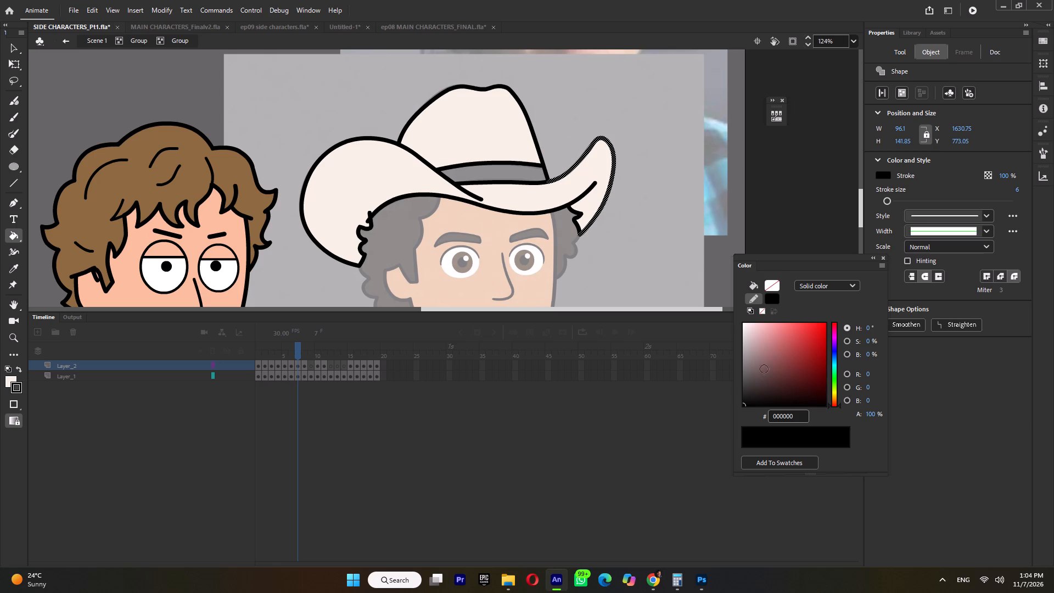
Set the fill colour to dark grey 636363 and fill the hatband with it.
click(753, 286)
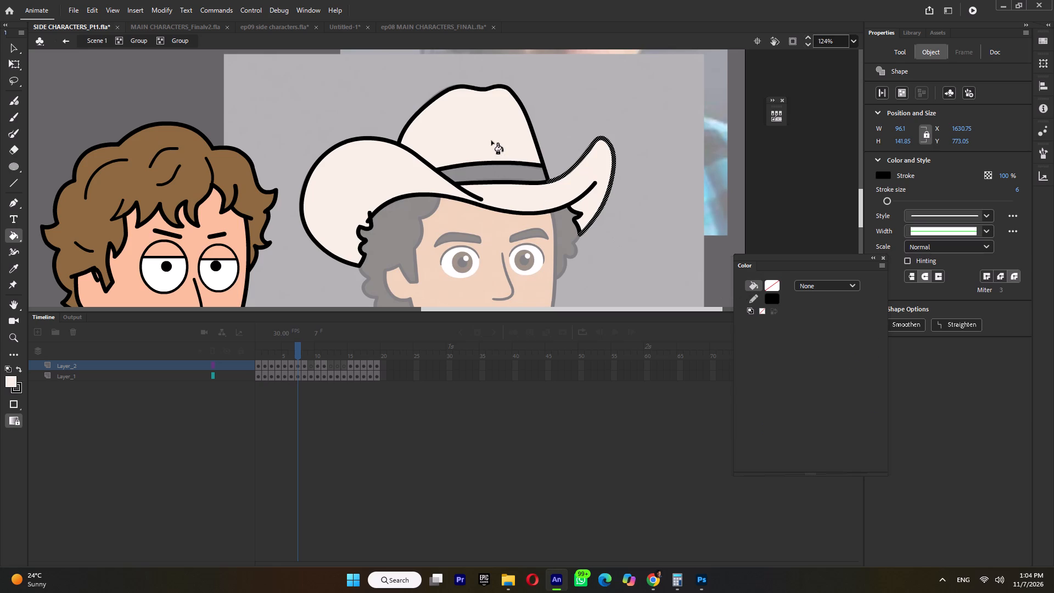
key(i)
click(489, 133)
click(749, 284)
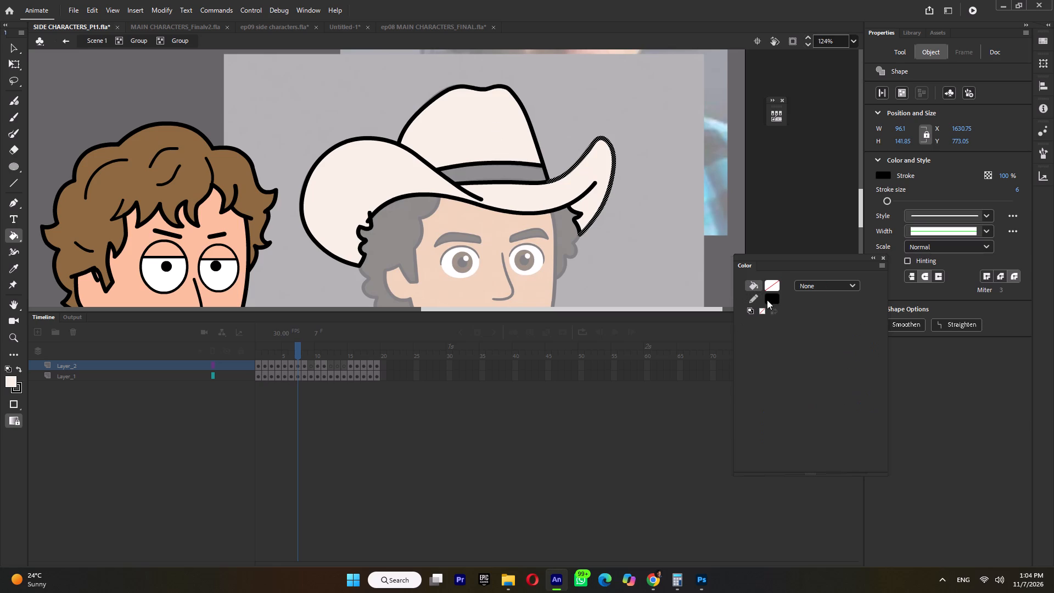
click(771, 292)
click(773, 286)
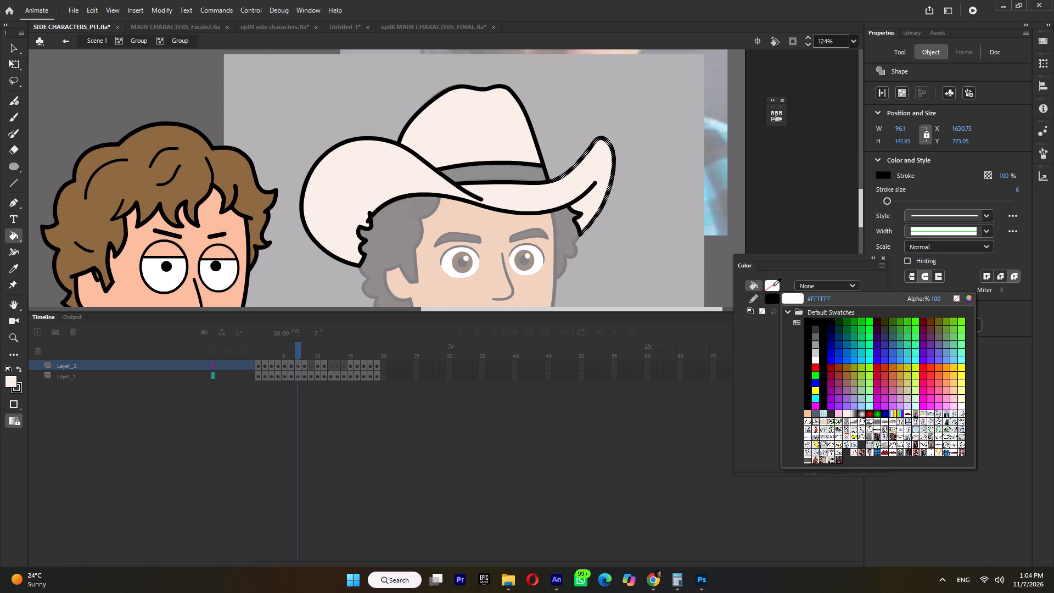
click(773, 286)
ctrl+click(682, 209)
click(746, 282)
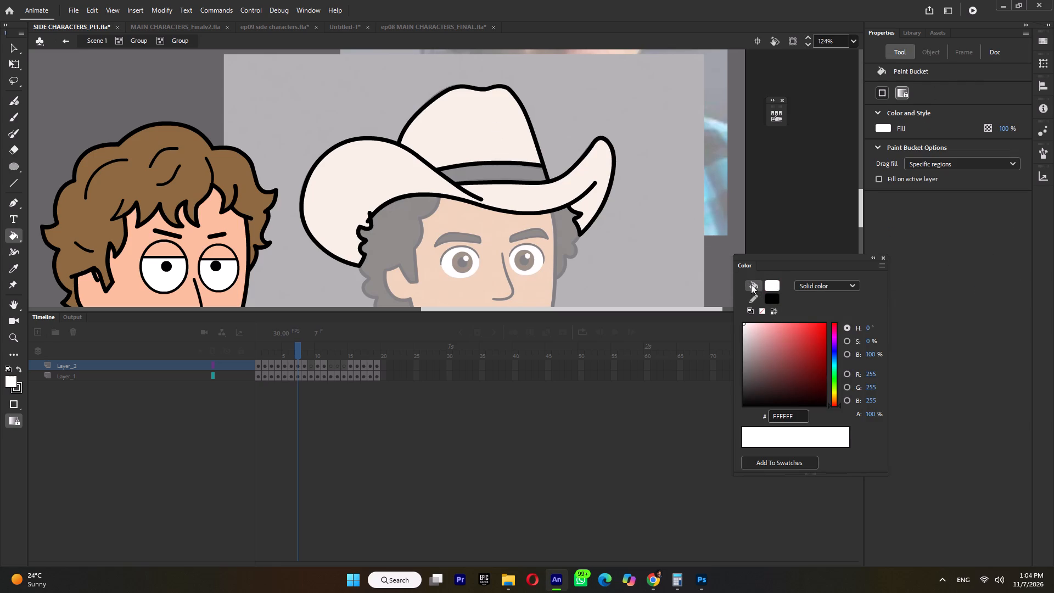
drag(747, 373, 742, 373)
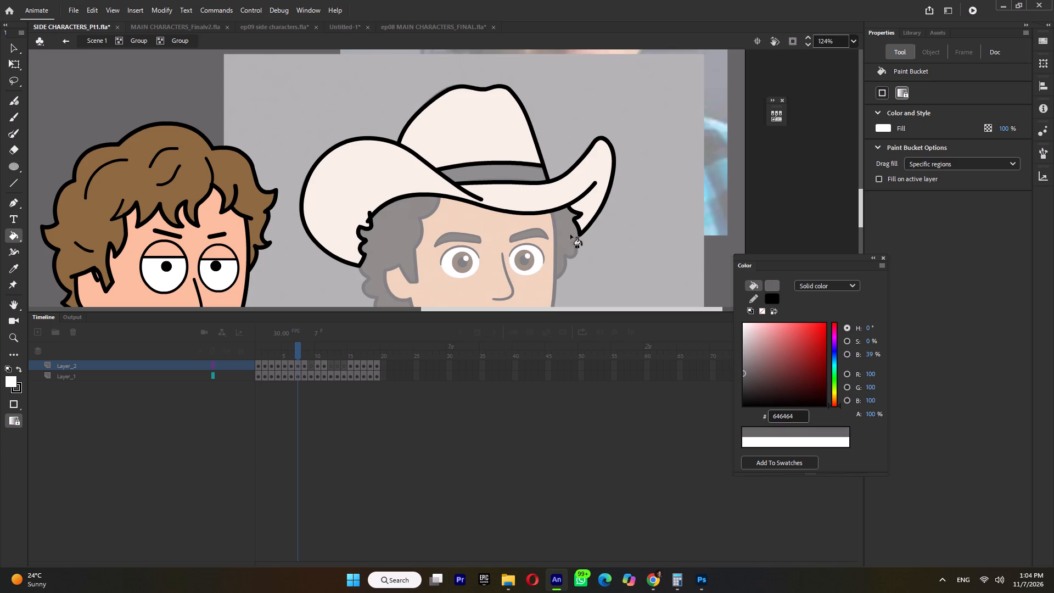
click(504, 170)
Group the whole traced cowboy hat and move it from the reference onto the curly-haired head.
ctrl+scroll(504, 170, down, 2)
ctrl+drag(604, 105, 372, 267)
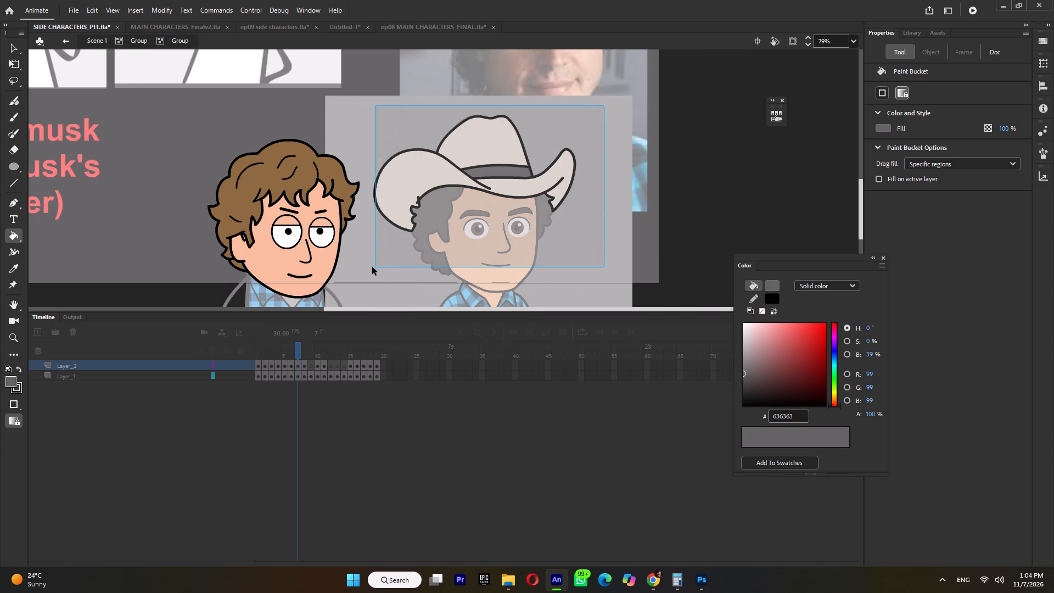
ctrl+drag(372, 267, 366, 269)
key(ctrl+g)
ctrl+drag(472, 177, 352, 169)
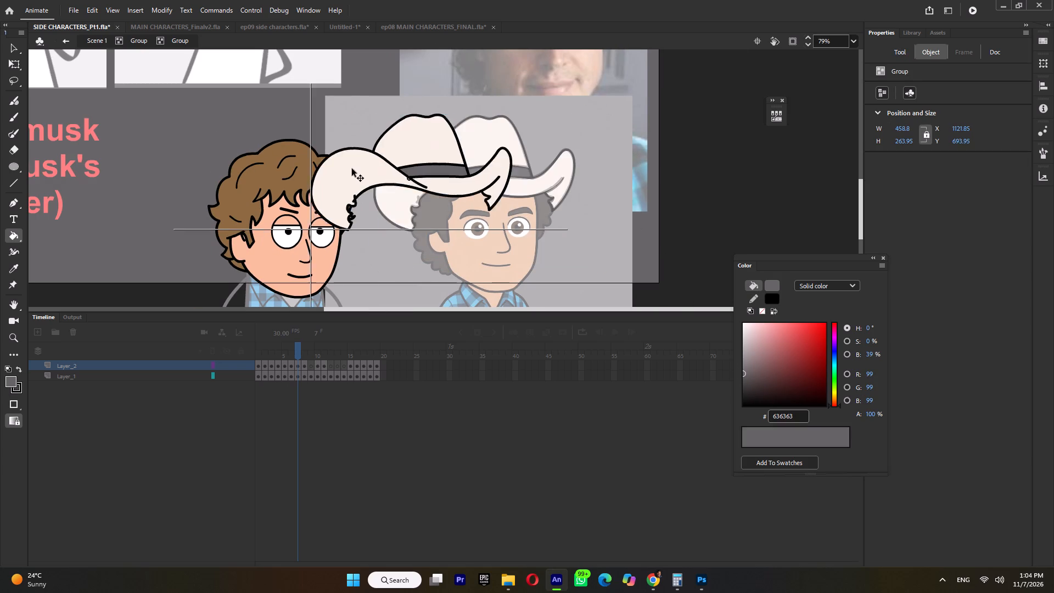
ctrl+drag(352, 169, 275, 165)
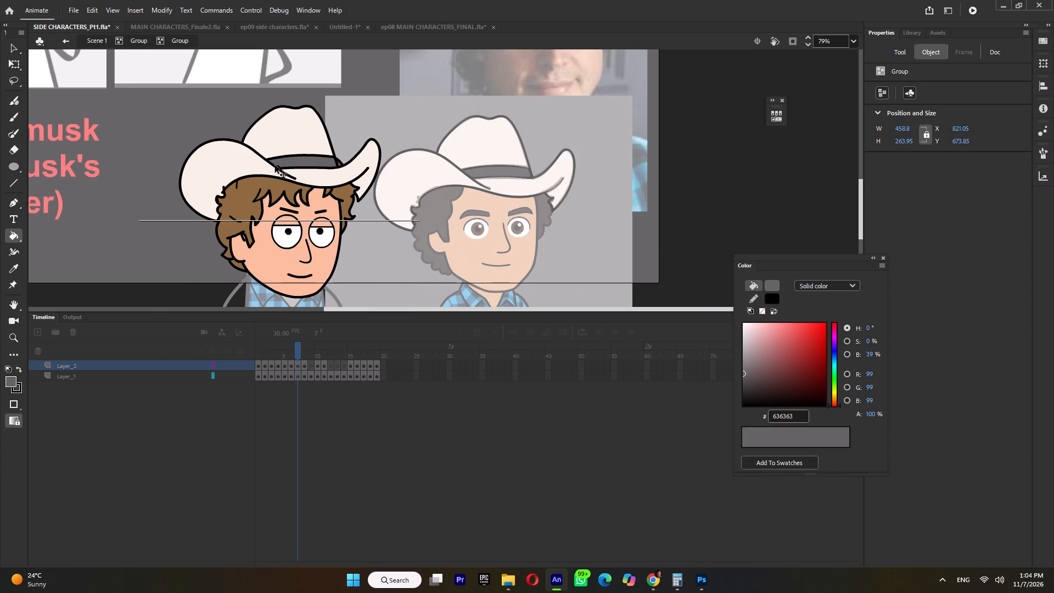
ctrl+drag(275, 165, 281, 165)
Fine-tune the grouped hat's position on the curly head, lowering it to about X 816.5, Y 690.7.
ctrl+drag(281, 165, 276, 171)
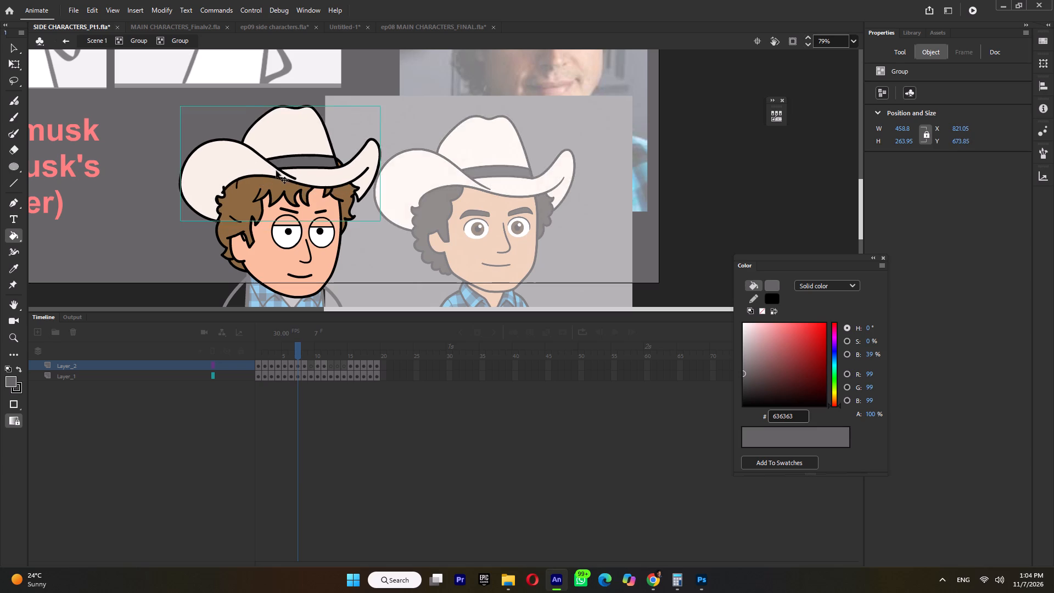
ctrl+scroll(276, 171, down, 5)
ctrl+scroll(456, 166, up, 8)
ctrl+drag(460, 161, 459, 179)
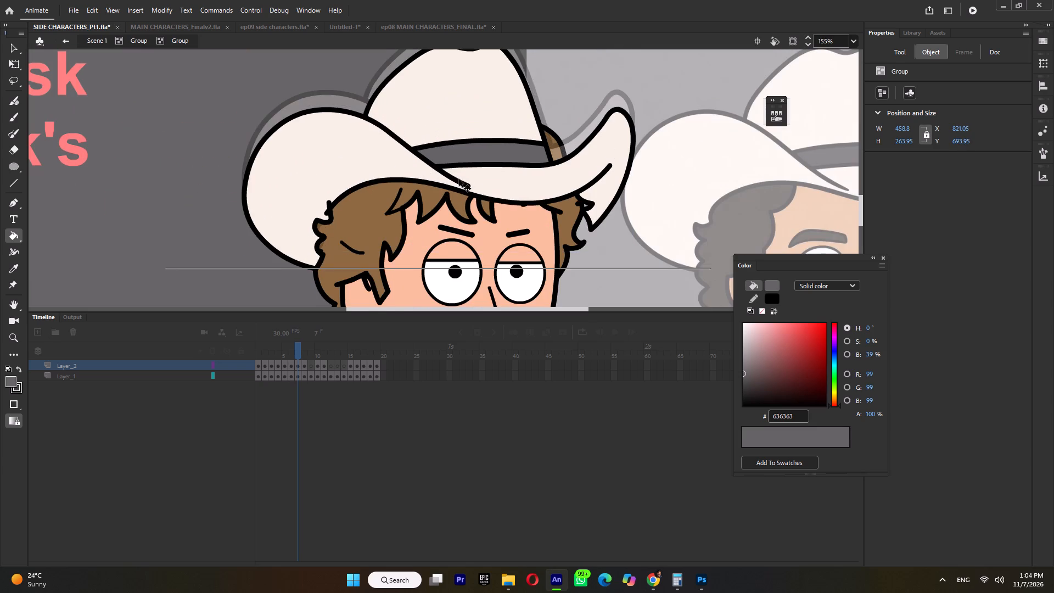
ctrl+drag(459, 179, 457, 171)
ctrl+click(462, 171)
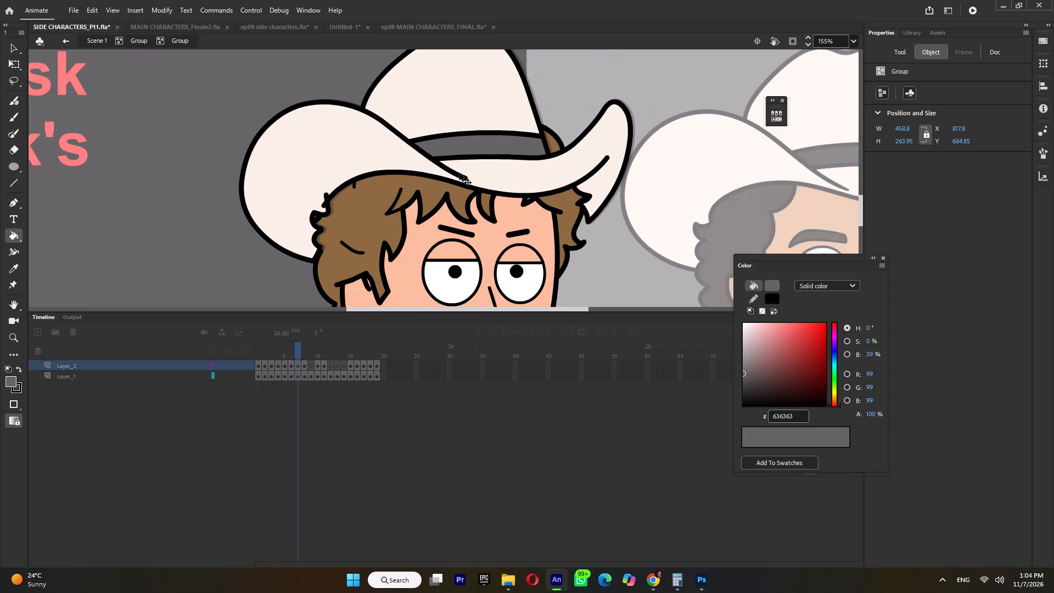
ctrl+drag(459, 173, 459, 178)
ctrl+scroll(459, 177, down, 2)
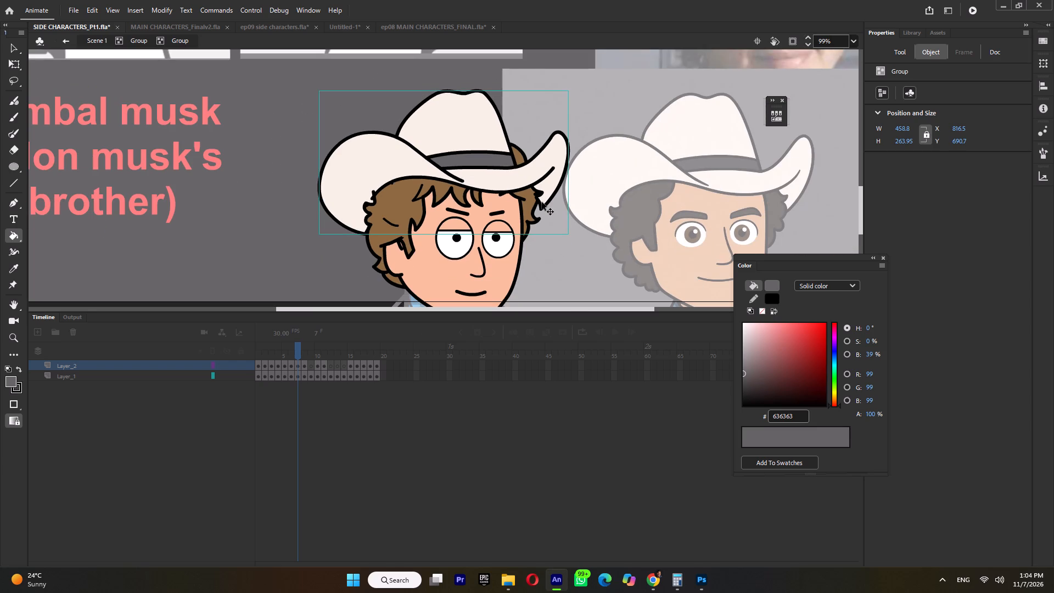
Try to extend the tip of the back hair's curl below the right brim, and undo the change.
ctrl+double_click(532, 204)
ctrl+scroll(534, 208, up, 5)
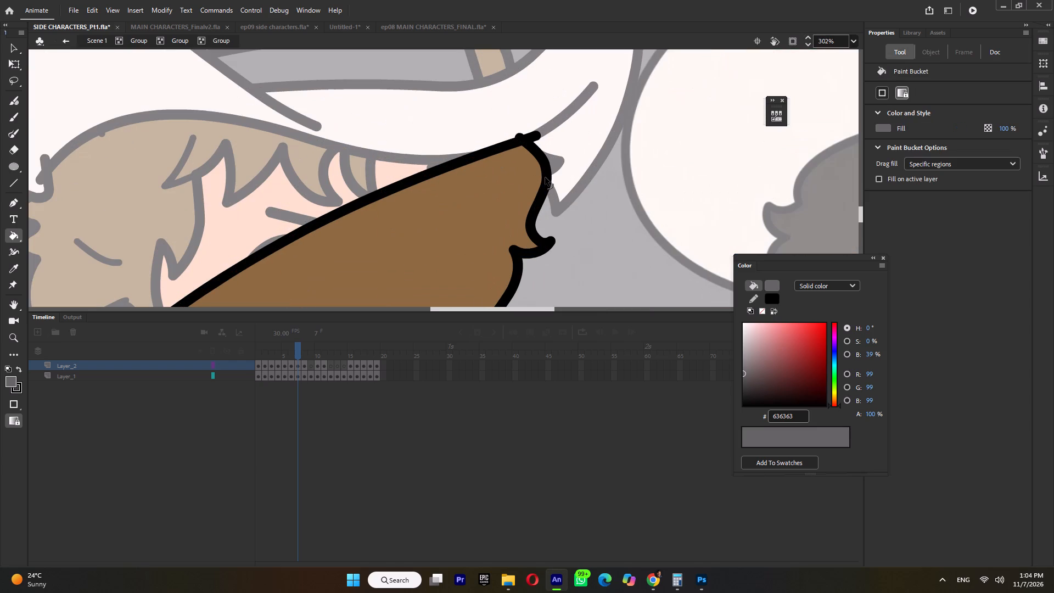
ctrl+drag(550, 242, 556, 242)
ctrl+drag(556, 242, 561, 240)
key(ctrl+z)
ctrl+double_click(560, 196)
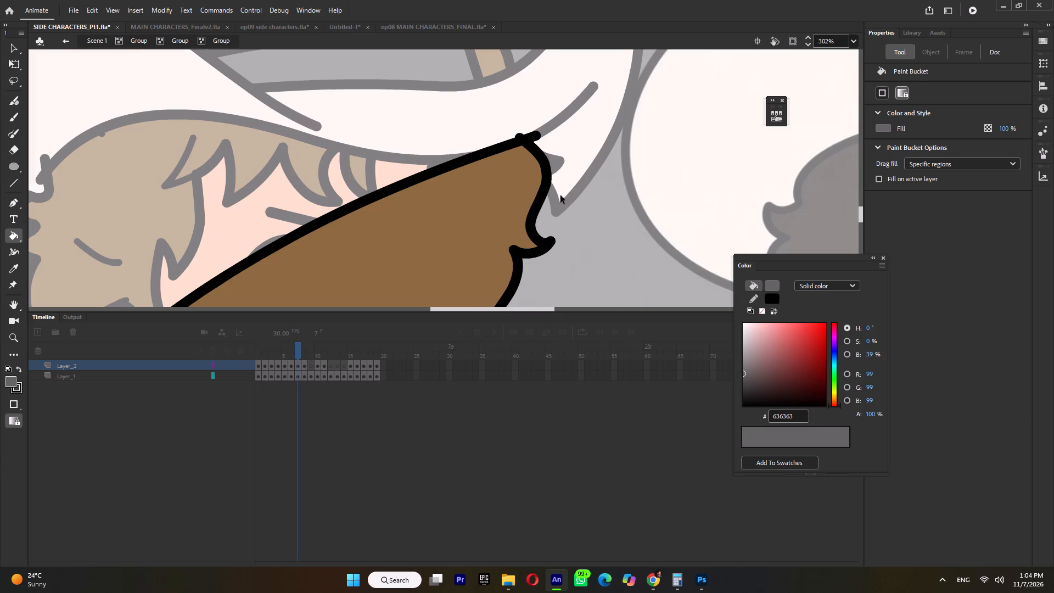
Inside the hat group, delete the outline segments that trace the hair notch under the right brim.
ctrl+double_click(551, 200)
ctrl+scroll(551, 200, up, 3)
ctrl+click(540, 221)
ctrl+click(536, 165)
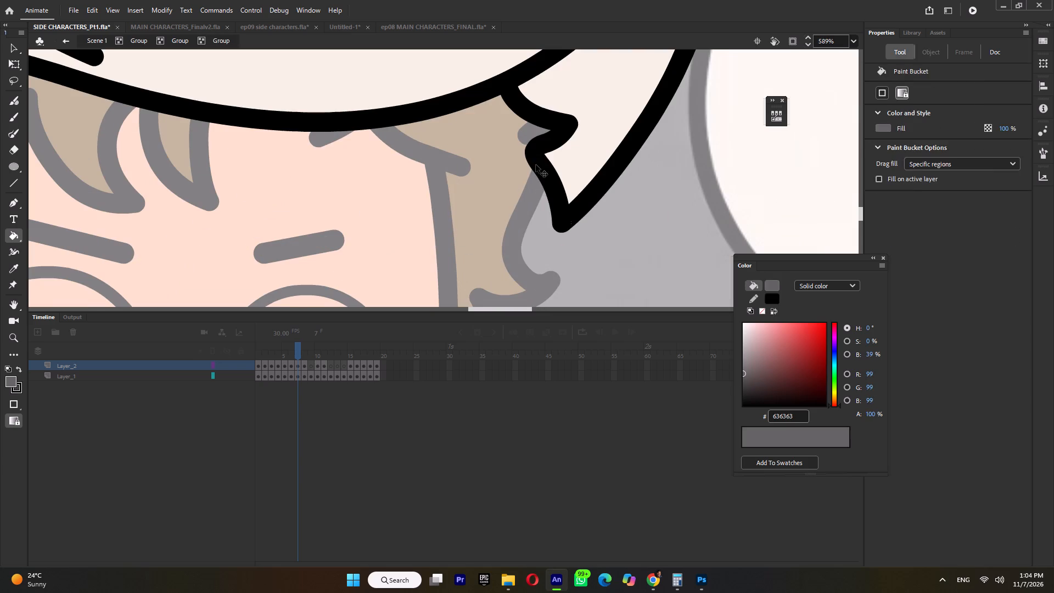
key(Delete)
ctrl+click(536, 119)
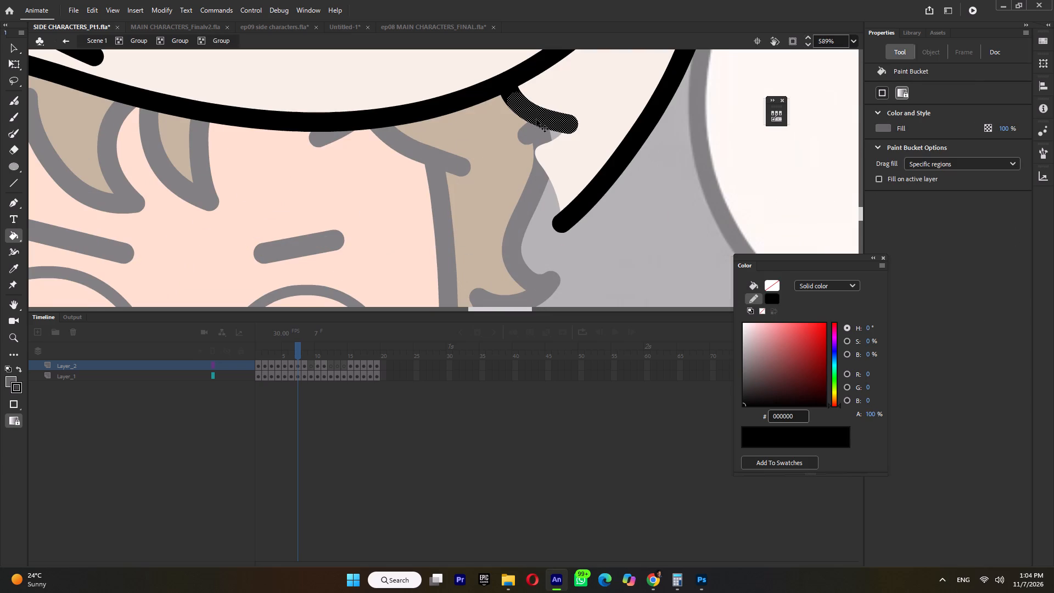
click(11, 64)
key(Delete)
click(515, 107)
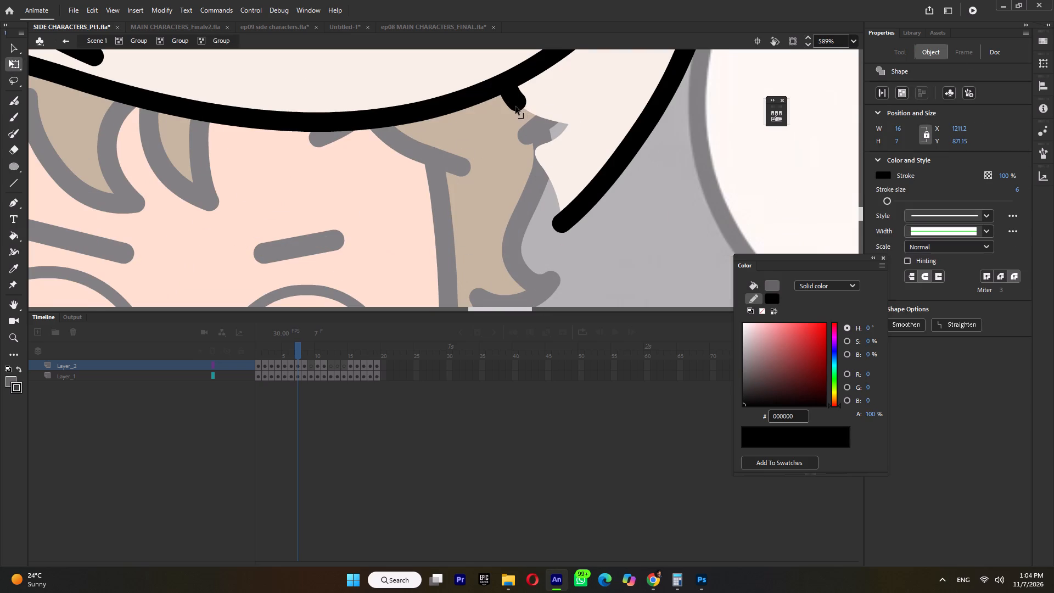
key(Delete)
Pull the off-white fill's corner up to the brim line and delete the leftover fill patch over the curls.
click(567, 121)
click(558, 125)
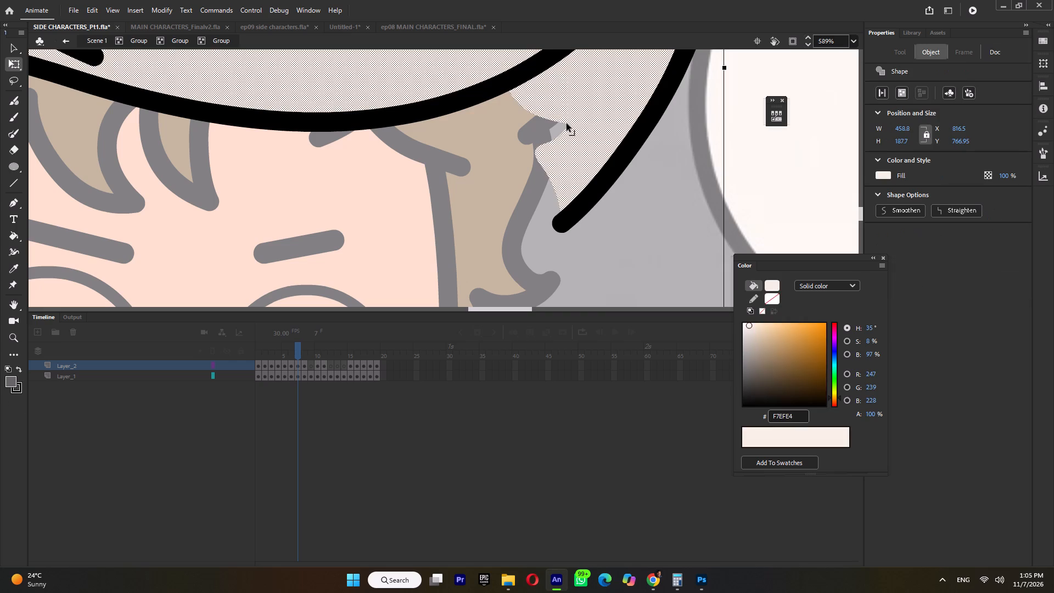
drag(567, 123, 583, 49)
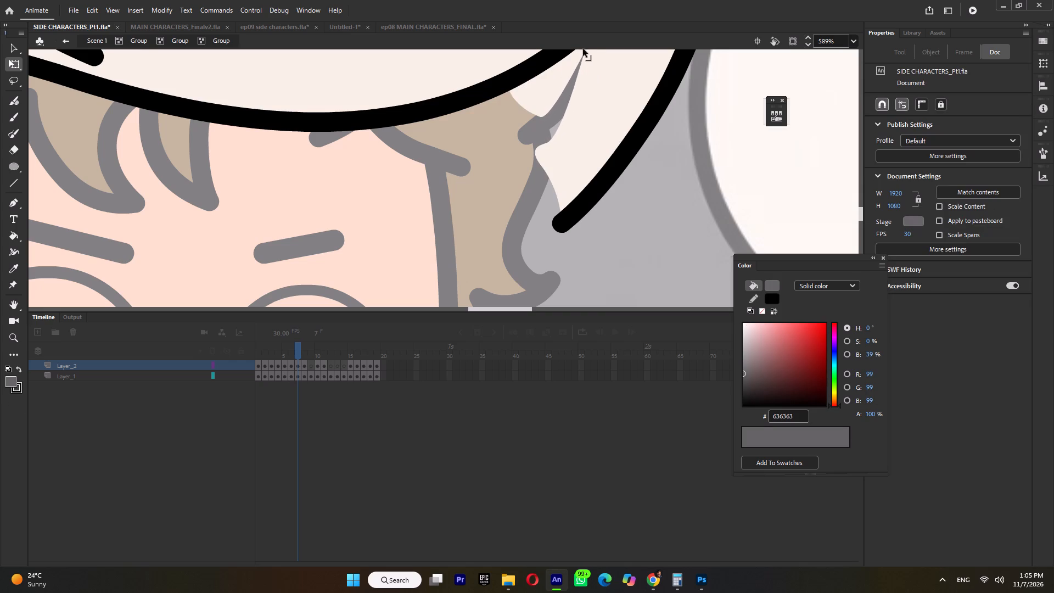
drag(583, 49, 579, 37)
click(539, 100)
key(Delete)
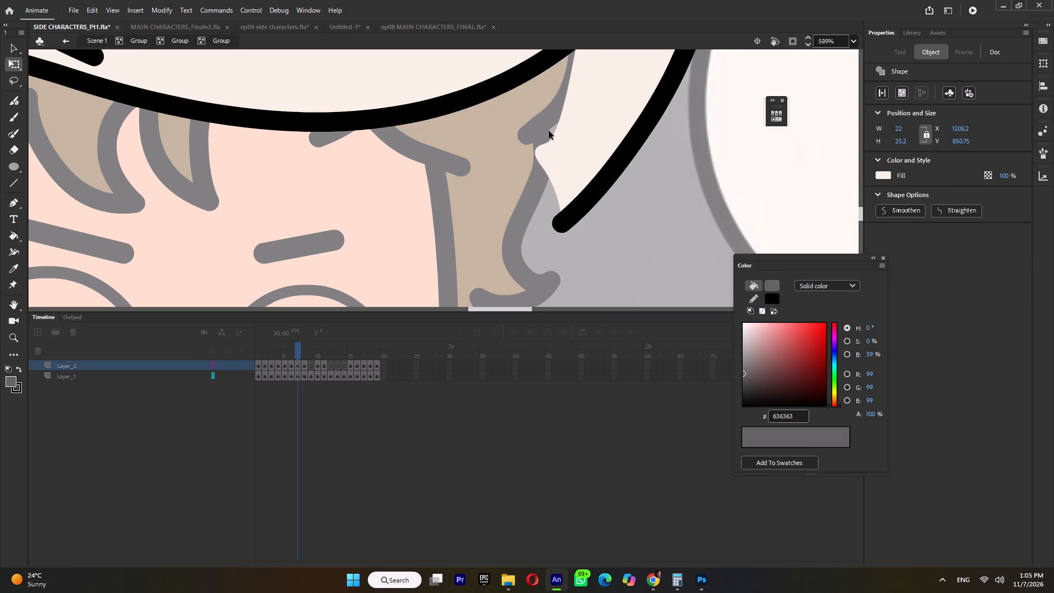
Reshape the off-white fill's inner edge under the right brim so it follows the head's hair outline.
alt+drag(553, 136, 548, 128)
drag(563, 102, 579, 86)
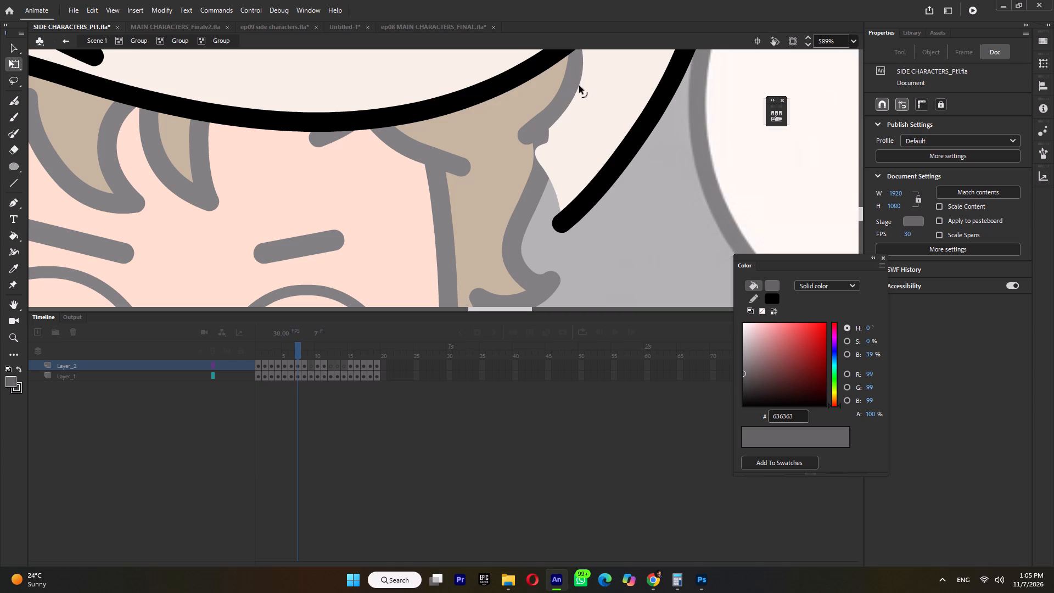
drag(579, 86, 579, 87)
drag(537, 148, 546, 194)
drag(546, 194, 544, 198)
drag(543, 149, 556, 151)
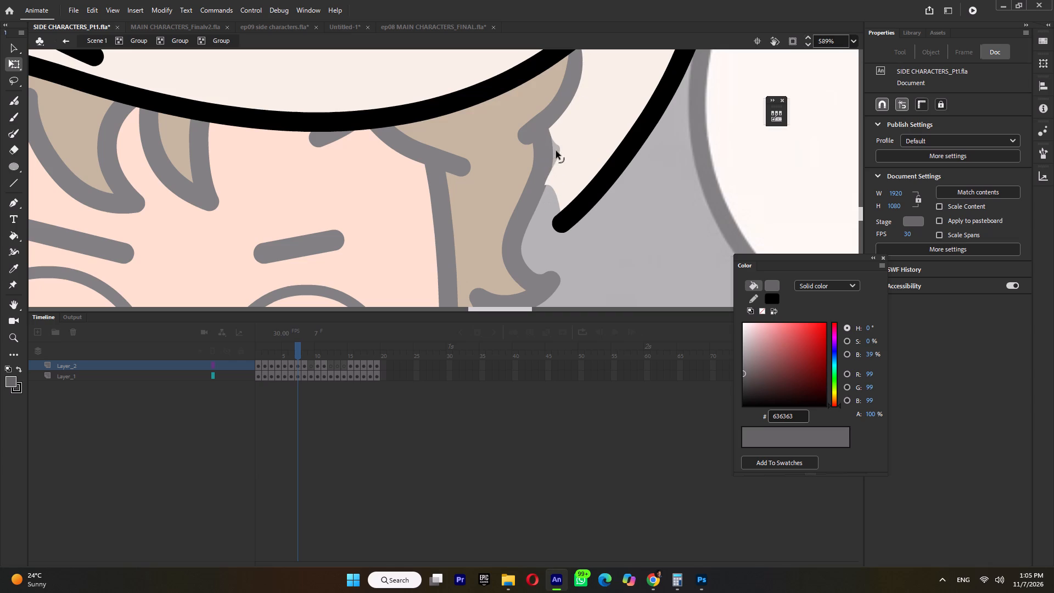
drag(556, 151, 545, 197)
drag(551, 151, 558, 151)
key(ctrl+z)
click(512, 174)
drag(550, 149, 559, 150)
drag(559, 150, 553, 156)
Extend the right brim's outer outline into a rounded lower tip that meets the hair edge, and leave the hat group.
alt+drag(580, 200, 576, 214)
drag(561, 221, 540, 172)
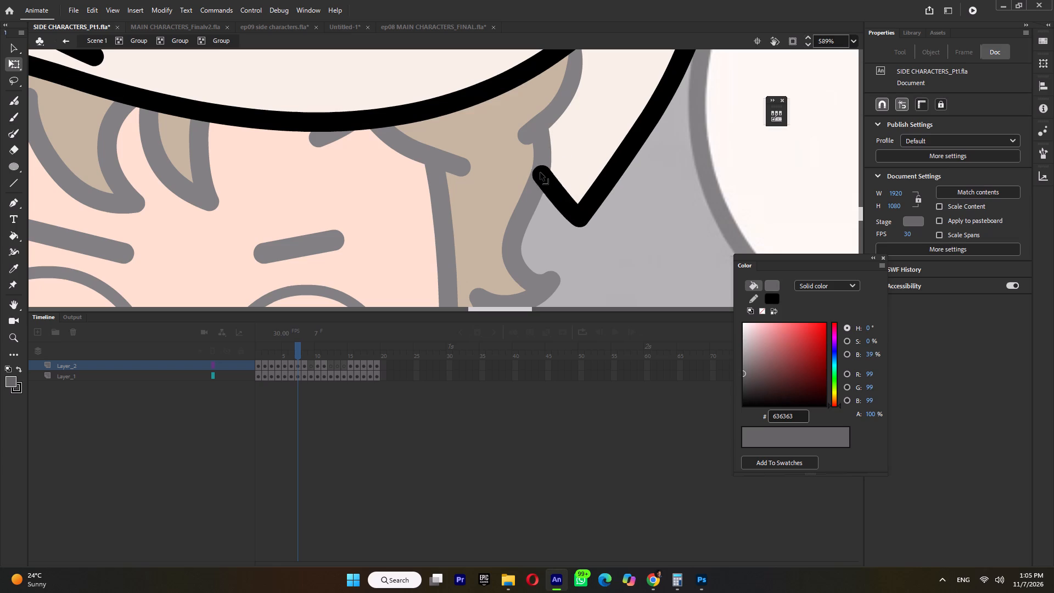
drag(540, 172, 540, 177)
click(576, 215)
key(ctrl+z)
drag(562, 208, 527, 238)
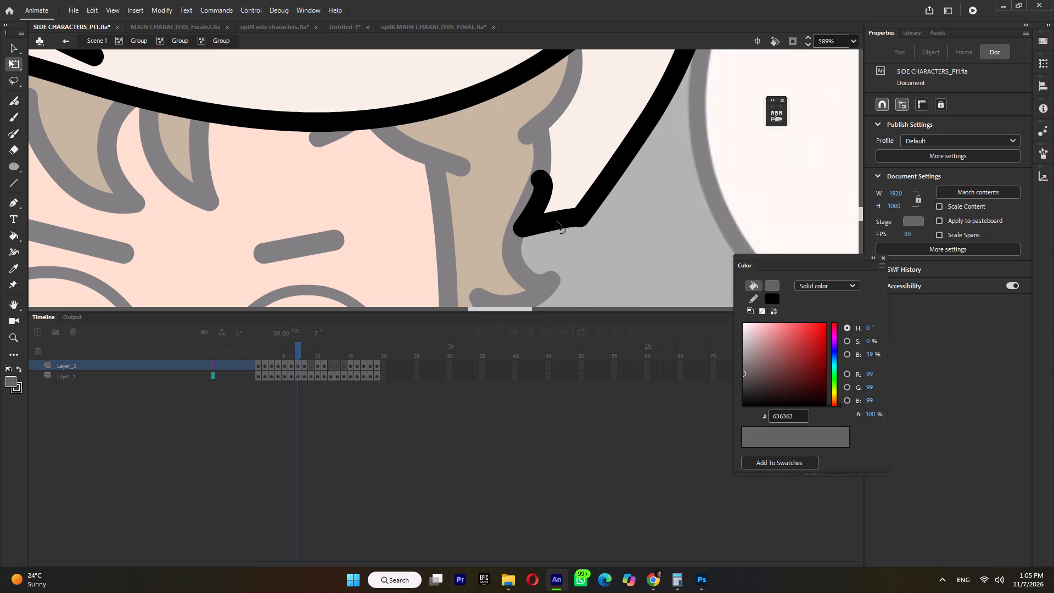
drag(557, 222, 549, 234)
drag(542, 198, 534, 205)
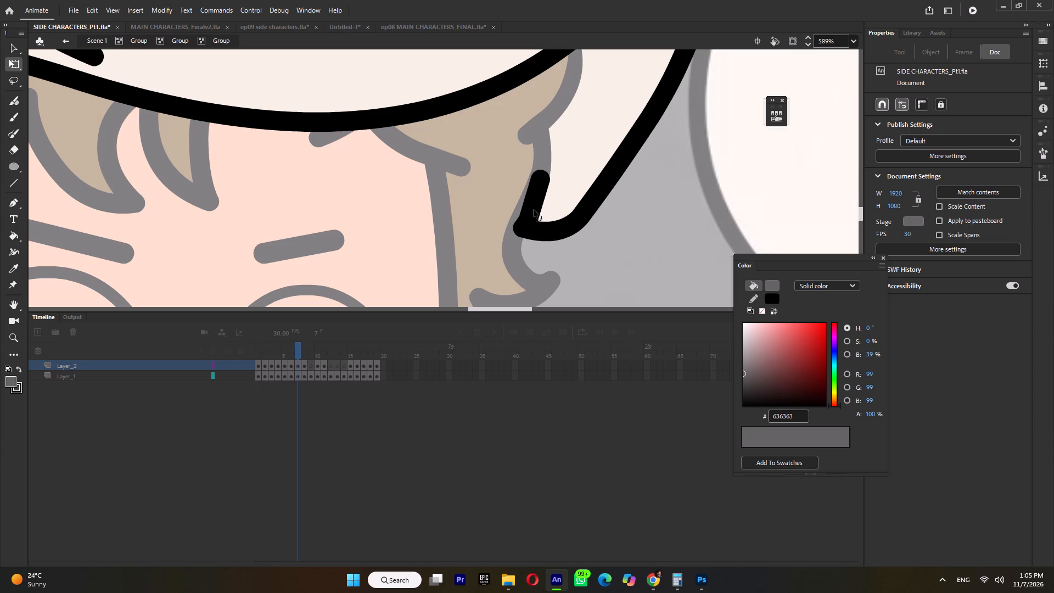
drag(531, 217, 525, 218)
ctrl+scroll(541, 194, down, 6)
ctrl+double_click(570, 208)
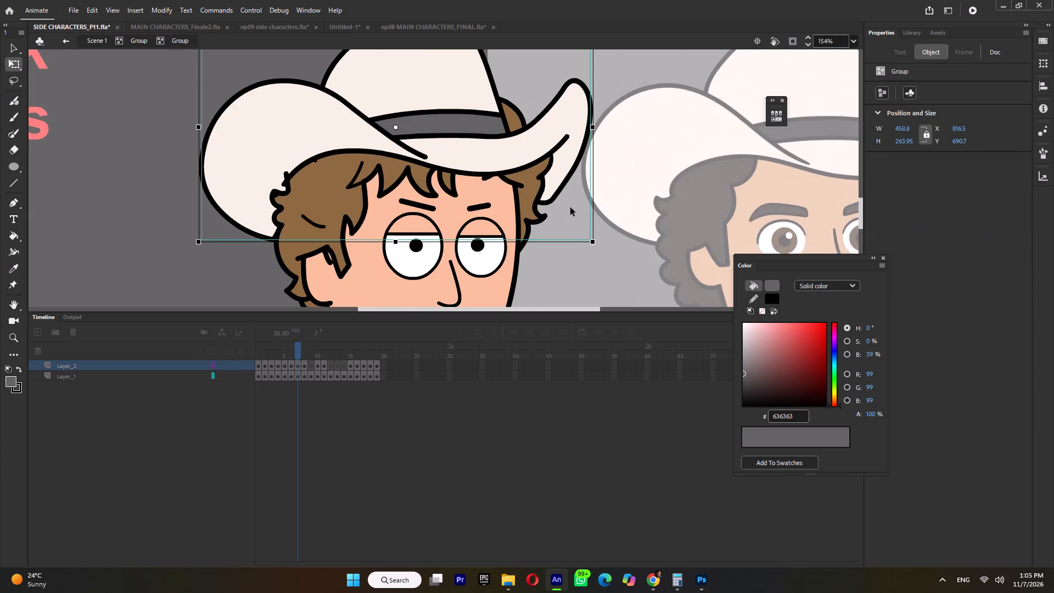
Pull the front hair's edge inward so it no longer pokes out behind the hat beside the crown's hatband.
ctrl+scroll(570, 208, down, 4)
ctrl+click(540, 151)
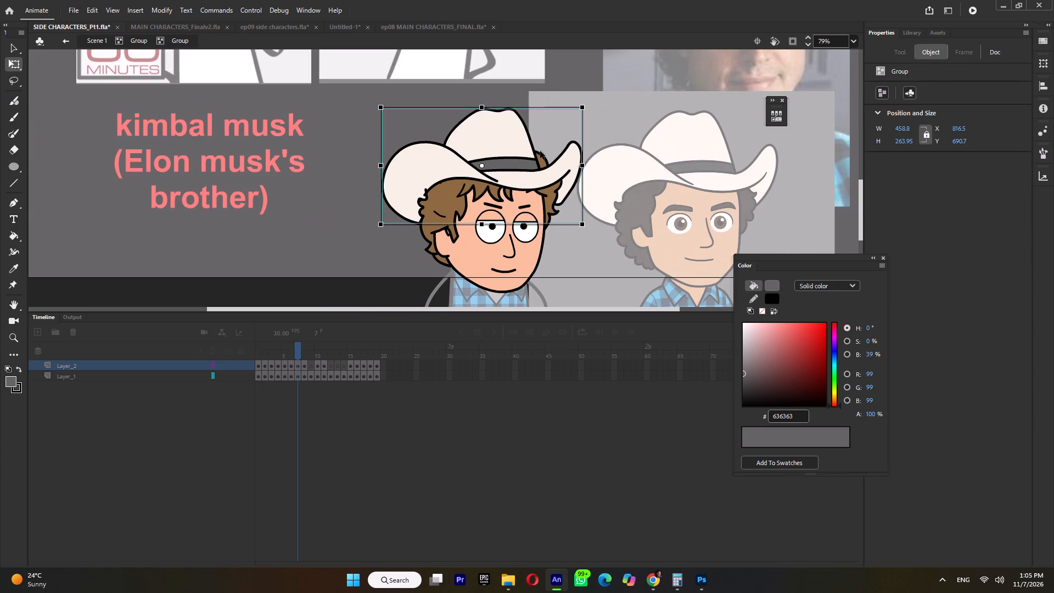
ctrl+double_click(540, 157)
ctrl+scroll(540, 157, up, 3)
ctrl+middle_click(540, 157)
ctrl+double_click(540, 157)
ctrl+click(553, 148)
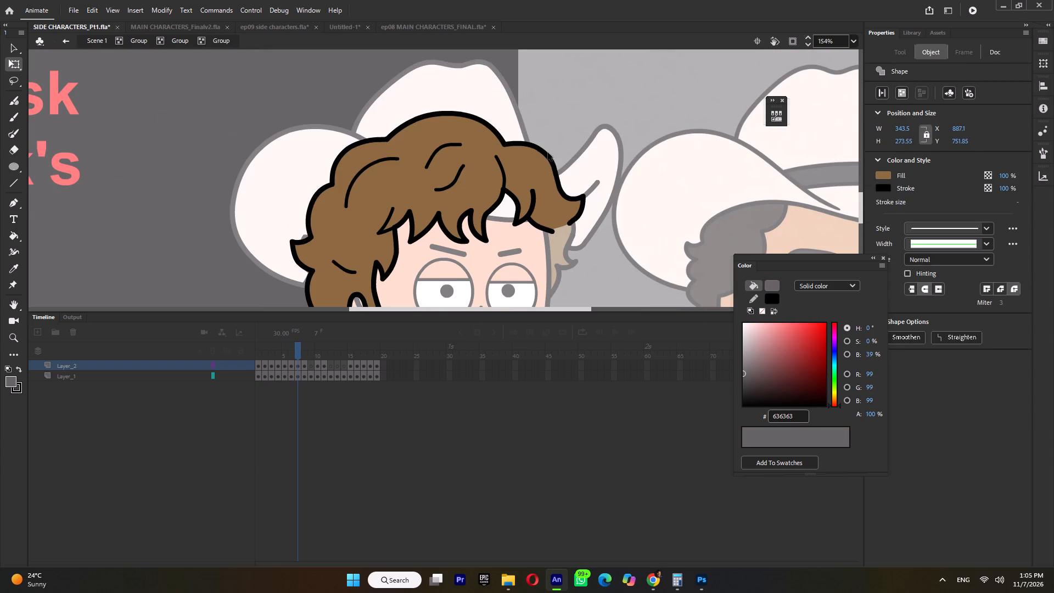
ctrl+drag(547, 154, 535, 177)
ctrl+triple_click(544, 119)
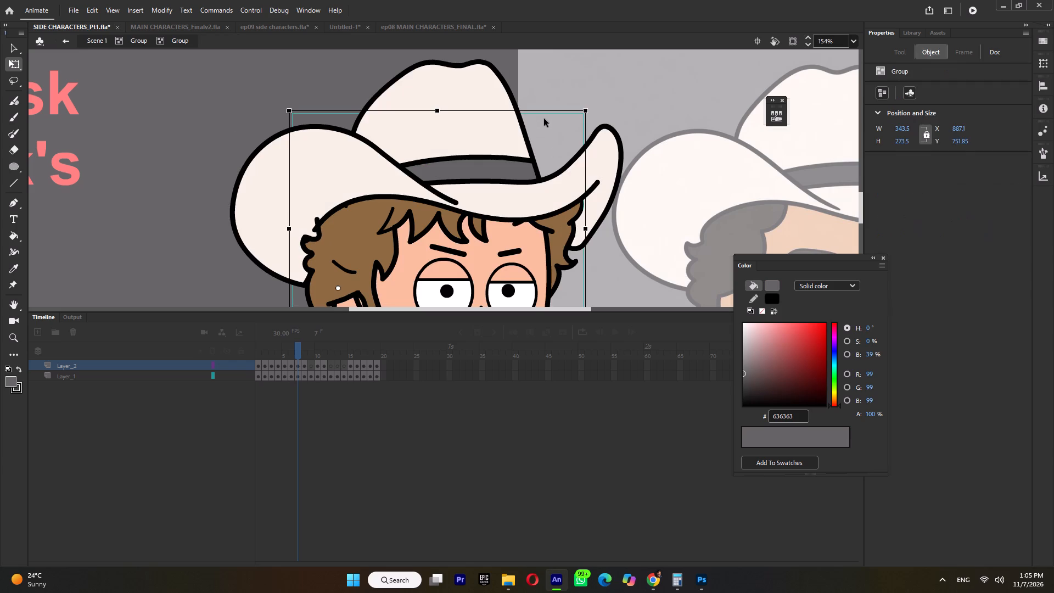
Return to the main scene and examine the character's hair against the reference photo.
ctrl+scroll(544, 119, down, 6)
ctrl+double_click(548, 176)
ctrl+scroll(548, 194, down, 5)
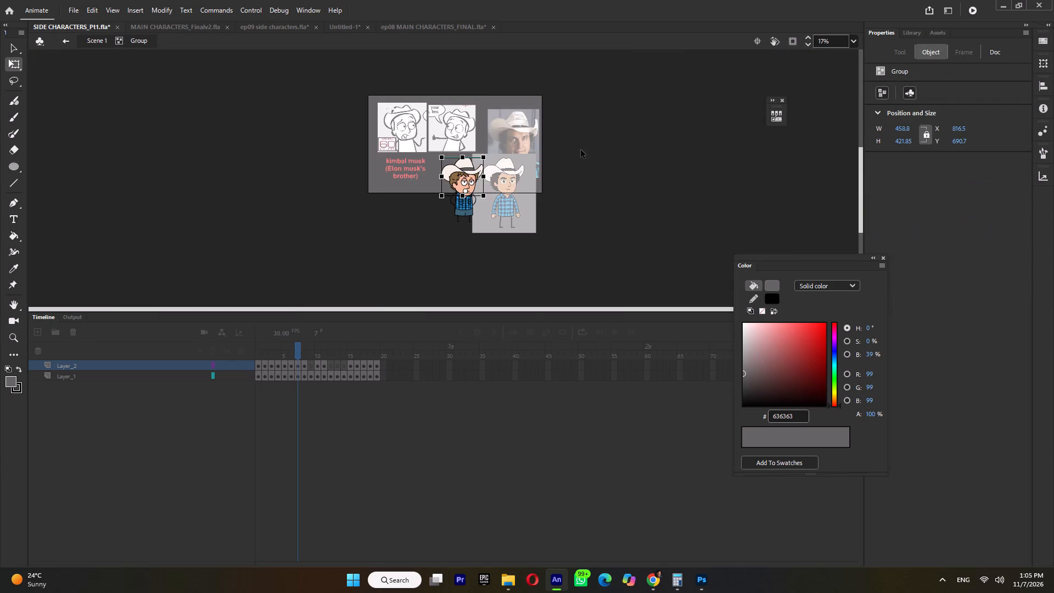
ctrl+double_click(590, 142)
ctrl+scroll(565, 144, up, 6)
ctrl+scroll(619, 114, up, 4)
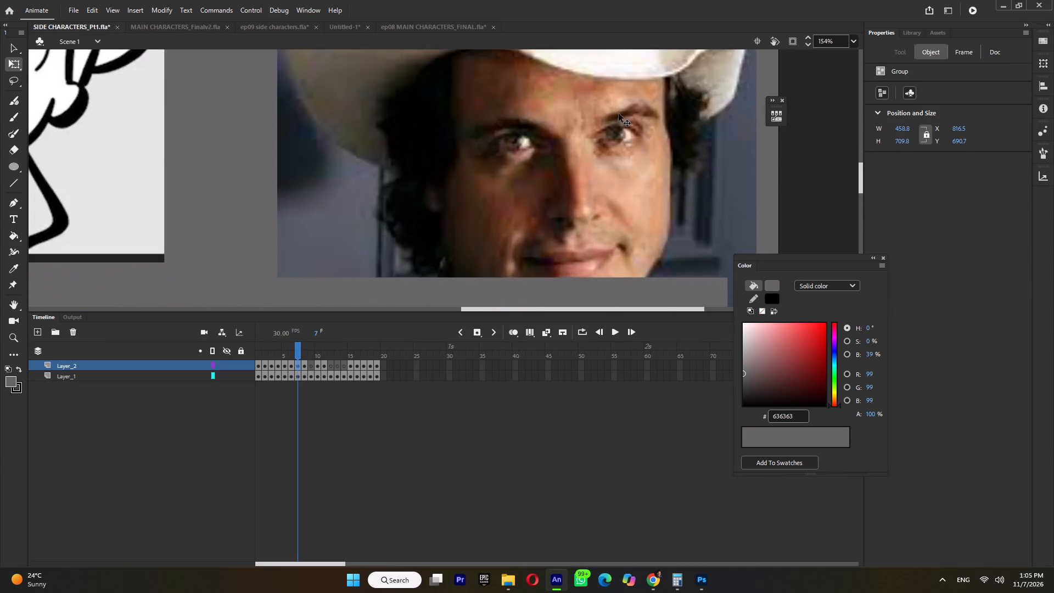
ctrl+scroll(619, 115, down, 6)
ctrl+double_click(695, 219)
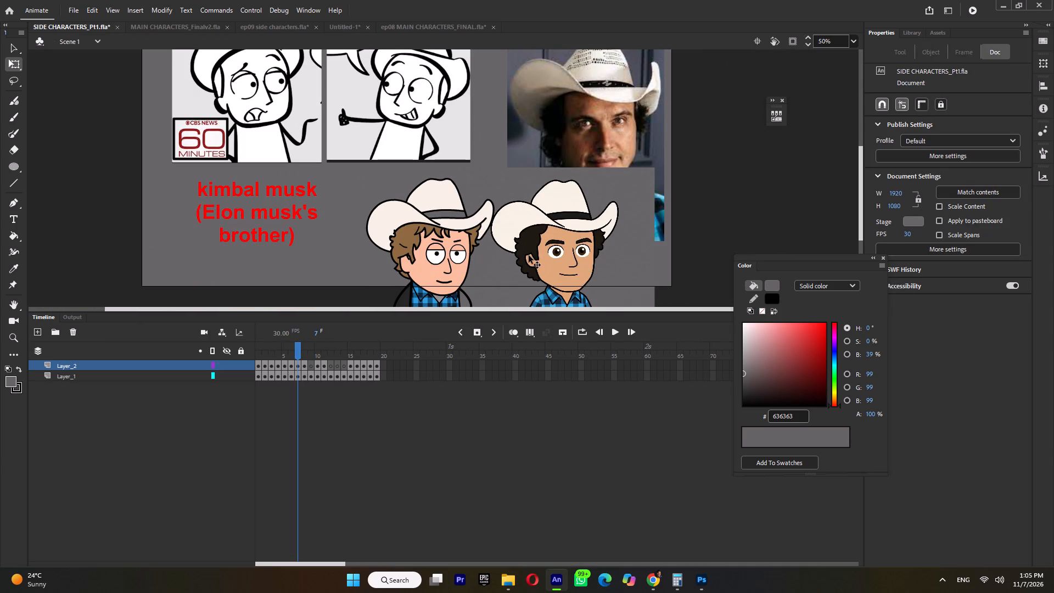
Sample the character's hair brown, darken it to 392C1D and fill the front curly hair with it.
key(i)
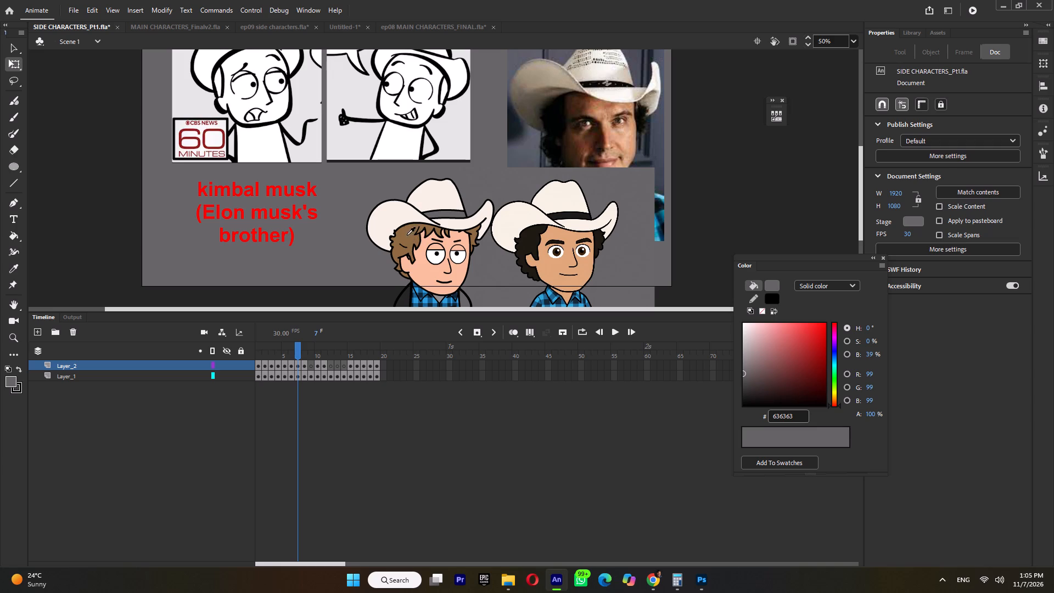
click(407, 235)
click(786, 380)
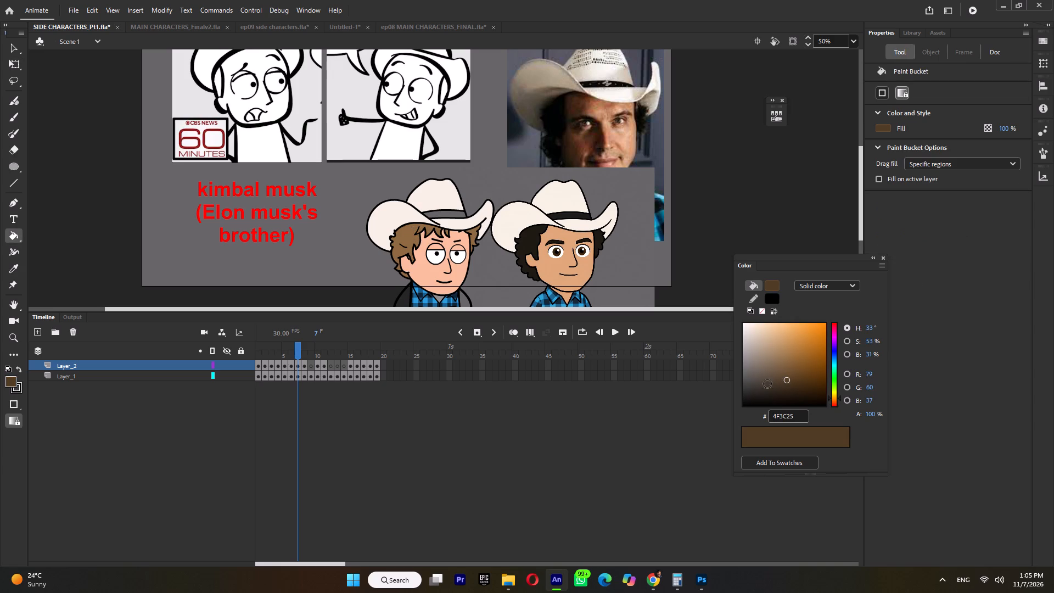
click(783, 387)
ctrl+triple_click(405, 239)
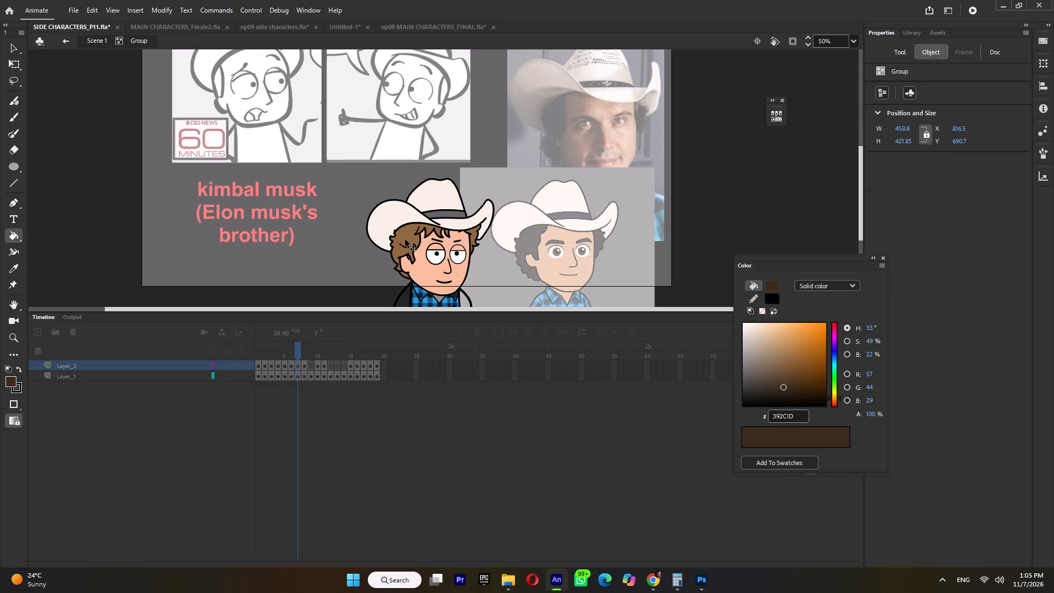
ctrl+triple_click(405, 239)
ctrl+click(405, 239)
ctrl+click(365, 245)
click(406, 236)
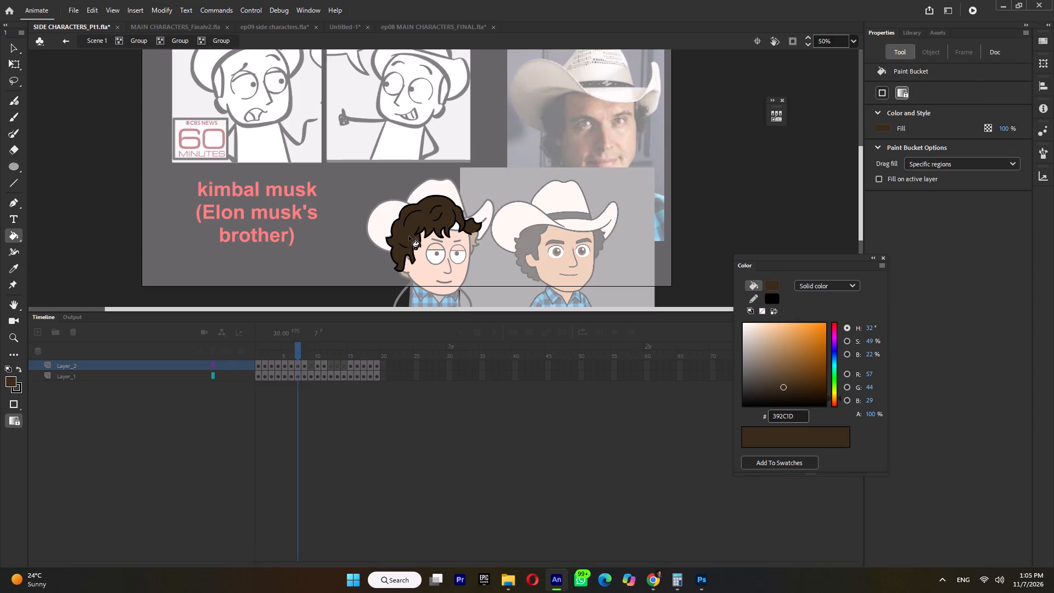
Fill the back hair group and the small hair piece by the ear with the same dark brown 392C1D.
ctrl+double_click(511, 217)
ctrl+scroll(459, 239, up, 3)
ctrl+double_click(486, 244)
click(490, 239)
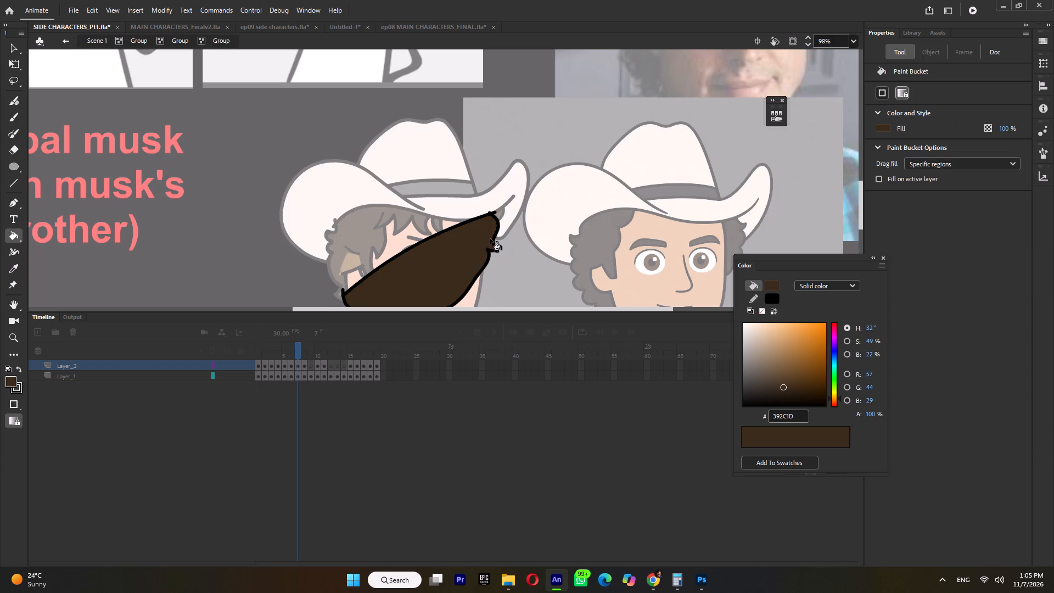
ctrl+double_click(537, 240)
ctrl+double_click(346, 264)
click(357, 261)
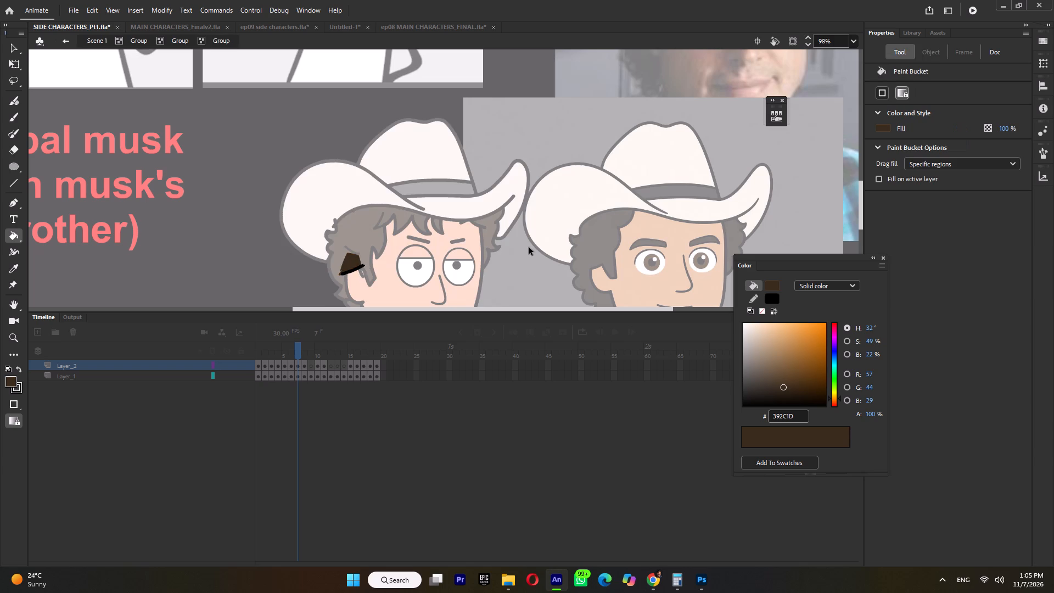
Sample the trousers' blue, darken it to 1D2326 and fill Kimbal Musk's trousers with it, returning to the main scene.
ctrl+triple_click(529, 247)
ctrl+click(529, 247)
ctrl+scroll(529, 244, down, 7)
ctrl+double_click(528, 259)
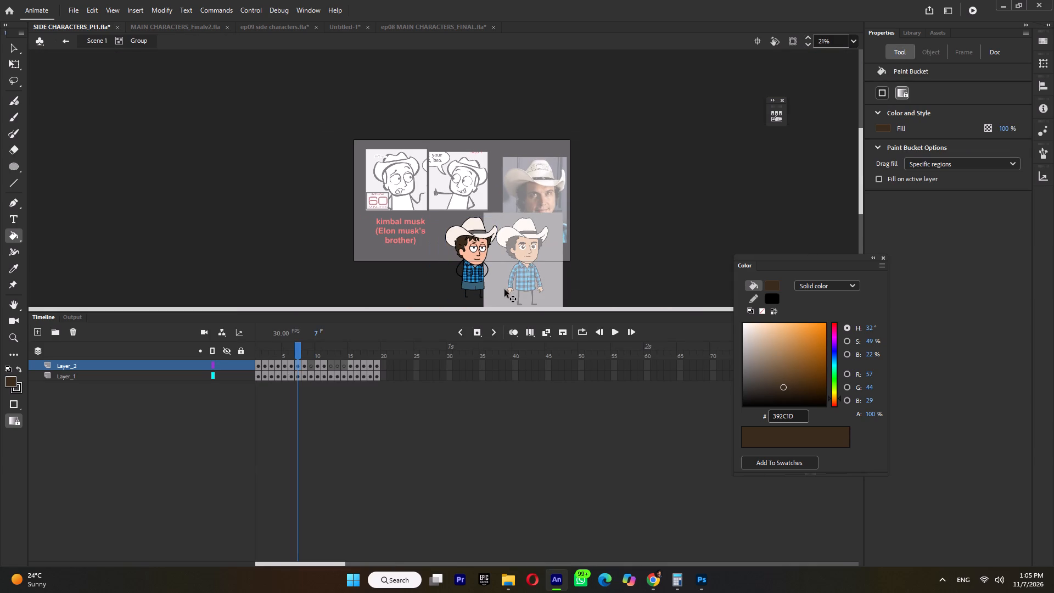
ctrl+scroll(474, 292, up, 5)
ctrl+middle_click(474, 292)
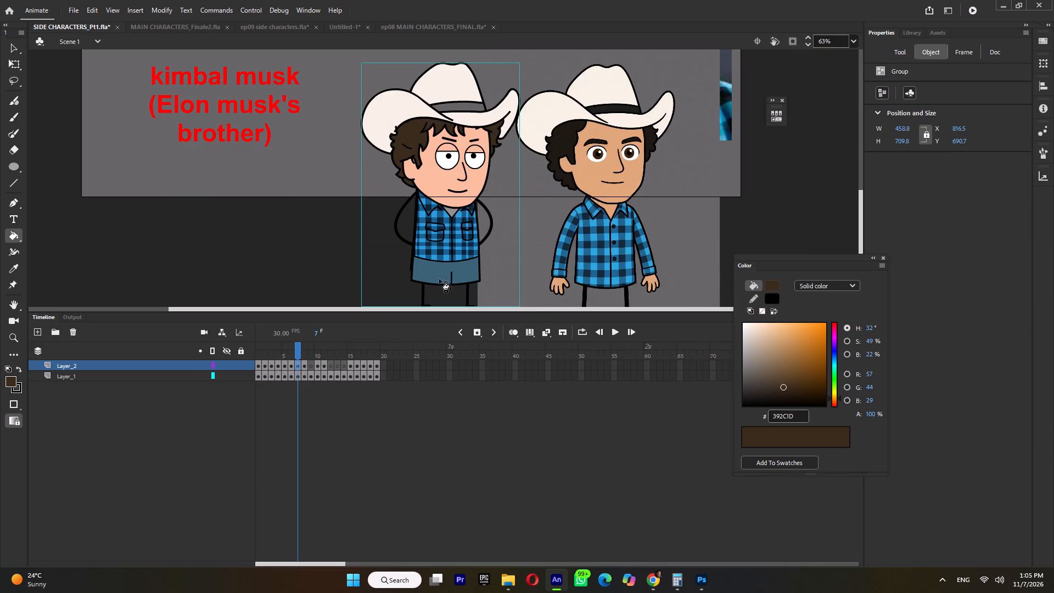
key(i)
click(439, 272)
drag(769, 381, 762, 391)
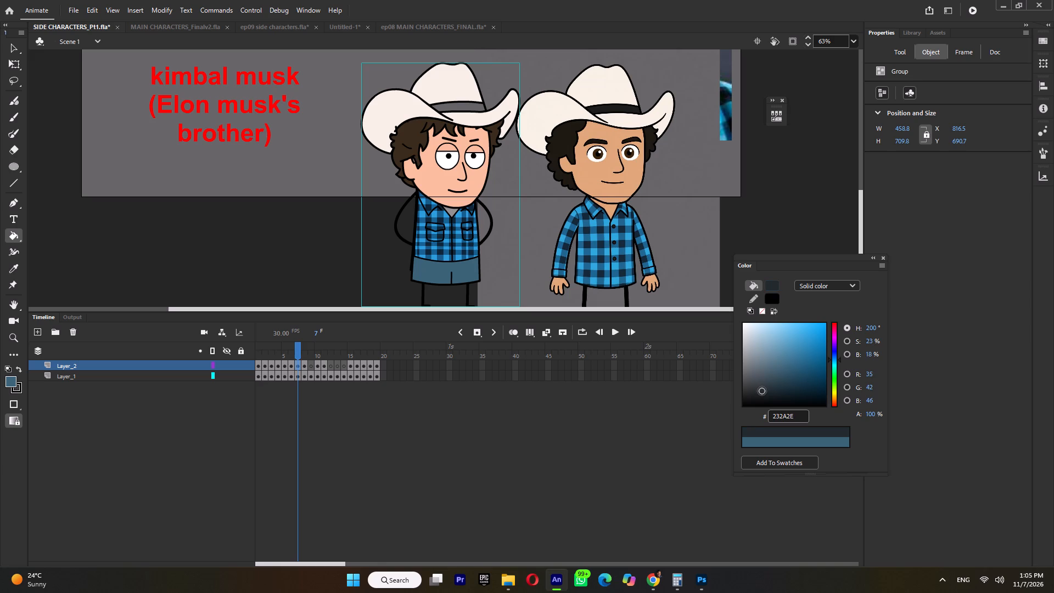
drag(762, 391, 762, 393)
ctrl+triple_click(429, 273)
ctrl+click(429, 273)
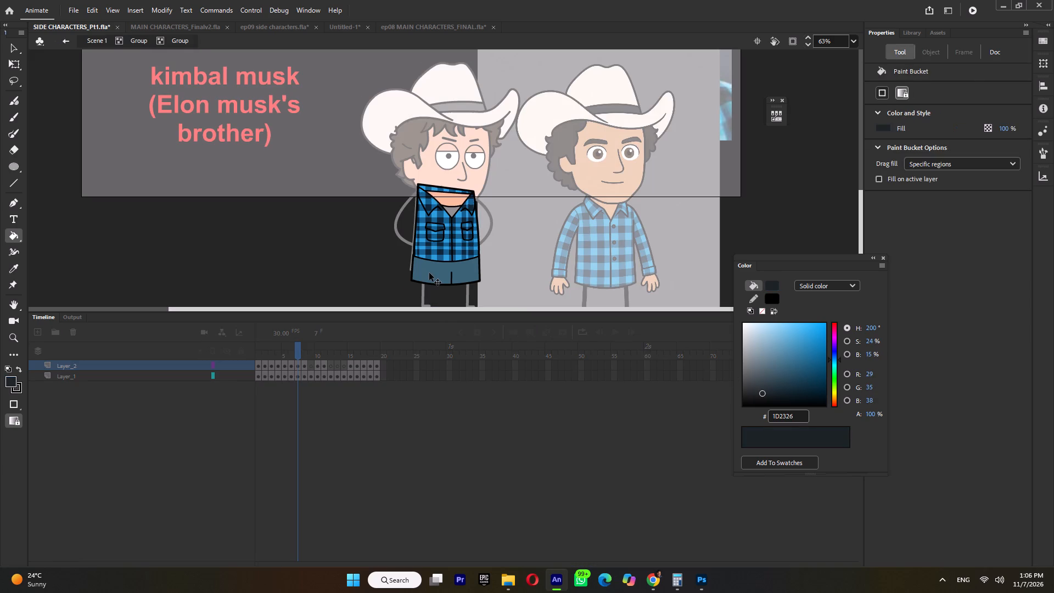
ctrl+double_click(429, 273)
ctrl+click(517, 266)
click(439, 271)
ctrl+triple_click(515, 257)
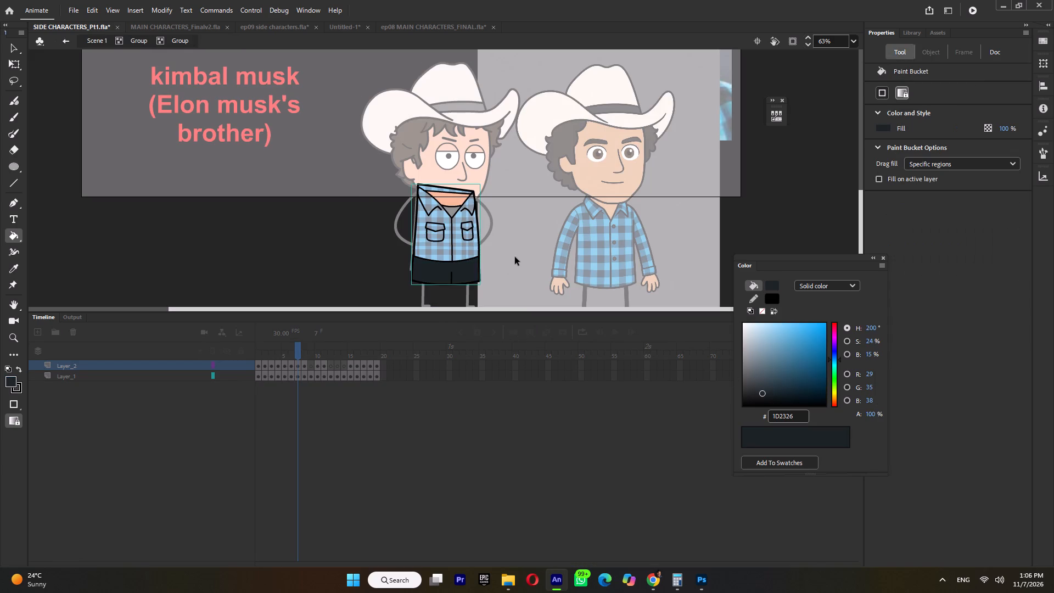
ctrl+double_click(515, 257)
ctrl+scroll(515, 257, down, 3)
ctrl+double_click(516, 259)
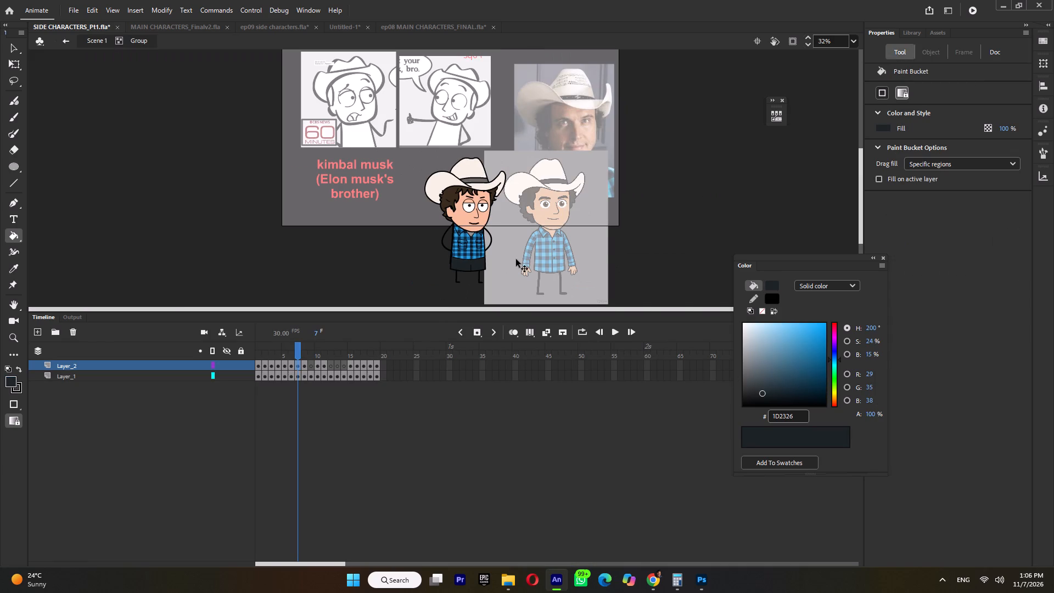
Delete the cartoon cowboy reference bitmap standing beside the Kimbal Musk character.
ctrl+click(564, 211)
ctrl+drag(564, 236, 740, 247)
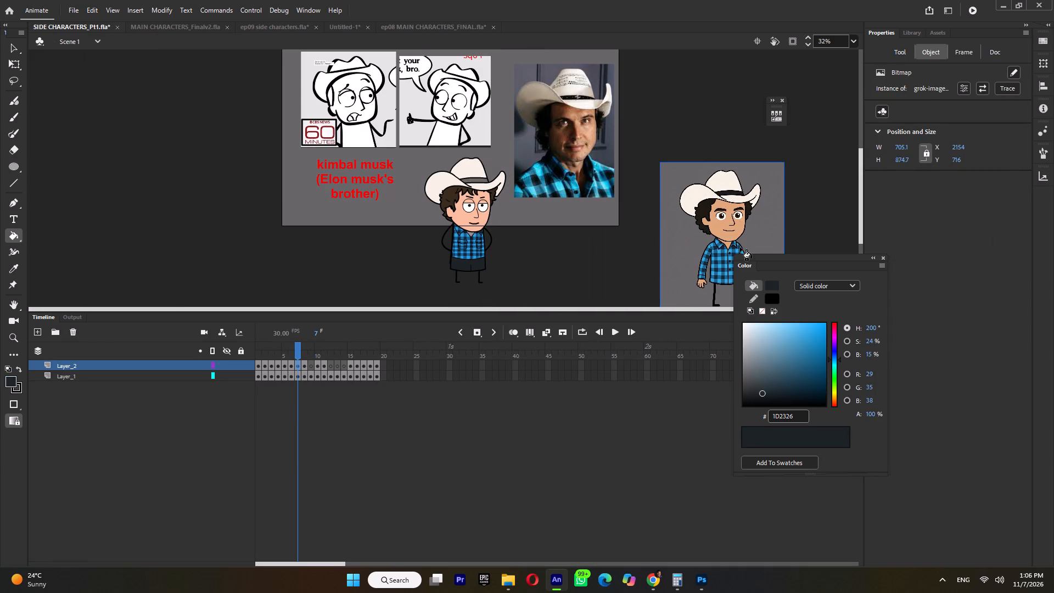
key(Delete)
Move the finished Kimbal Musk character up onto the stage, between the caption and the reference photo, and save the file.
click(13, 63)
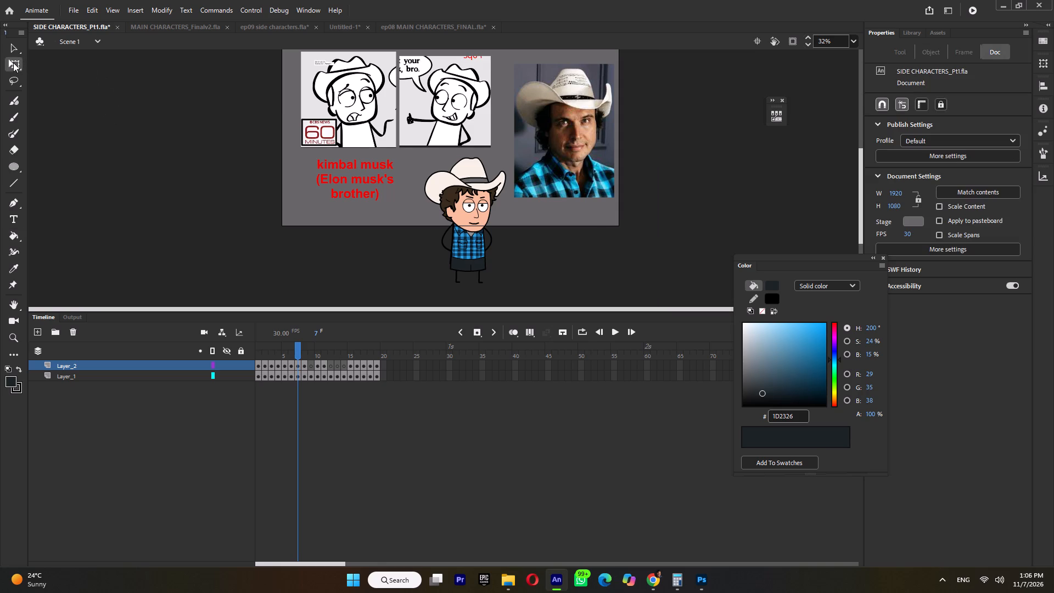
click(468, 231)
drag(471, 245, 454, 189)
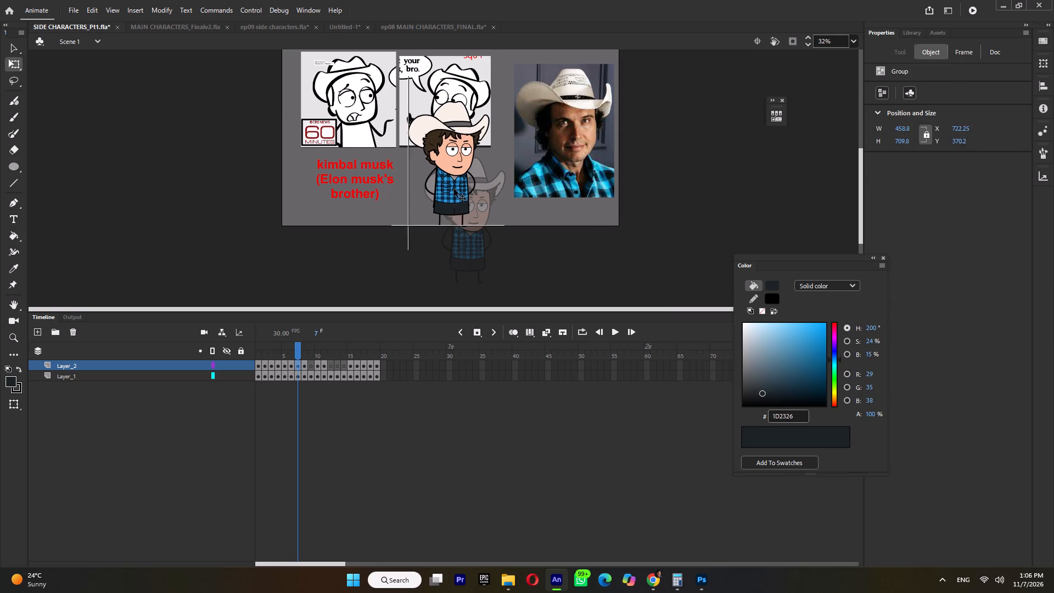
drag(454, 189, 459, 201)
key(ctrl+s)
ctrl+drag(457, 203, 449, 171)
key(ctrl+s)
ctrl+scroll(449, 170, down, 4)
ctrl+scroll(449, 169, up, 2)
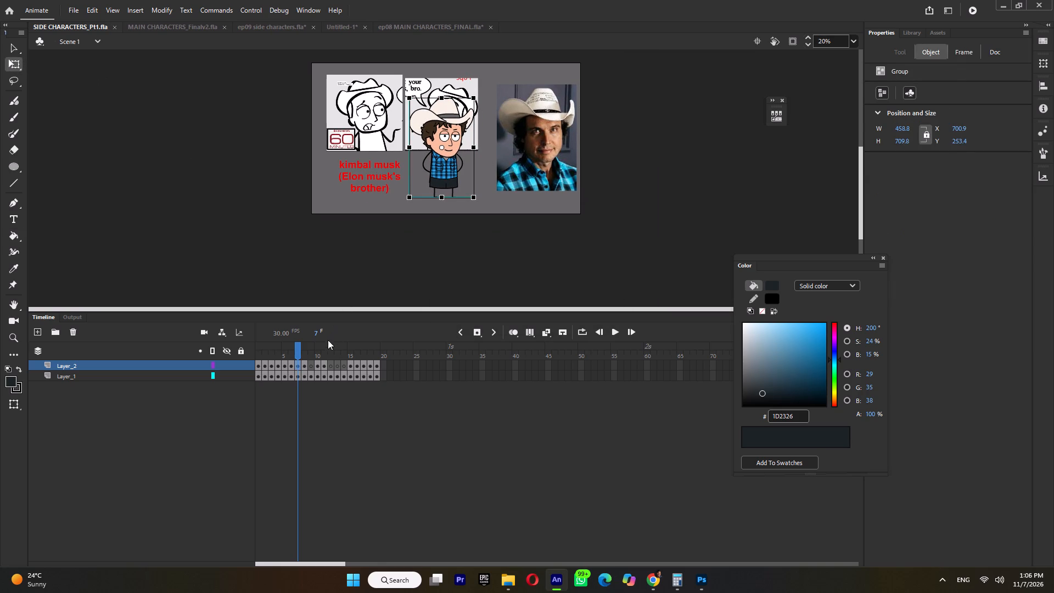
At frame 8, move the red gift box sketch clear of the open gift box storyboard image, to about X 670, Y 763.
click(303, 355)
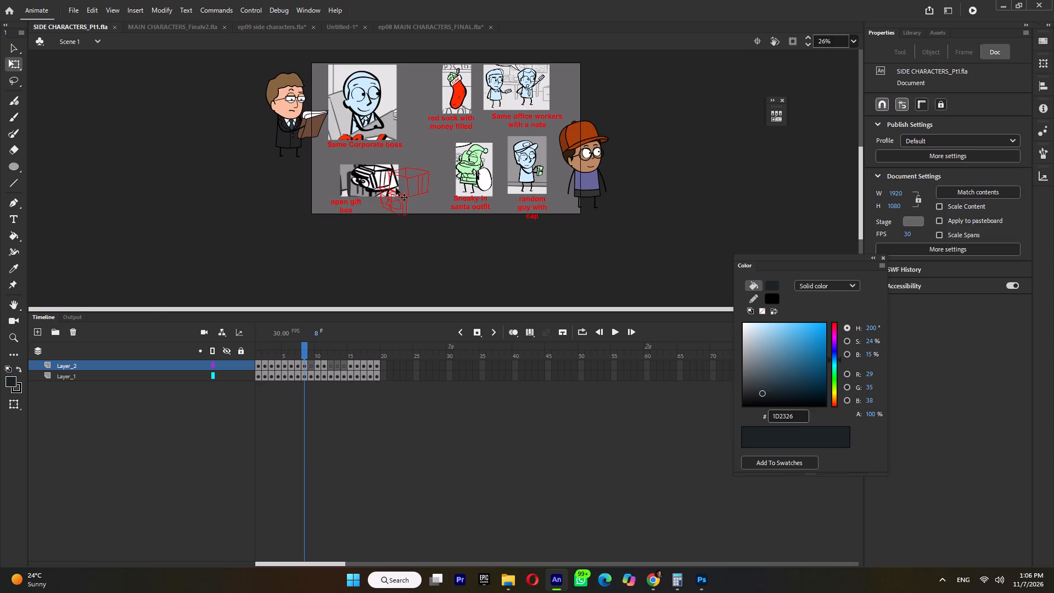
ctrl+scroll(397, 186, up, 5)
ctrl+click(400, 187)
ctrl+drag(402, 187, 404, 187)
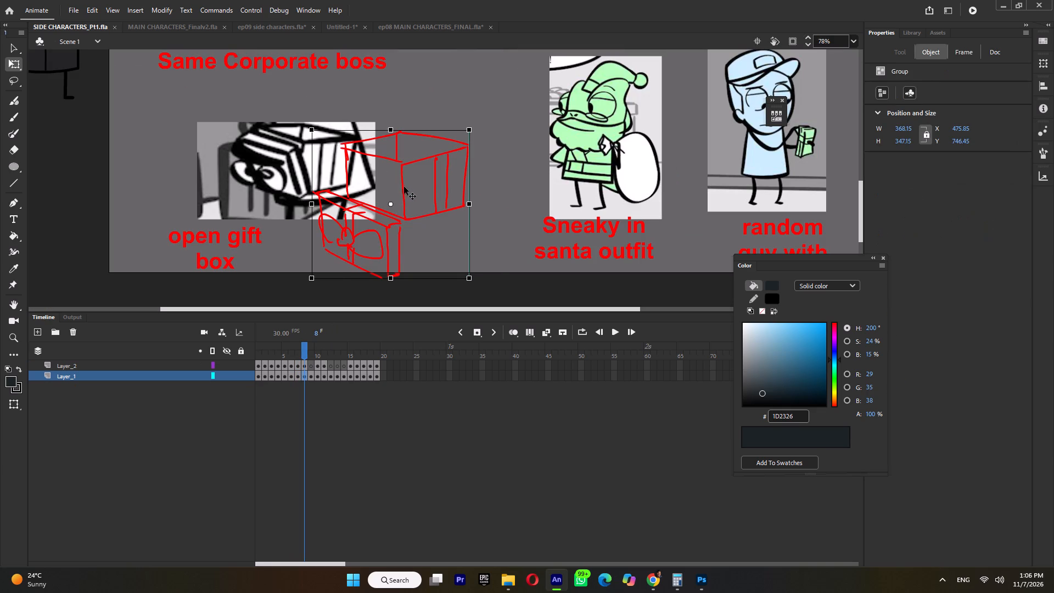
ctrl+drag(404, 187, 485, 194)
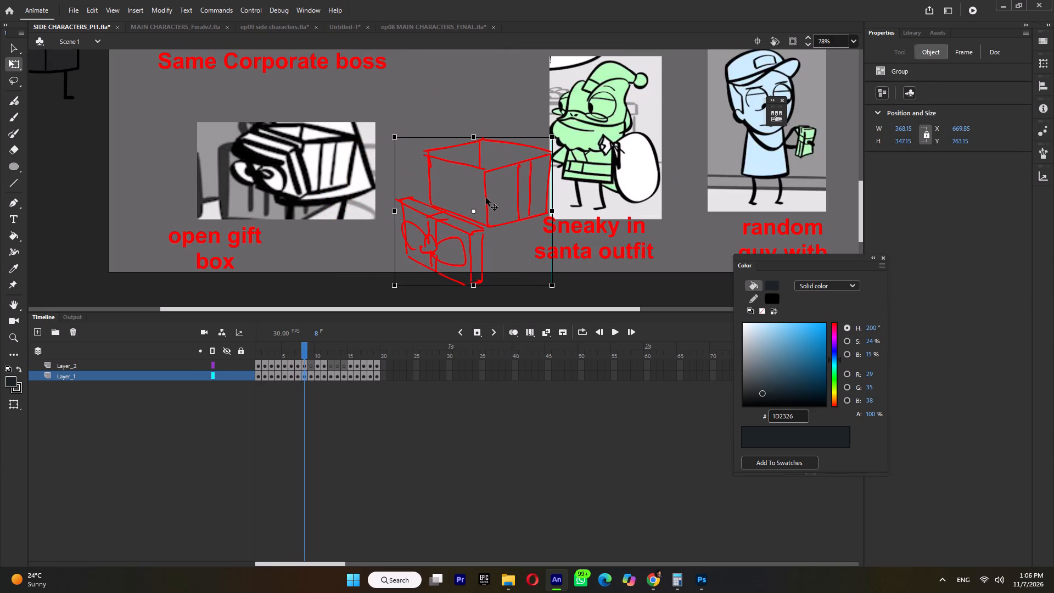
ctrl+scroll(404, 249, down, 5)
ctrl+scroll(551, 177, up, 3)
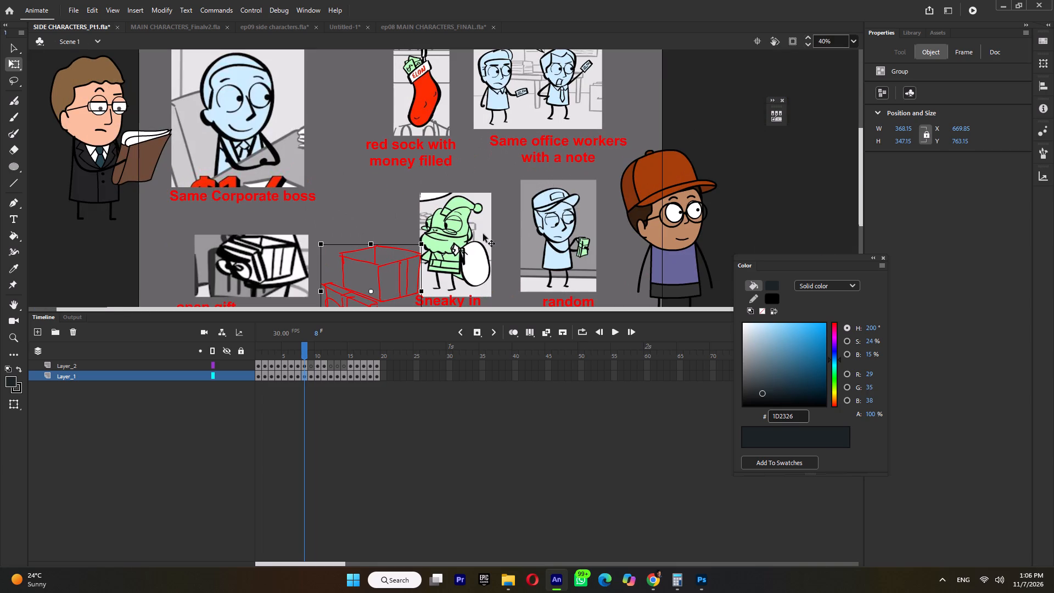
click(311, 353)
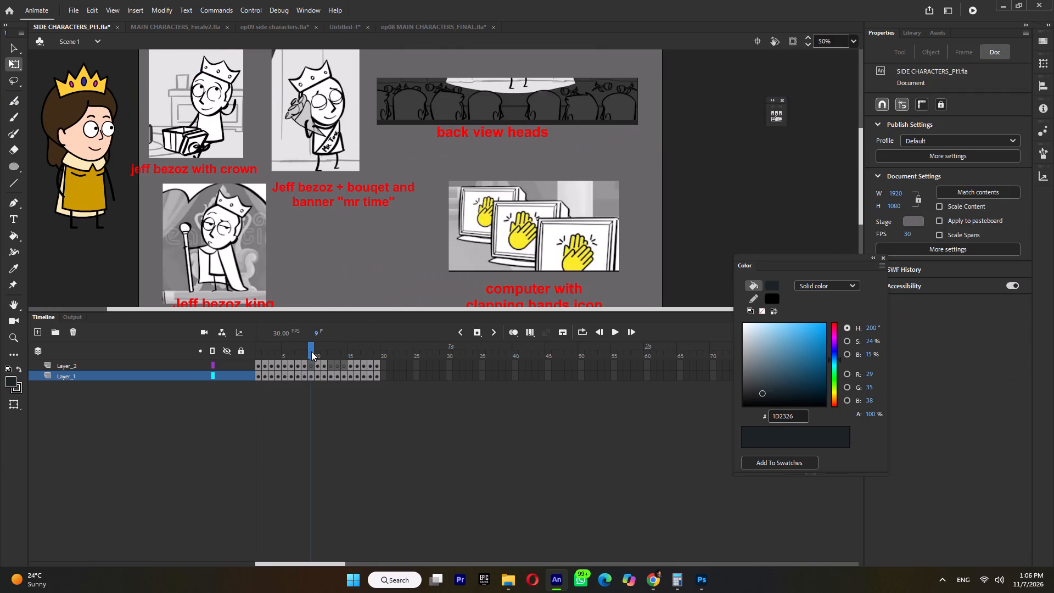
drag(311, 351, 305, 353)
Delete the brown book held by the suited corporate boss character at frame 8.
ctrl+scroll(326, 245, down, 4)
ctrl+scroll(321, 237, up, 4)
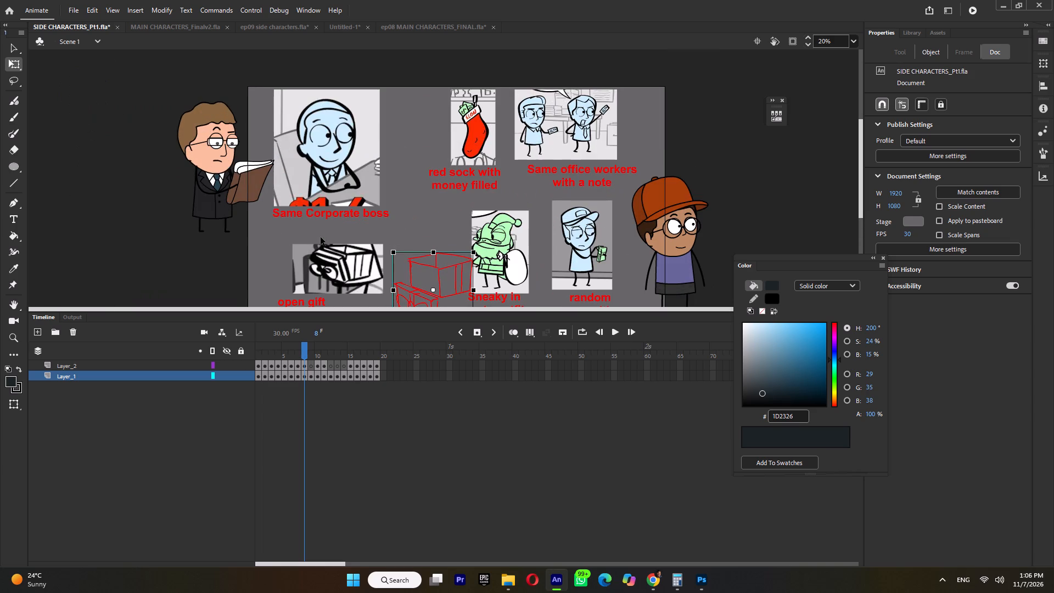
double_click(215, 164)
click(226, 160)
click(232, 160)
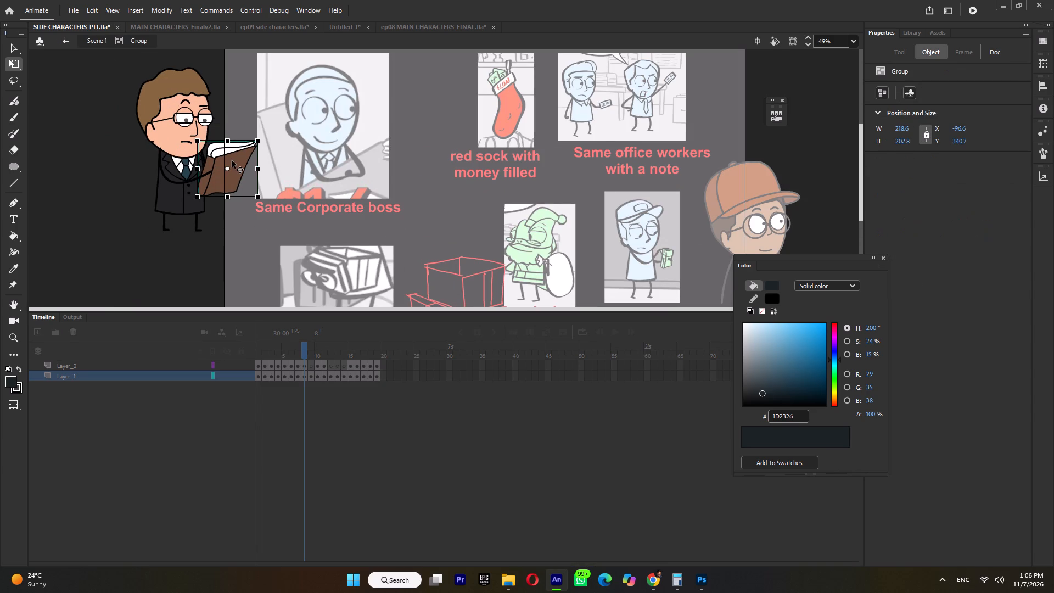
key(Delete)
Bend both of the corporate boss's arms inward so they fold across his torso like in the storyboard.
double_click(210, 172)
drag(209, 173, 197, 188)
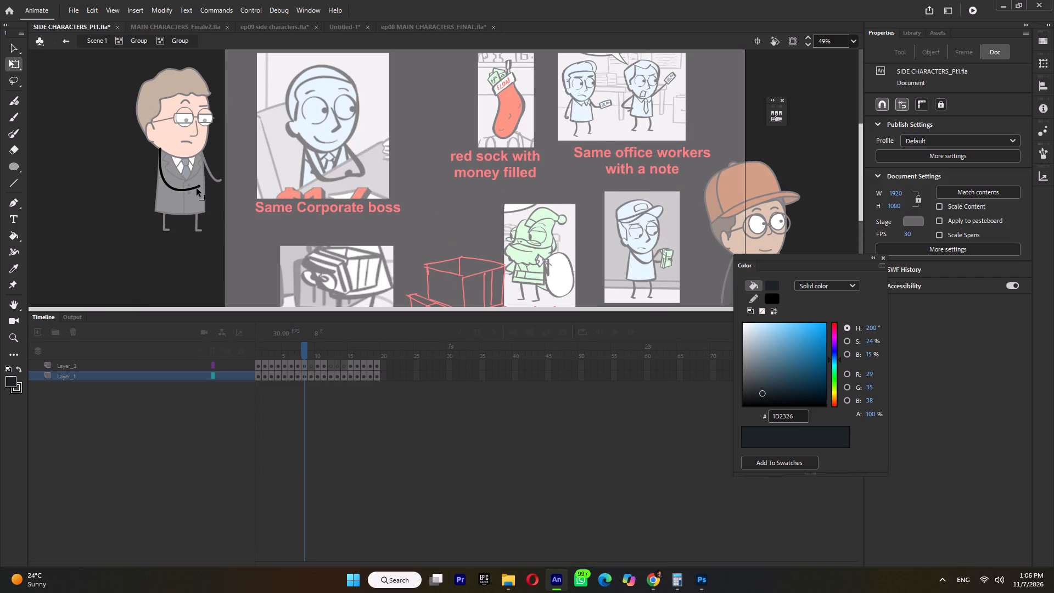
drag(197, 188, 199, 184)
click(166, 184)
double_click(218, 176)
triple_click(218, 182)
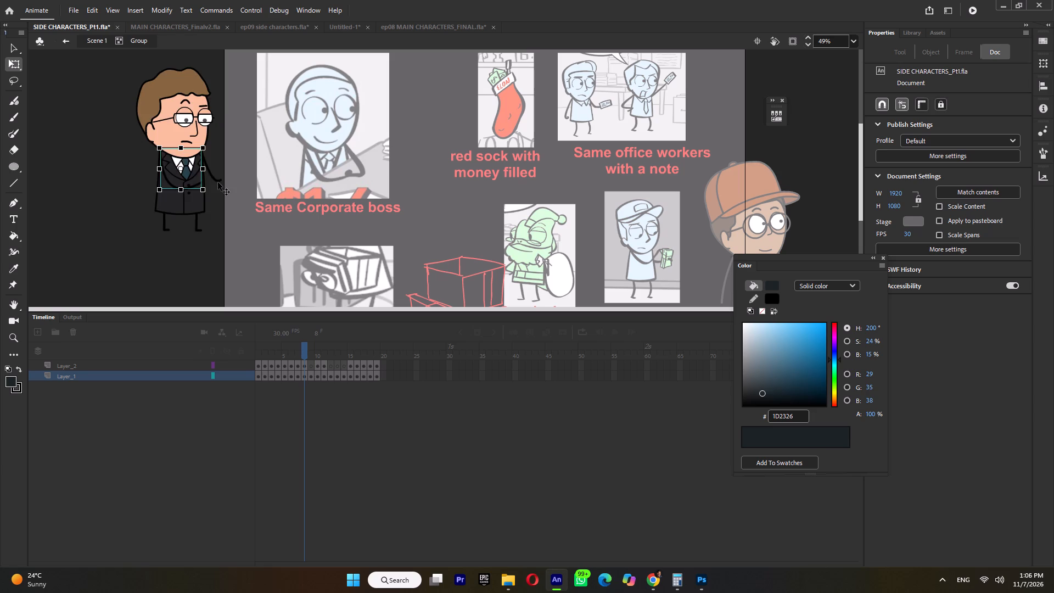
click(219, 182)
drag(221, 182, 200, 183)
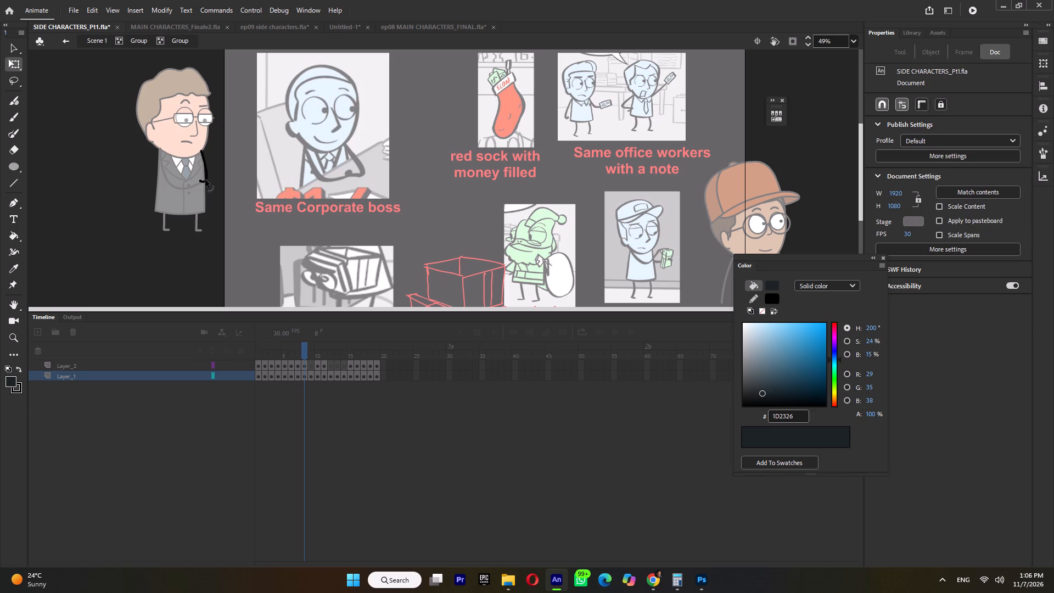
drag(206, 180, 215, 180)
double_click(199, 121)
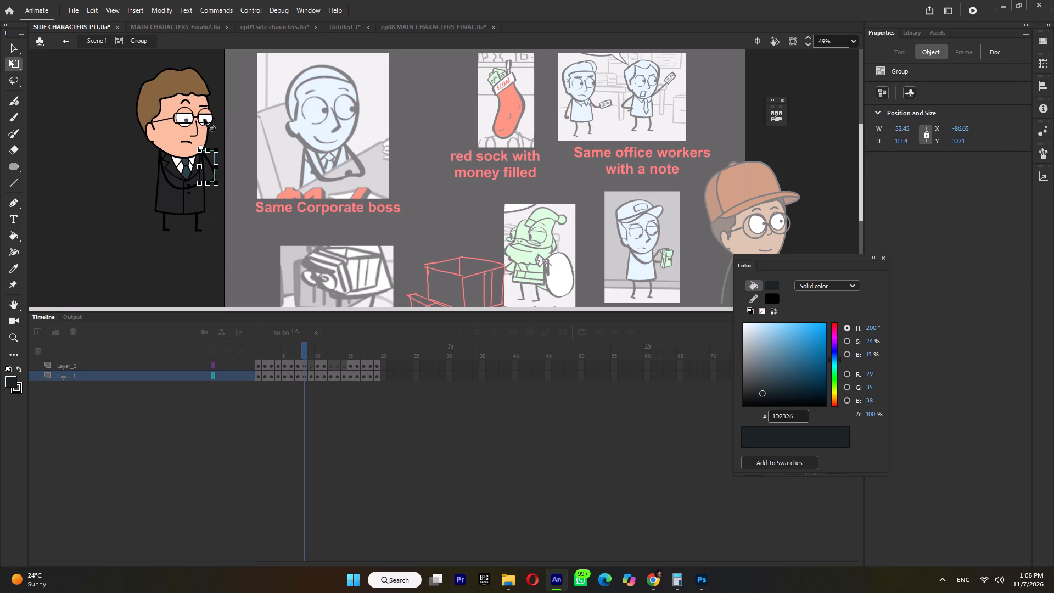
Curve the corporate boss's frowning mouth line downward in the middle to make a smile.
ctrl+scroll(204, 113, up, 4)
triple_click(163, 178)
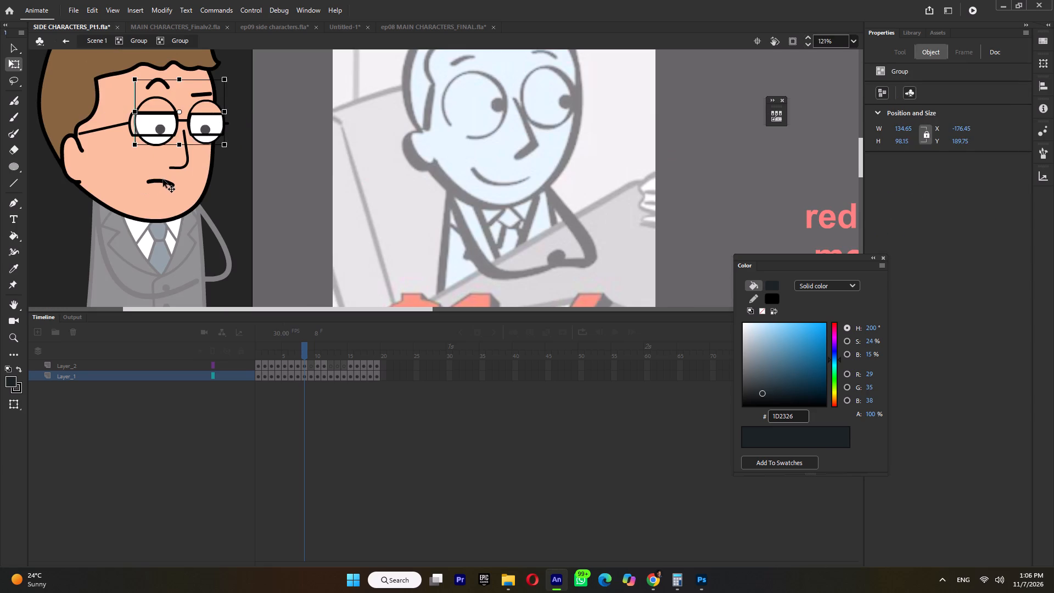
click(163, 180)
drag(163, 180, 162, 186)
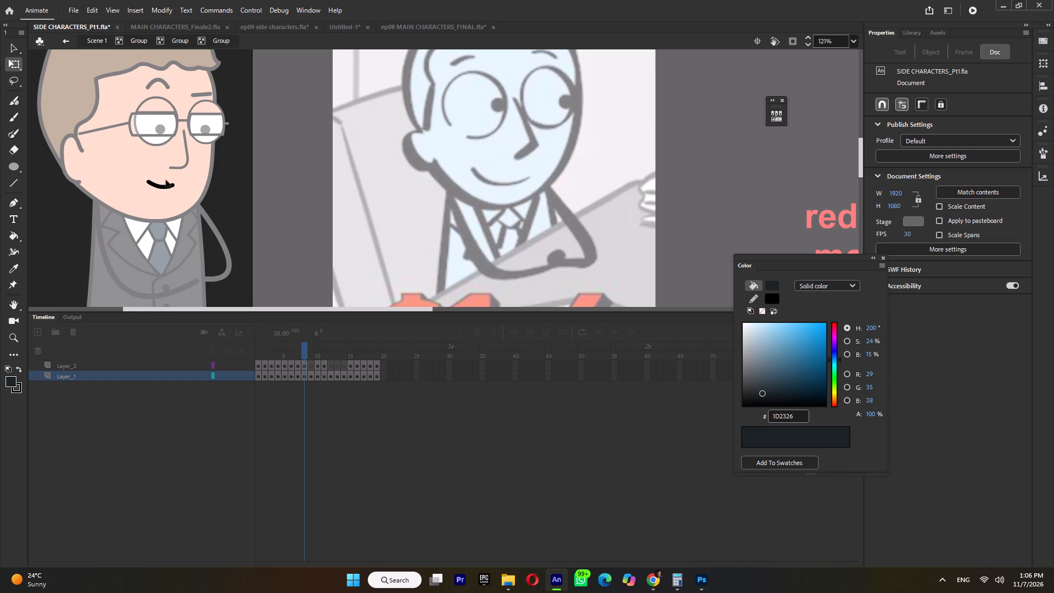
Shift the boss's pupils up and toward the right side of his eyes, to about X -130, Y 246.
double_click(199, 128)
double_click(214, 108)
ctrl+scroll(210, 123, up, 2)
click(204, 135)
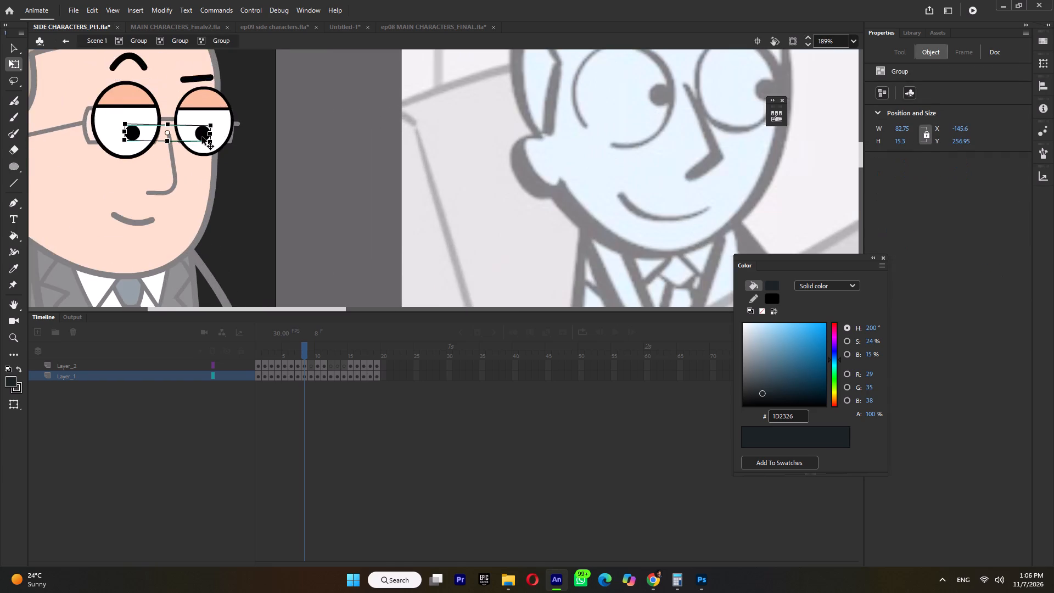
ctrl+scroll(202, 137, up, 3)
drag(202, 137, 234, 115)
ctrl+scroll(233, 119, down, 5)
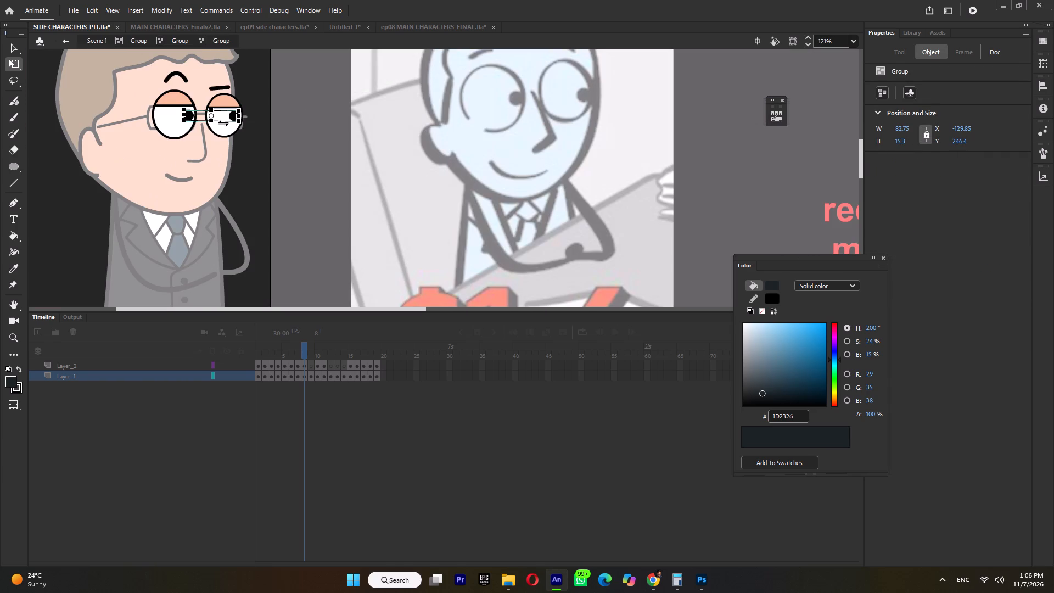
Set both of the boss's eye graphics to frame 1, the fully open eye without eyelids.
click(165, 125)
click(899, 259)
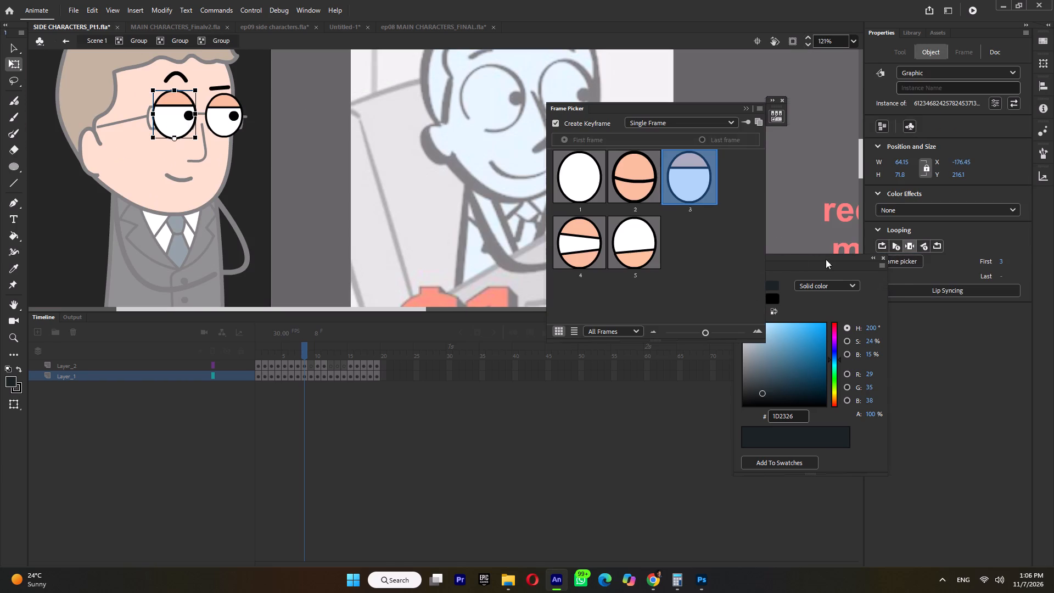
click(584, 186)
click(225, 102)
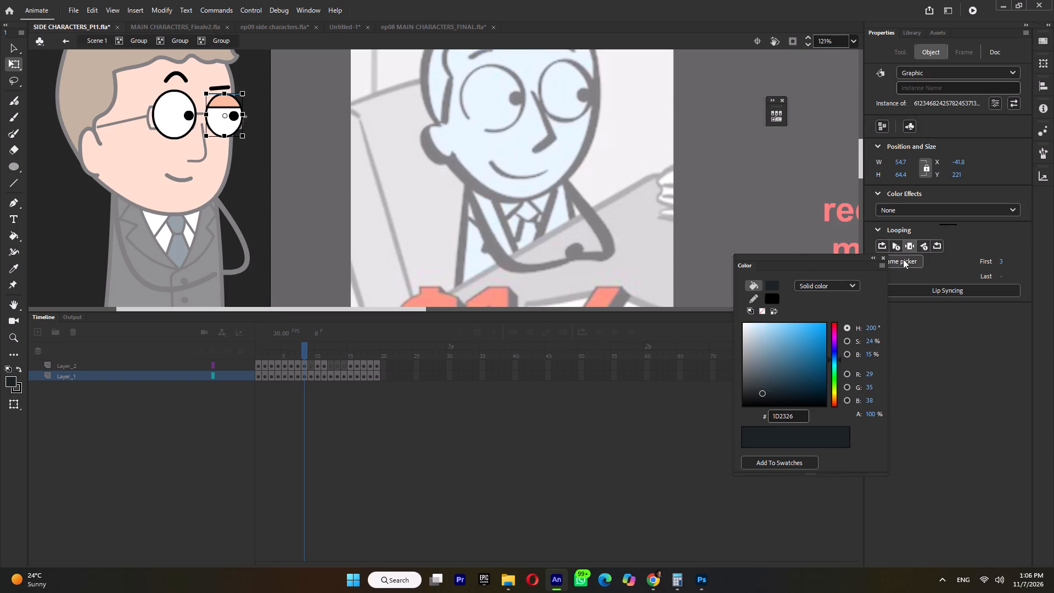
click(889, 261)
click(903, 261)
click(573, 175)
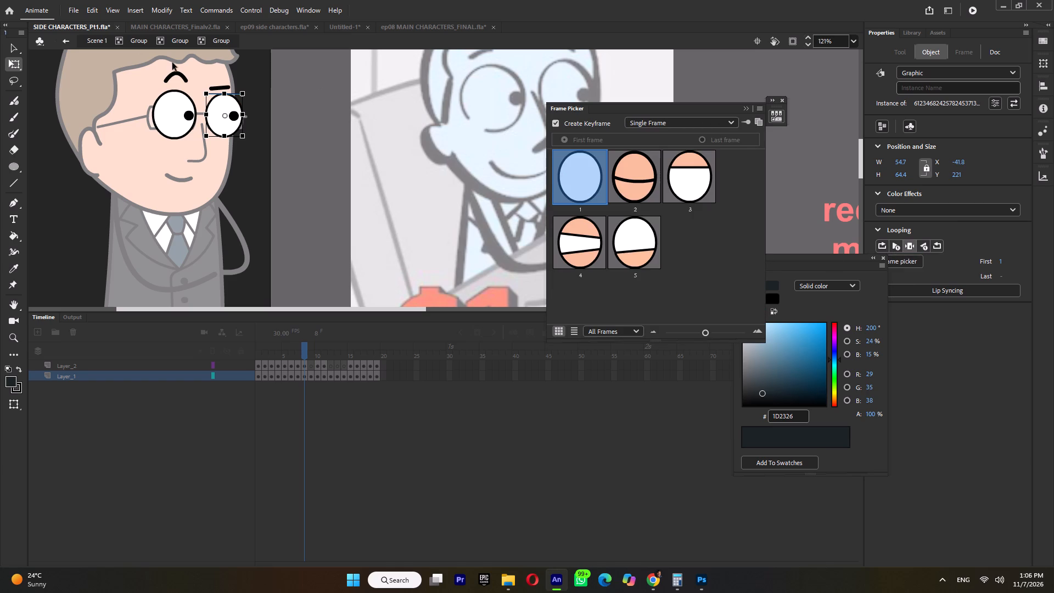
Set the boss's eyebrows to frame 1, the soft arched pair, and raise them above the eyes to about Y 191.
click(176, 76)
click(179, 76)
click(181, 76)
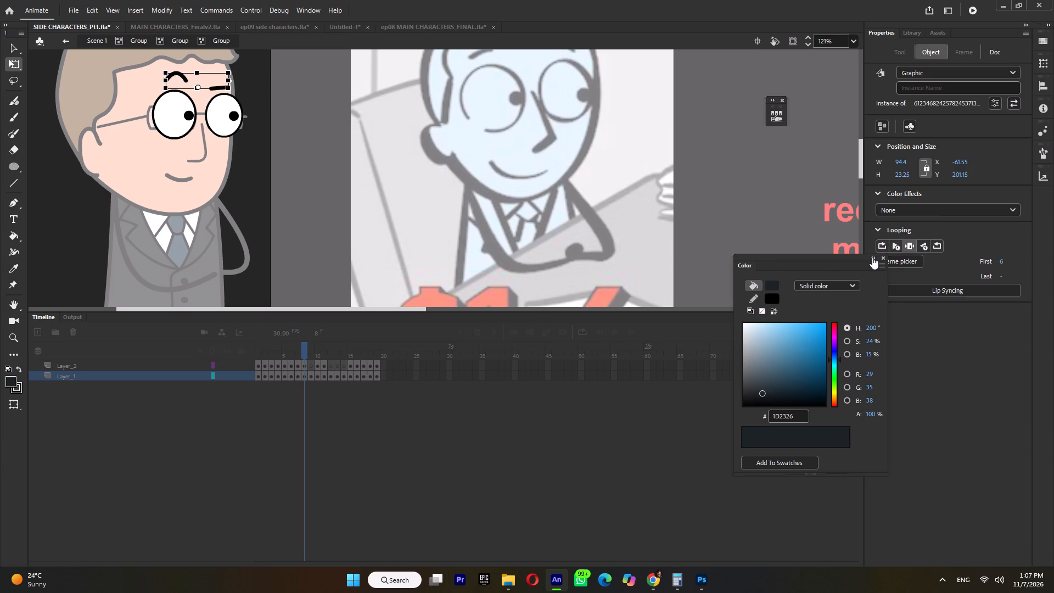
click(911, 260)
click(588, 177)
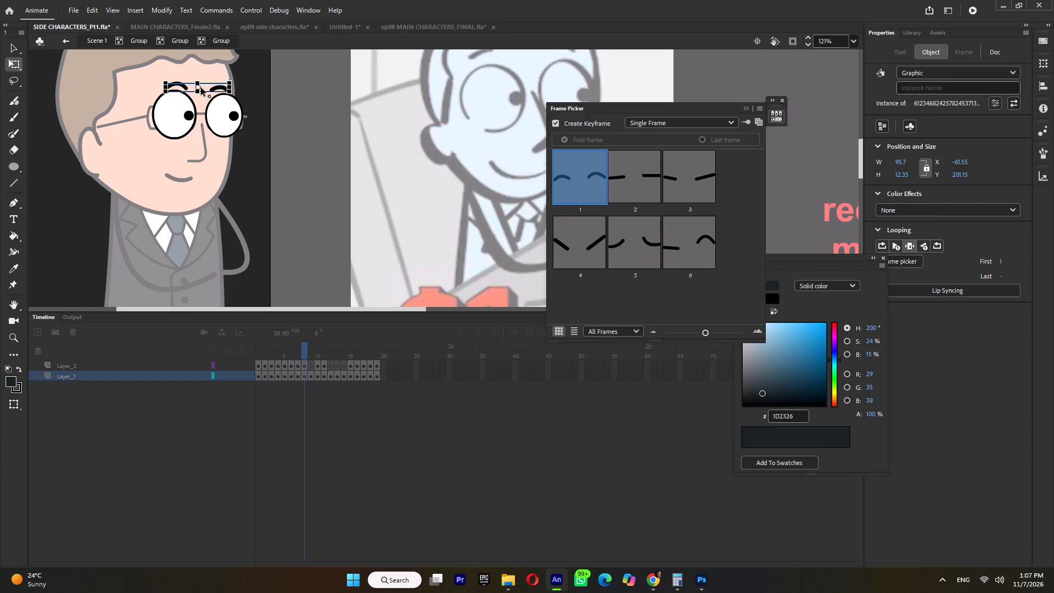
click(274, 38)
ctrl+scroll(204, 85, up, 2)
ctrl+click(216, 76)
drag(222, 89, 222, 79)
ctrl+scroll(222, 83, down, 6)
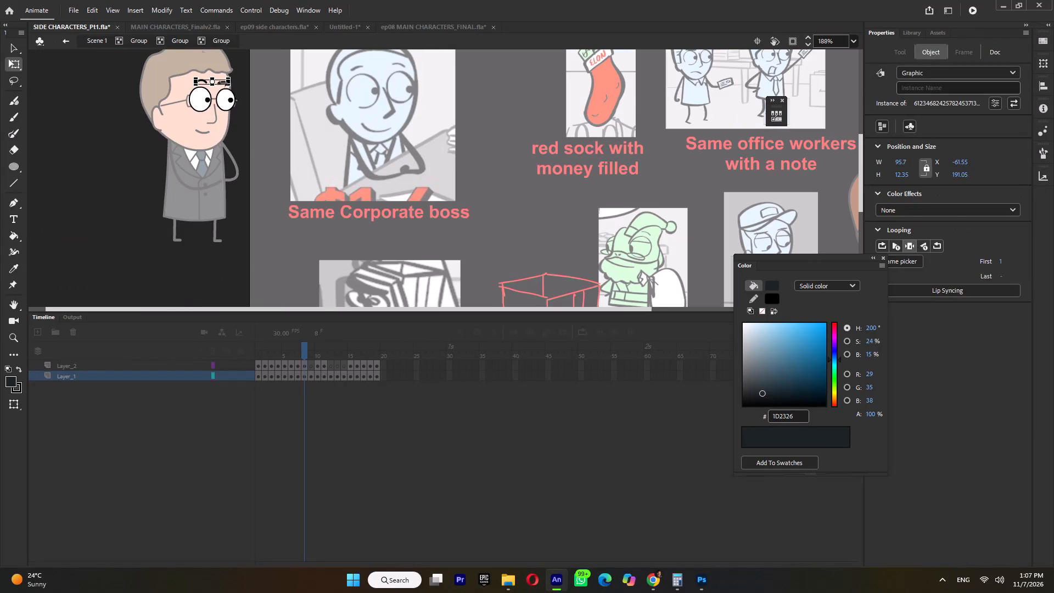
Return to the main scene, place the boss over the Same Corporate boss storyboard image at about X 194, Y 72, and save.
ctrl+double_click(323, 122)
ctrl+double_click(260, 149)
ctrl+double_click(265, 164)
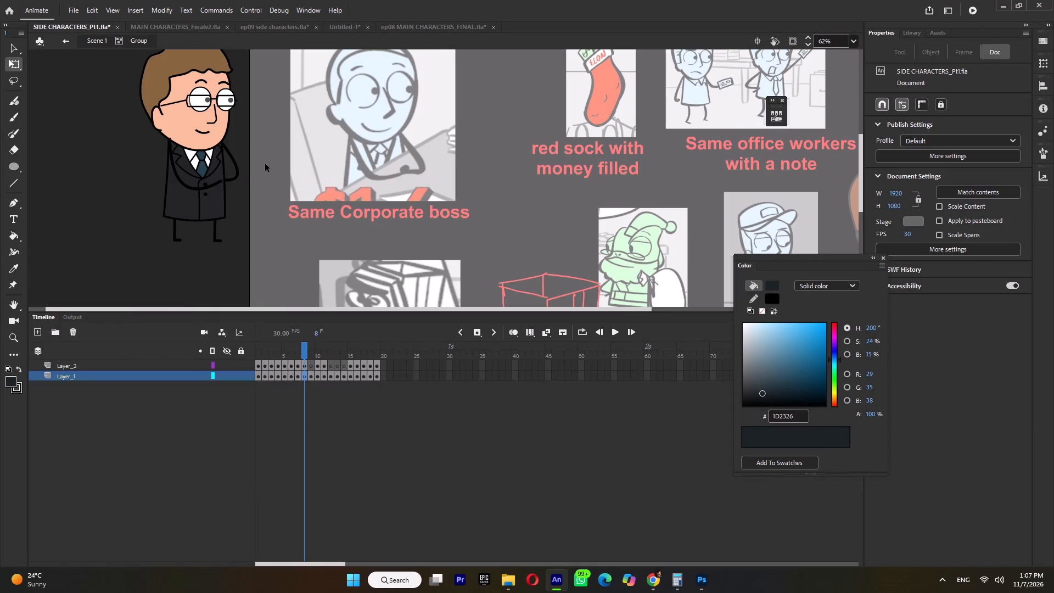
ctrl+drag(206, 195, 381, 194)
ctrl+scroll(382, 197, down, 5)
key(ctrl+s)
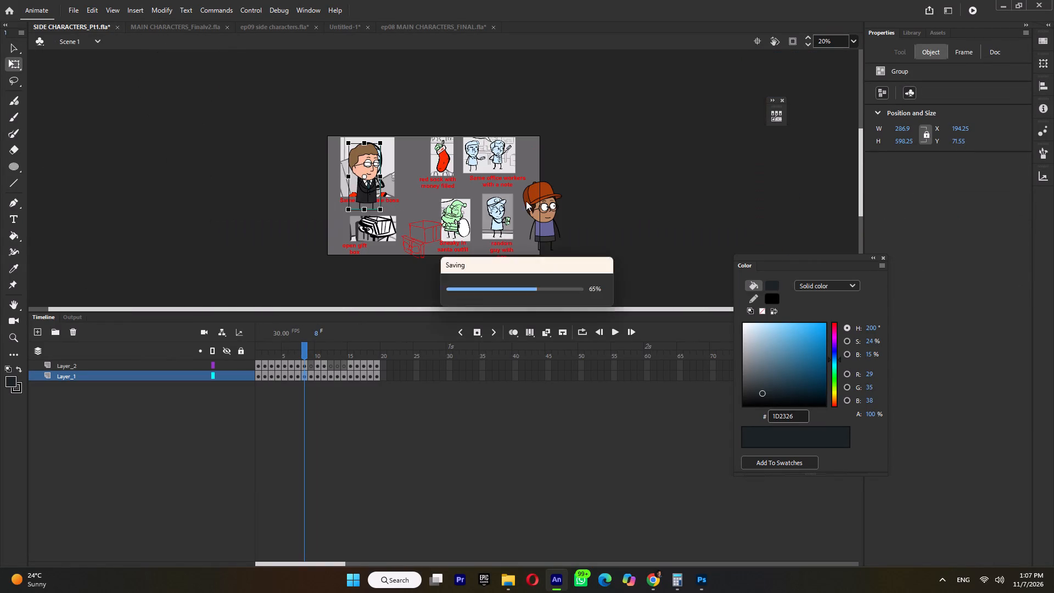
ctrl+scroll(527, 191, up, 5)
ctrl+scroll(537, 189, down, 3)
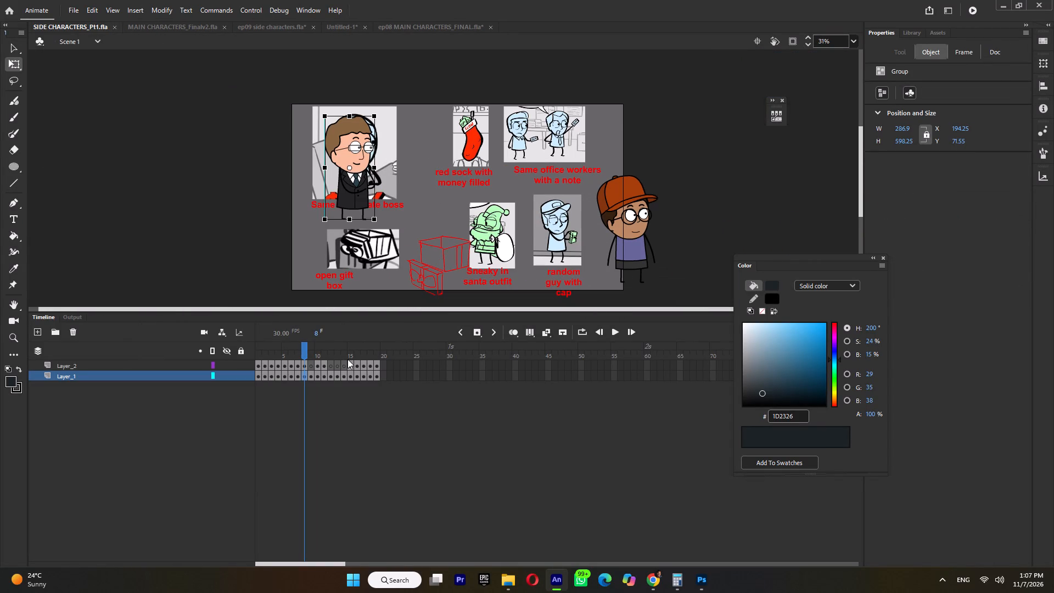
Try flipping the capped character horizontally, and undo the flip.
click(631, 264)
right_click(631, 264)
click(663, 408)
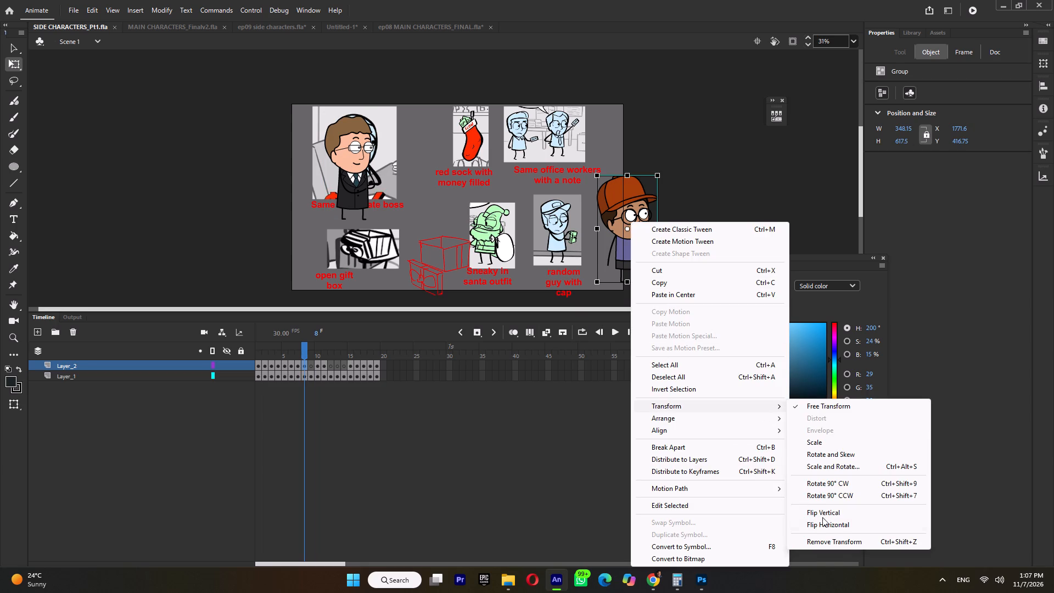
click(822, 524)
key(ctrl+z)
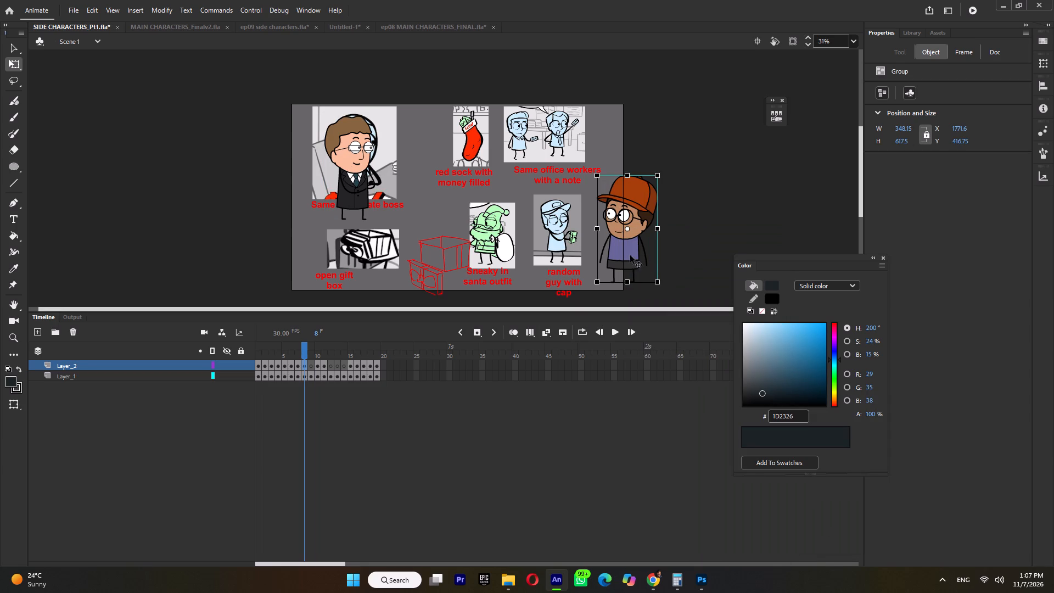
Open the capped character's nested head group and delete his glasses.
double_click(631, 261)
ctrl+scroll(631, 261, up, 3)
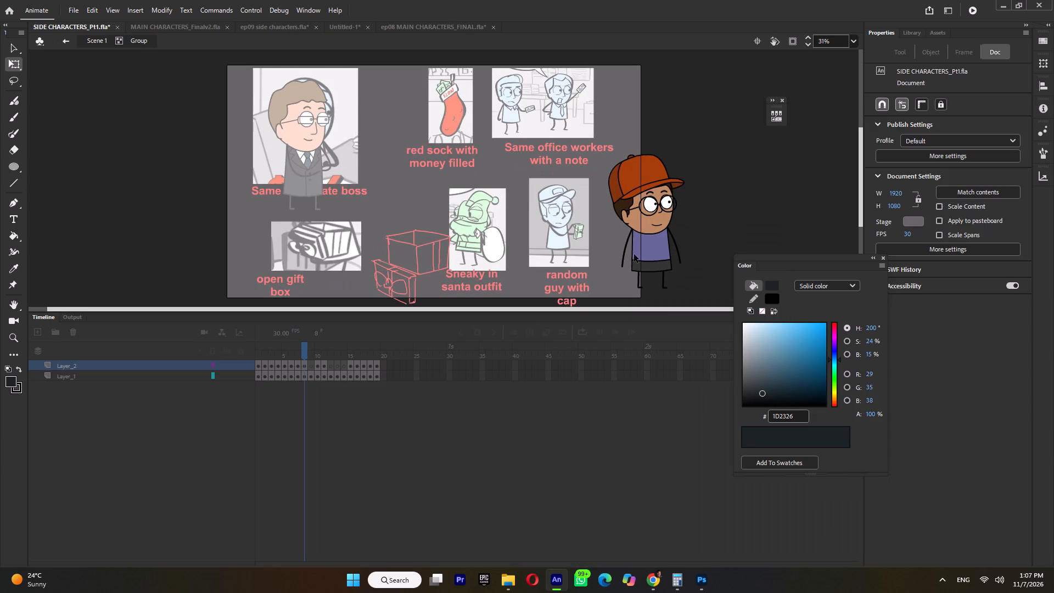
double_click(642, 260)
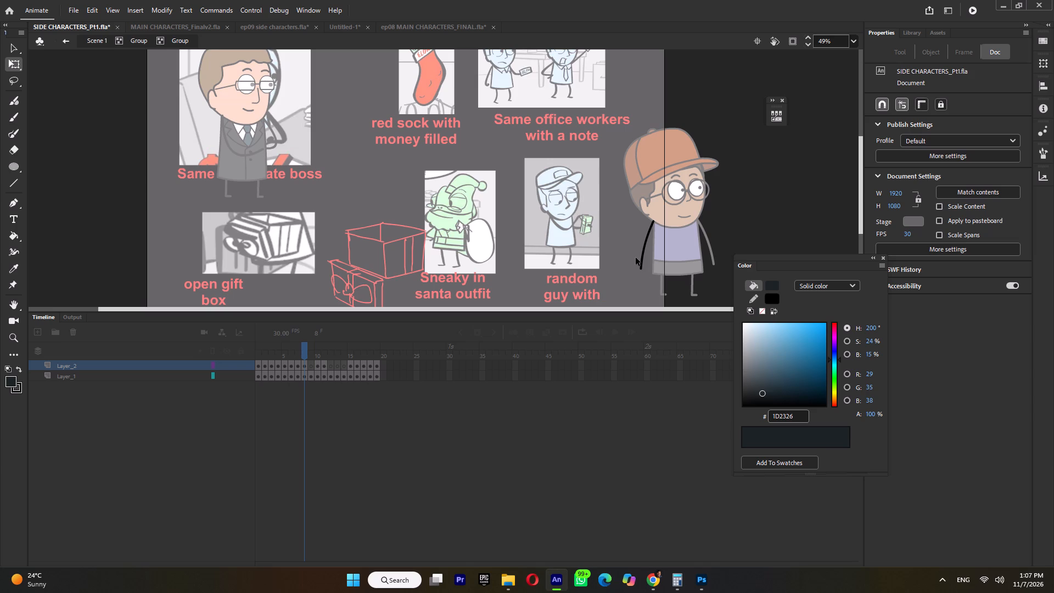
scroll(636, 258, down, 3)
scroll(636, 255, up, 1)
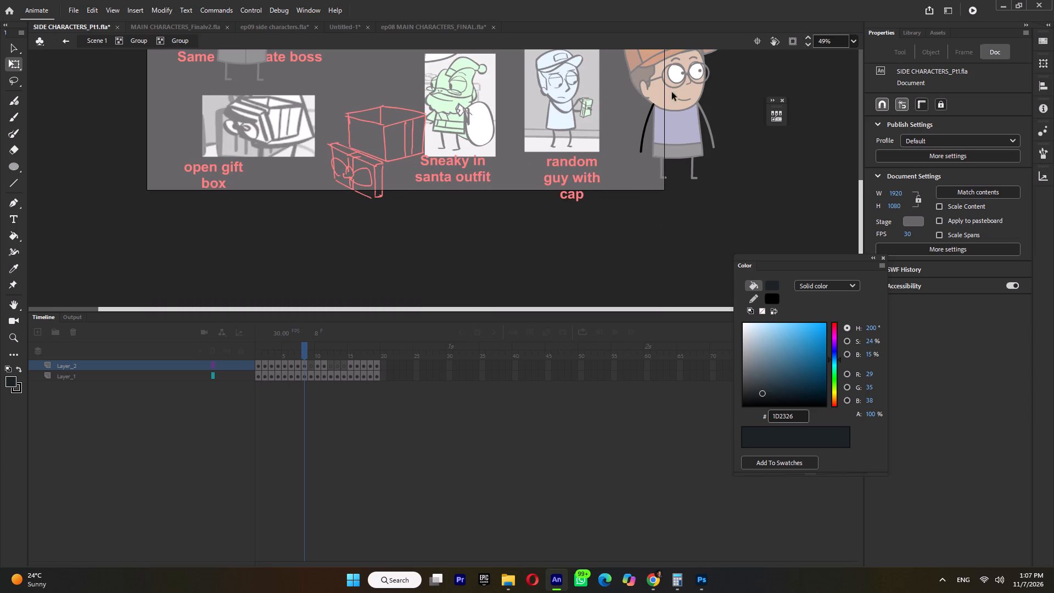
double_click(679, 77)
triple_click(665, 83)
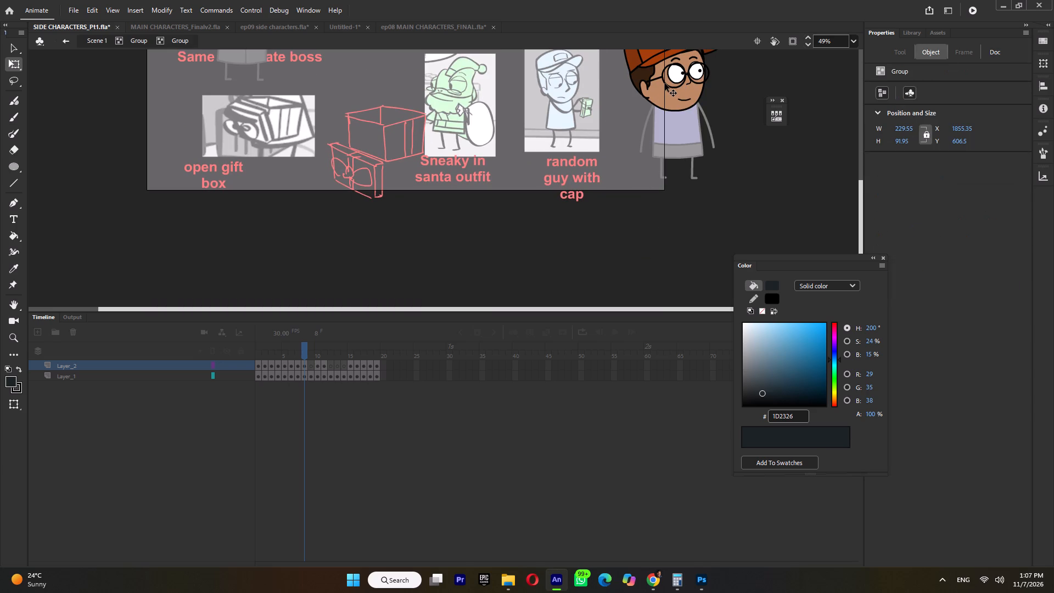
key(Delete)
Set both of the capped character's eye graphics to frame 3, the half-lidded eye with a lowered upper eyelid.
ctrl+scroll(671, 124, down, 2)
ctrl+scroll(677, 73, up, 4)
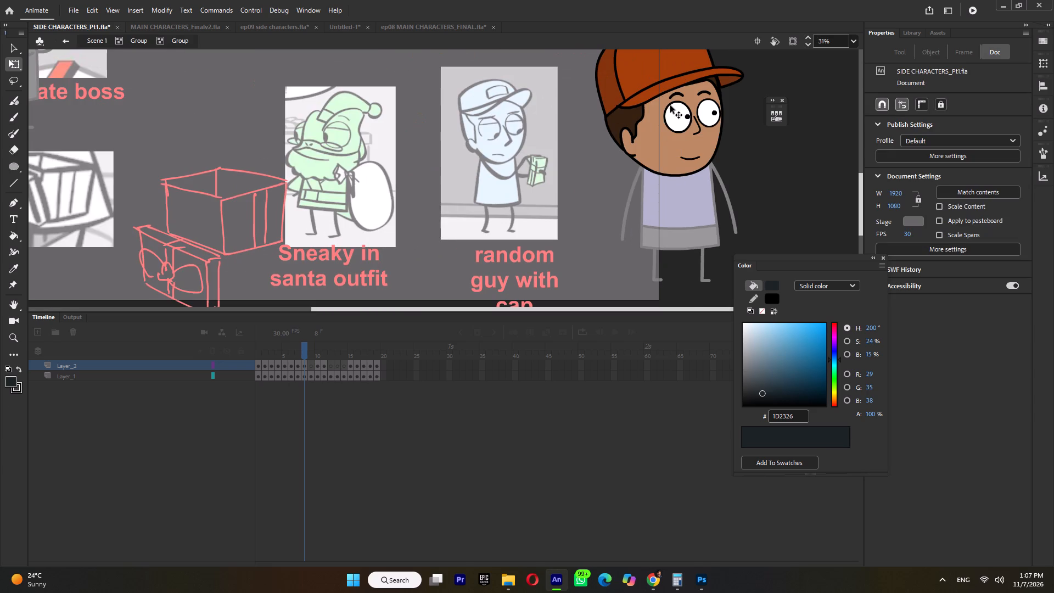
triple_click(676, 118)
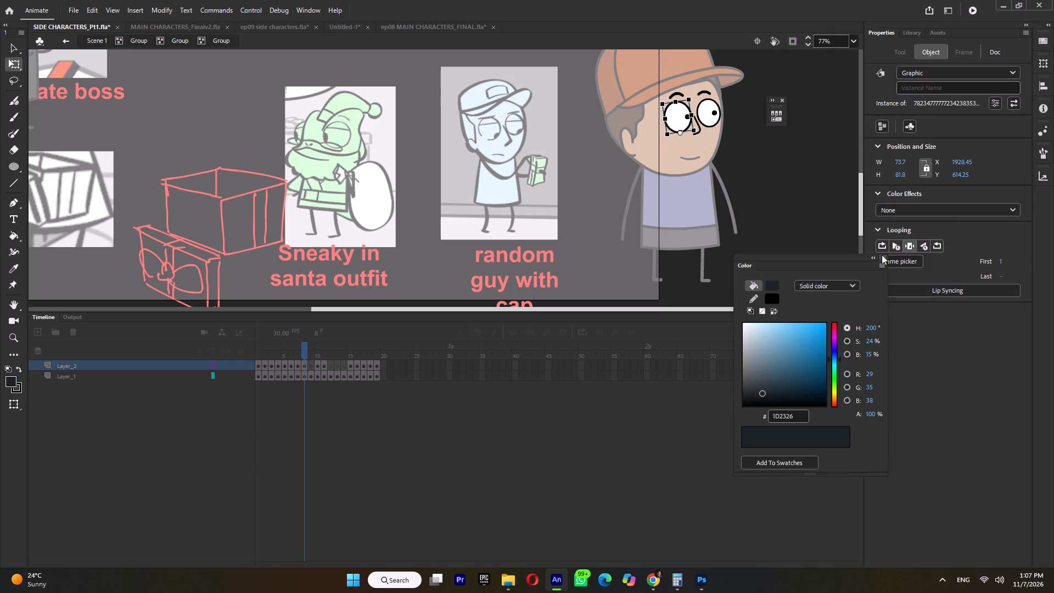
click(902, 264)
click(682, 177)
click(782, 65)
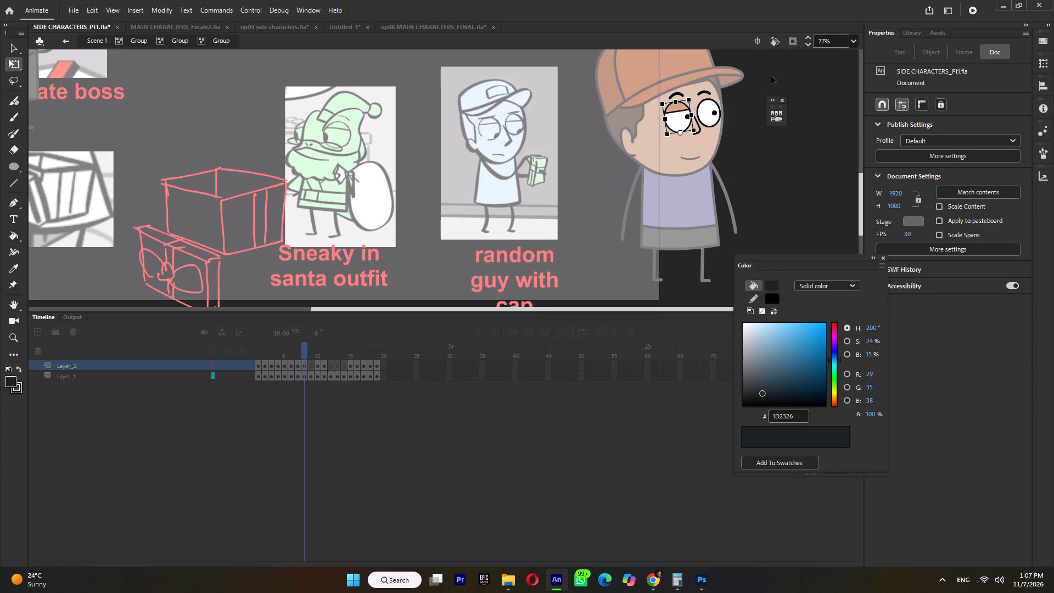
click(707, 119)
click(910, 261)
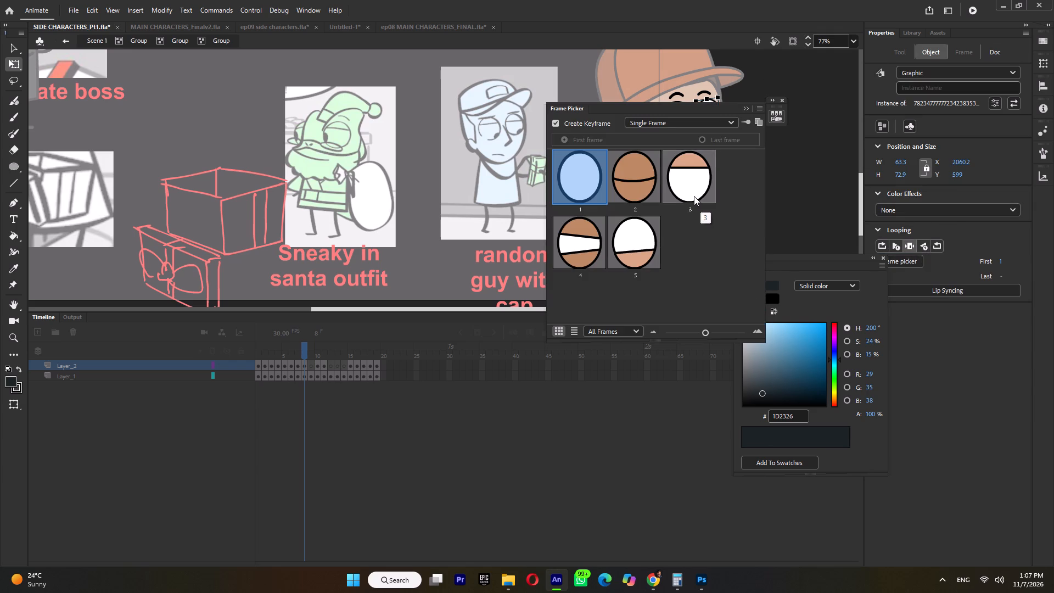
click(694, 196)
click(838, 146)
Move the capped character's pupils to the lower part of his eyes, at about X 1976, Y 651.
ctrl+scroll(727, 120, up, 4)
double_click(733, 147)
click(699, 103)
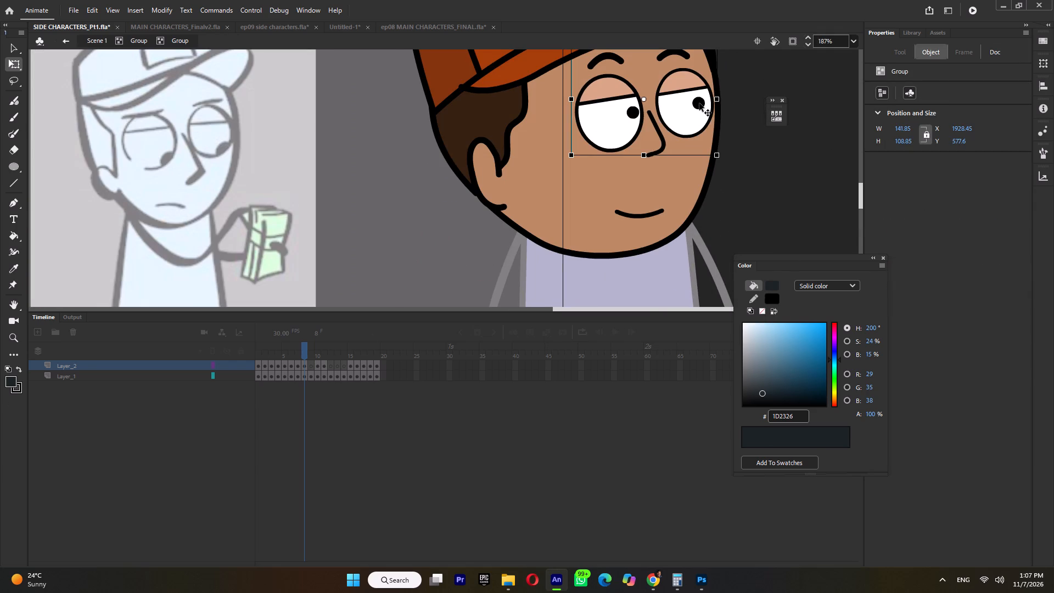
double_click(699, 103)
drag(697, 103, 680, 127)
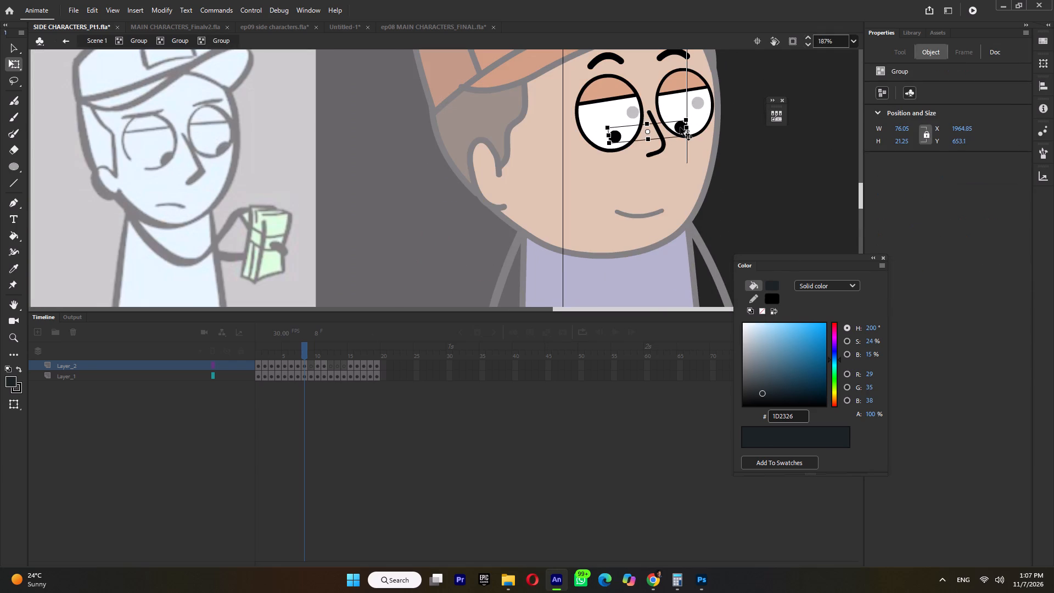
drag(680, 127, 691, 125)
Set the capped character's eyebrows to frame 3, the slanted pair, and leave the eye group.
click(609, 59)
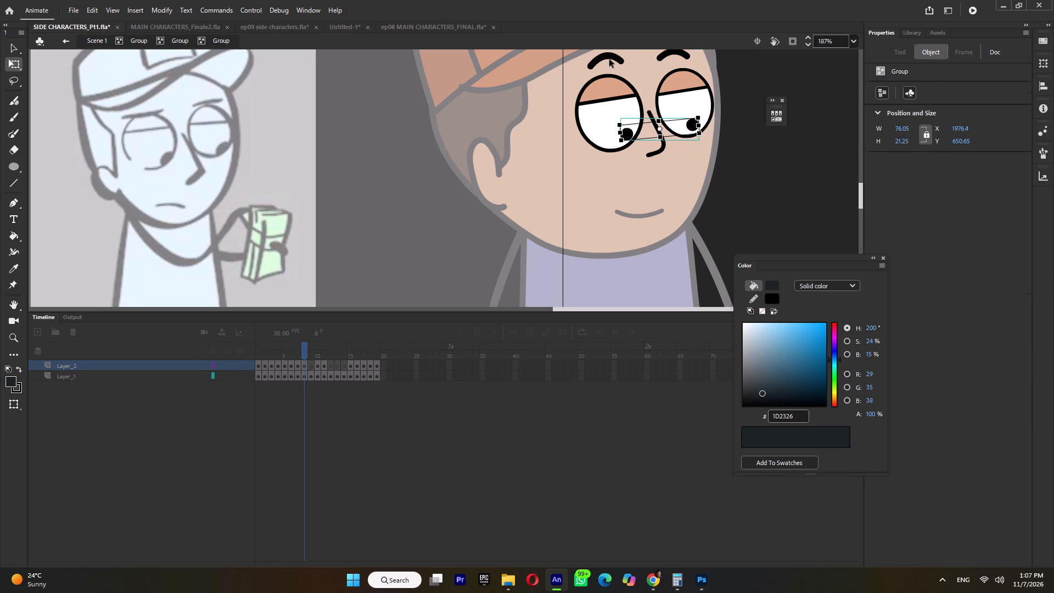
click(616, 56)
click(910, 256)
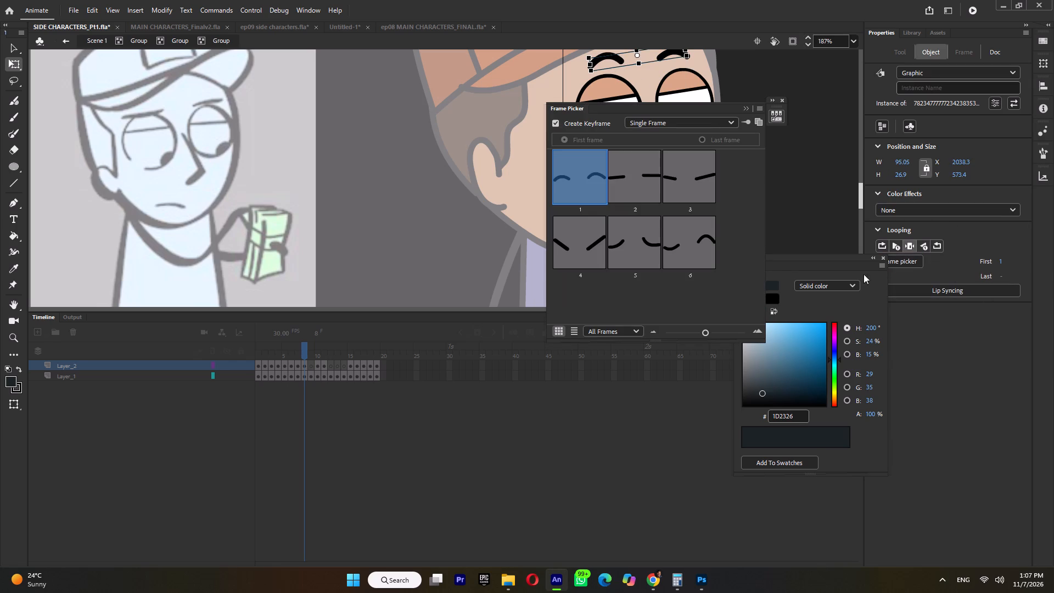
click(597, 171)
click(623, 175)
click(683, 177)
double_click(425, 175)
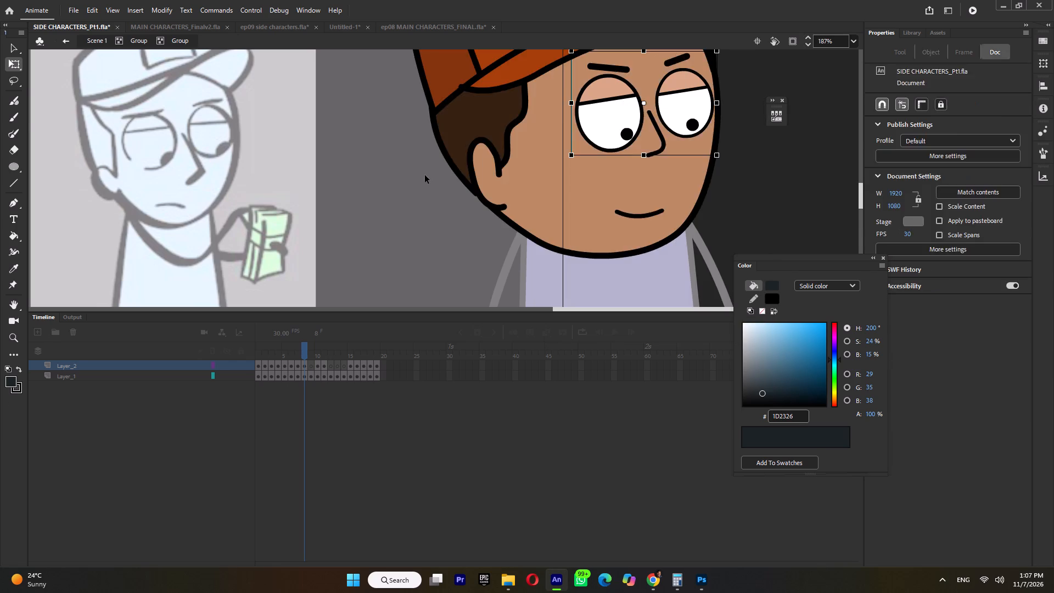
Sample the face's skin colour BB8861 and fill the upper eyelid with it inside the eye symbol.
ctrl+scroll(425, 175, down, 3)
key(i)
click(506, 193)
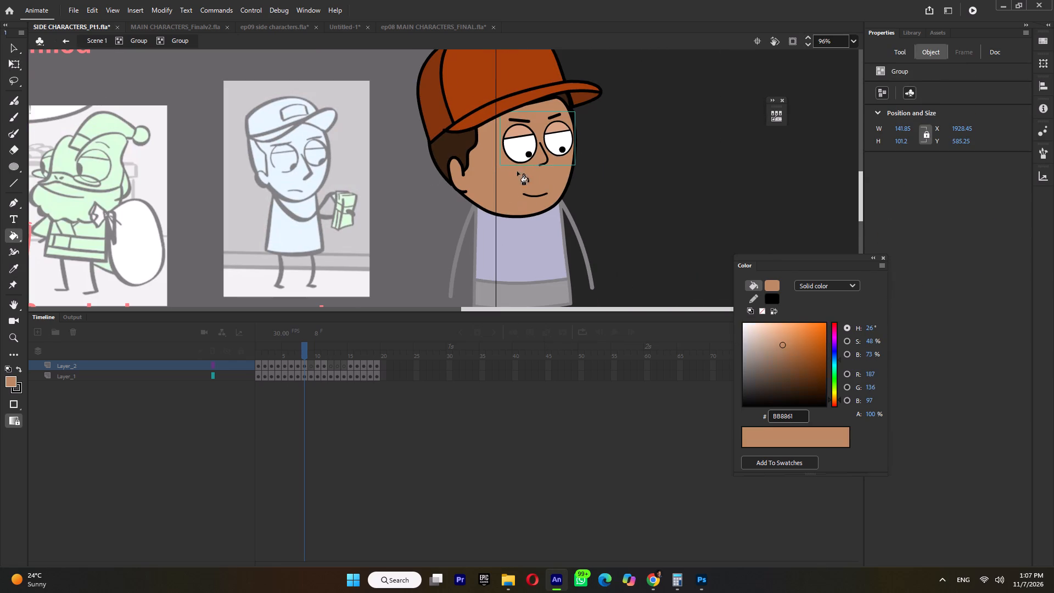
ctrl+triple_click(517, 133)
ctrl+double_click(517, 133)
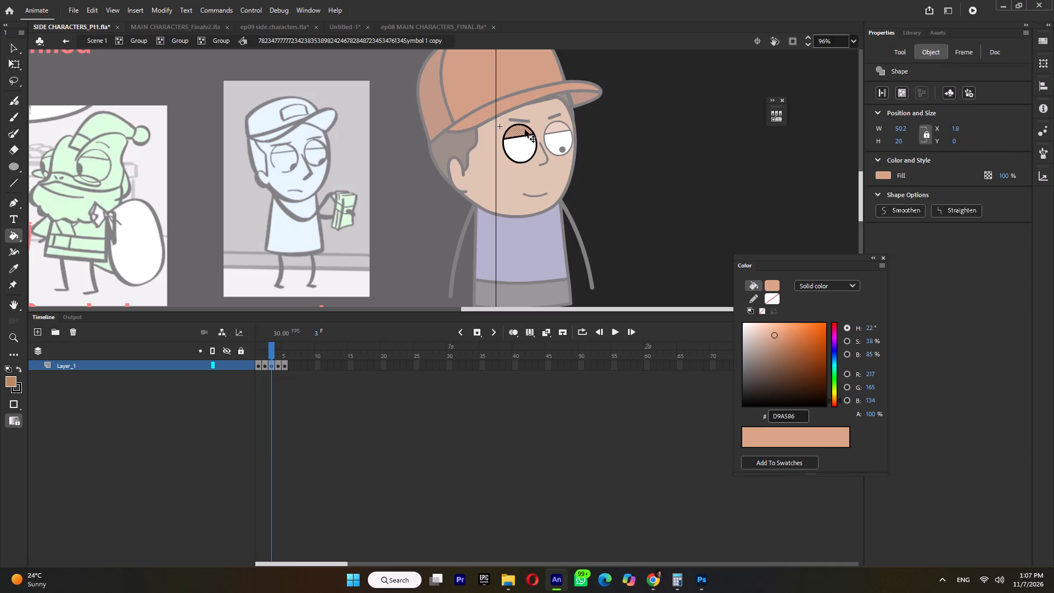
ctrl+click(547, 123)
click(522, 129)
ctrl+triple_click(607, 126)
ctrl+click(607, 126)
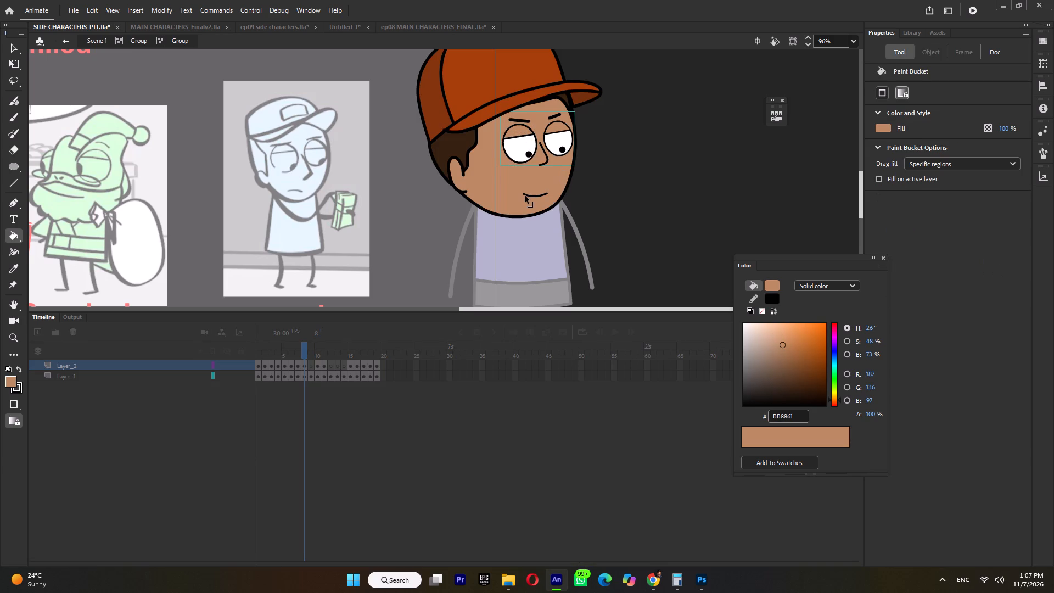
Bend the capped character's smile into a frown, leave the head group, and save the file.
ctrl+drag(531, 195, 532, 189)
ctrl+double_click(582, 188)
ctrl+scroll(582, 187, down, 3)
key(ctrl+s)
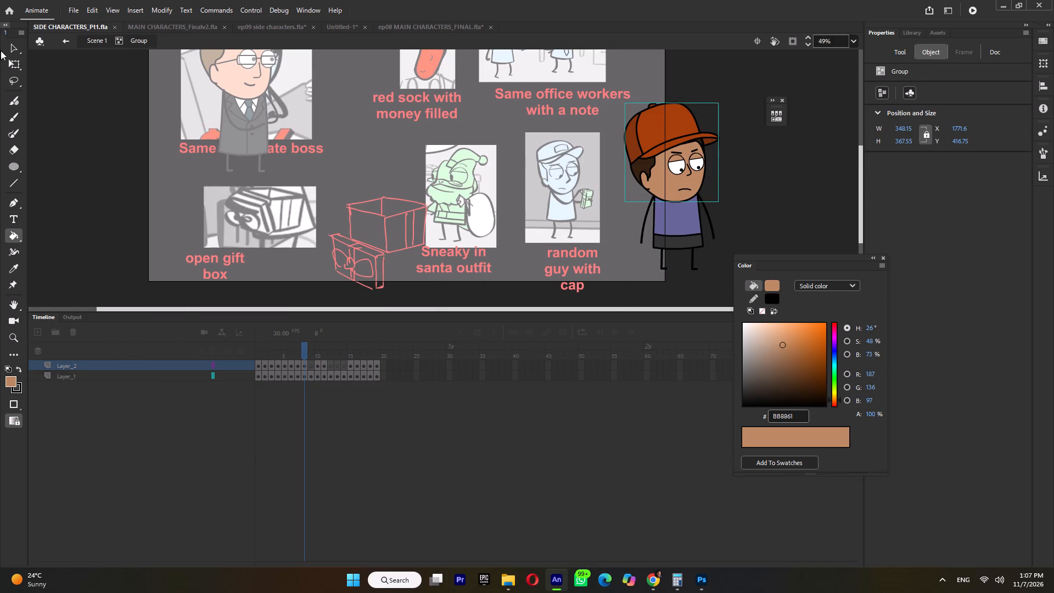
Reshape the capped character's near arm into a curve across his torso, with its end raised past the opposite side.
click(11, 66)
ctrl+scroll(506, 169, down, 2)
ctrl+scroll(707, 206, up, 5)
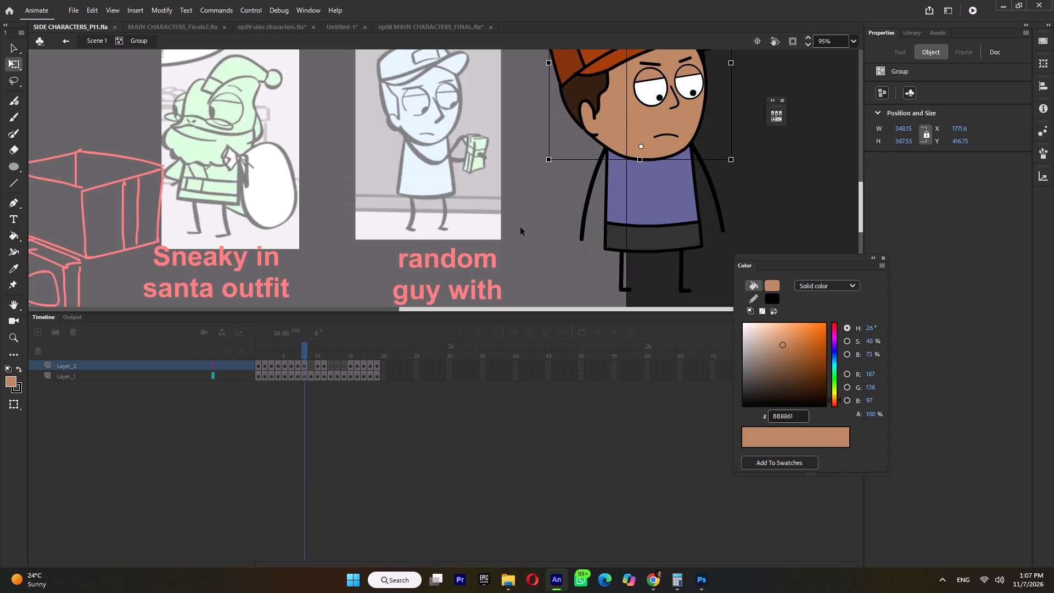
triple_click(580, 234)
drag(581, 235, 694, 183)
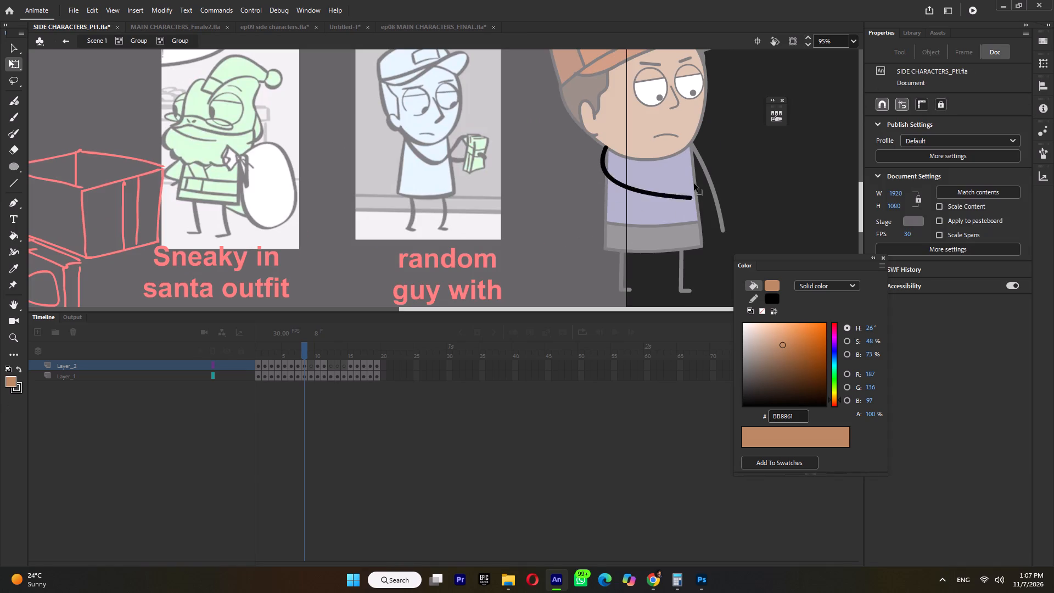
drag(694, 183, 710, 154)
drag(612, 169, 641, 191)
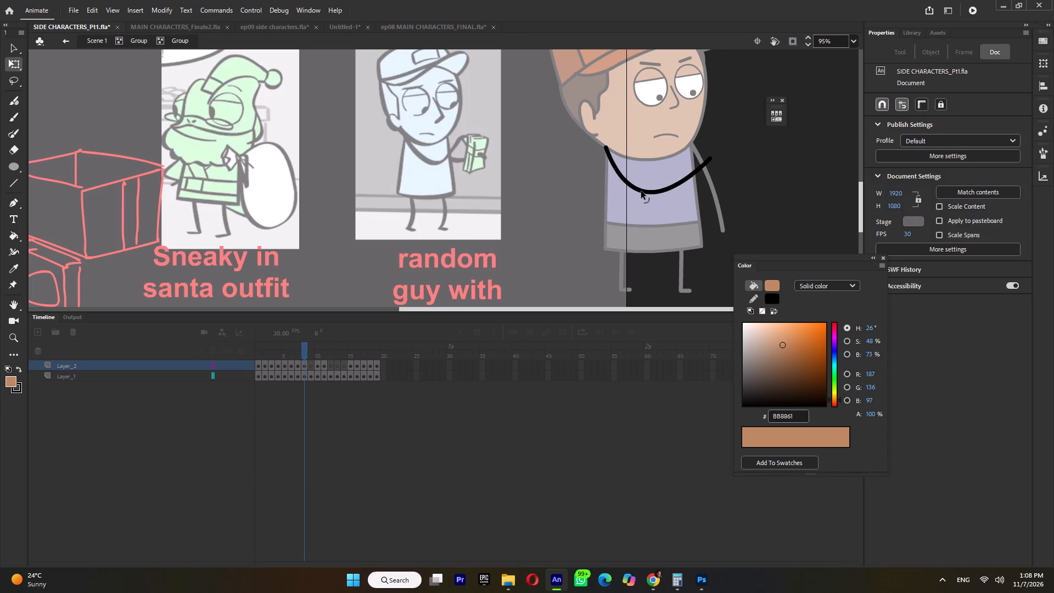
drag(641, 191, 633, 194)
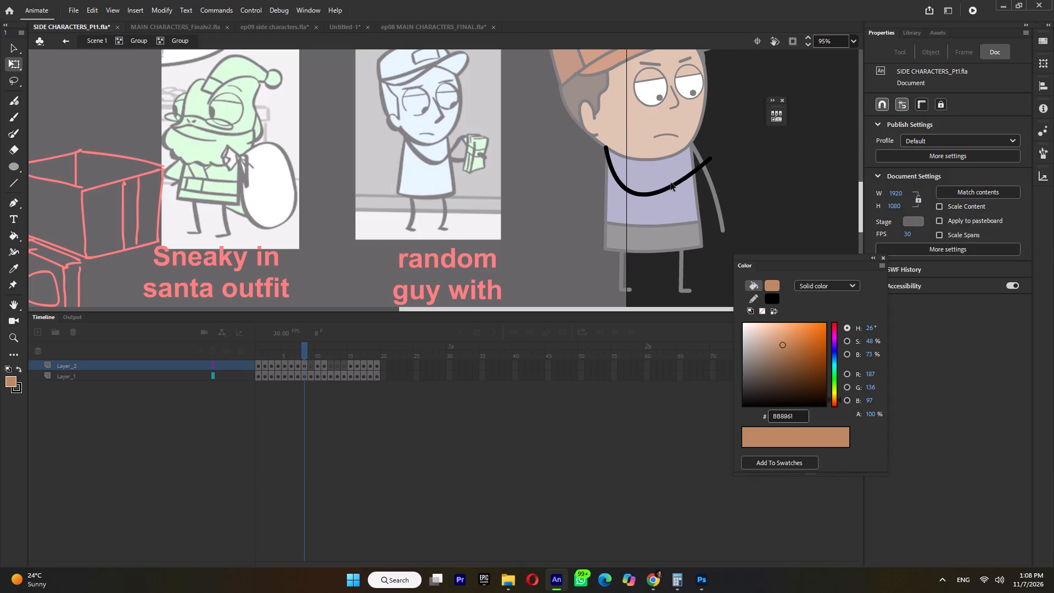
drag(709, 160, 705, 155)
Bend the capped character's far arm outward at the elbow with its end raised, leave the arm group, and save.
ctrl+scroll(704, 155, down, 4)
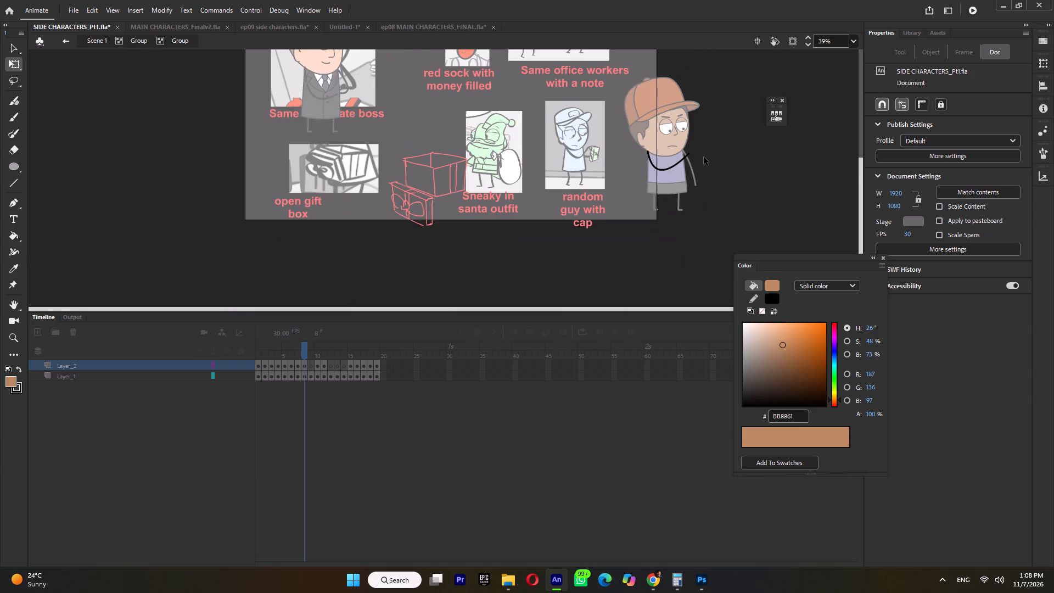
ctrl+scroll(698, 170, up, 3)
triple_click(719, 180)
click(721, 180)
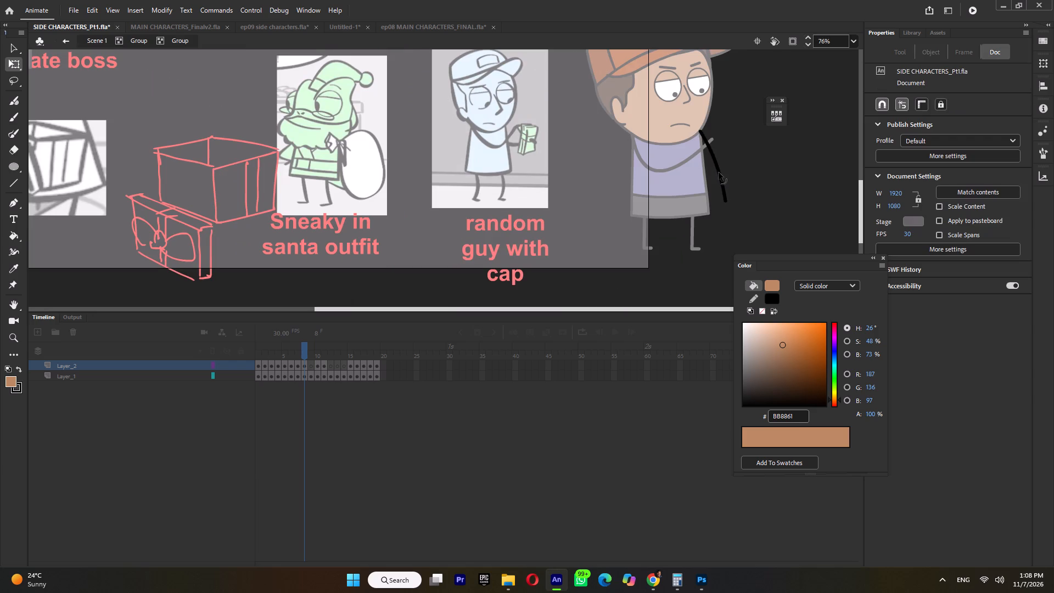
drag(717, 167, 705, 187)
drag(724, 202, 728, 171)
drag(728, 171, 733, 162)
click(707, 171)
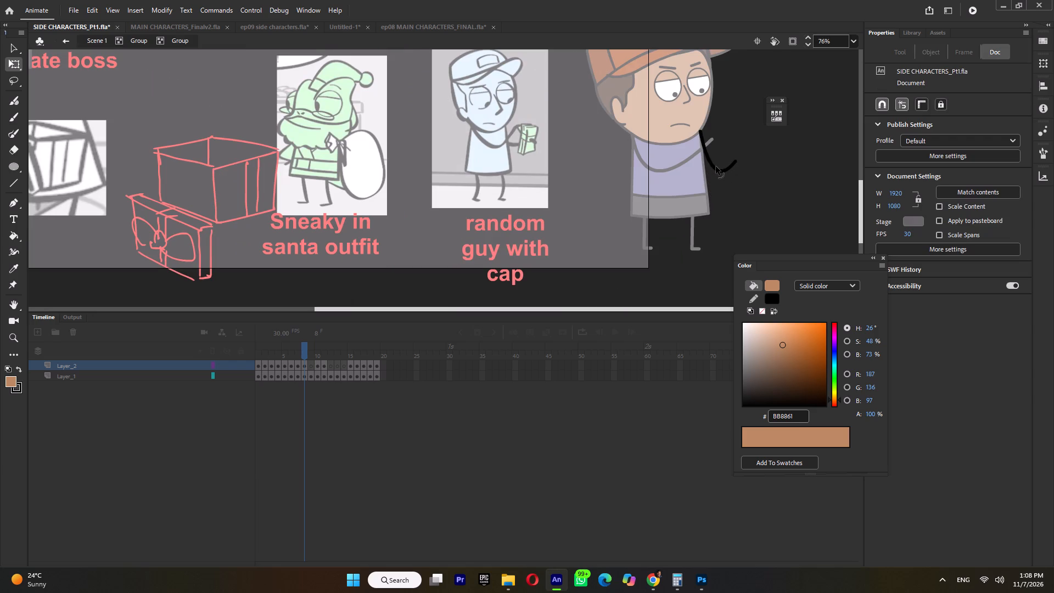
ctrl+double_click(721, 183)
key(ctrl+s)
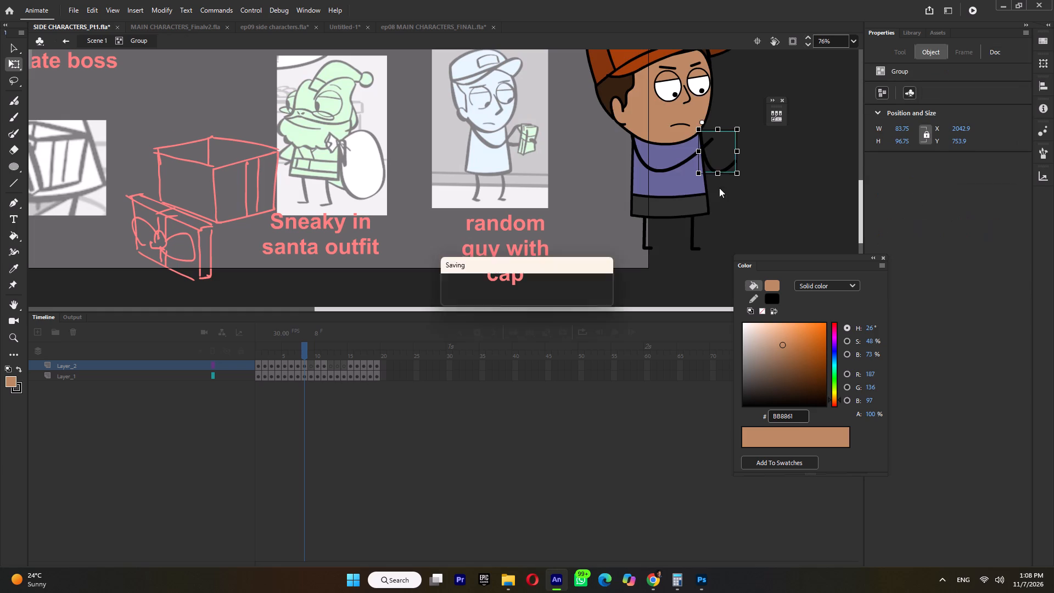
Return to the main scene, place the capped character beside the random guy with cap image at about X 1701, Y 415, and save.
ctrl+scroll(718, 192, down, 4)
ctrl+double_click(704, 188)
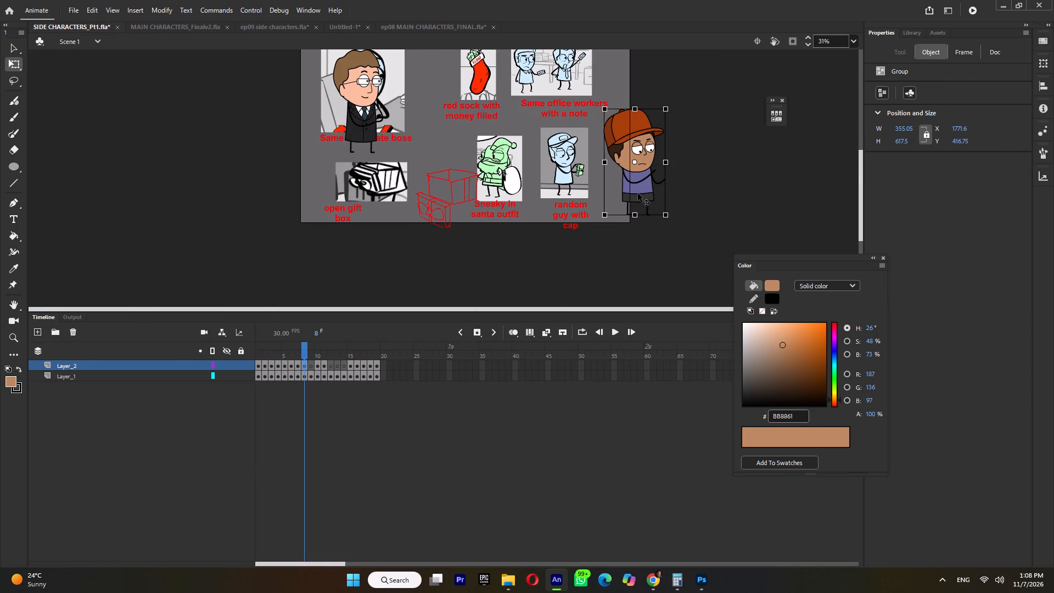
drag(638, 193, 568, 175)
drag(567, 145, 568, 195)
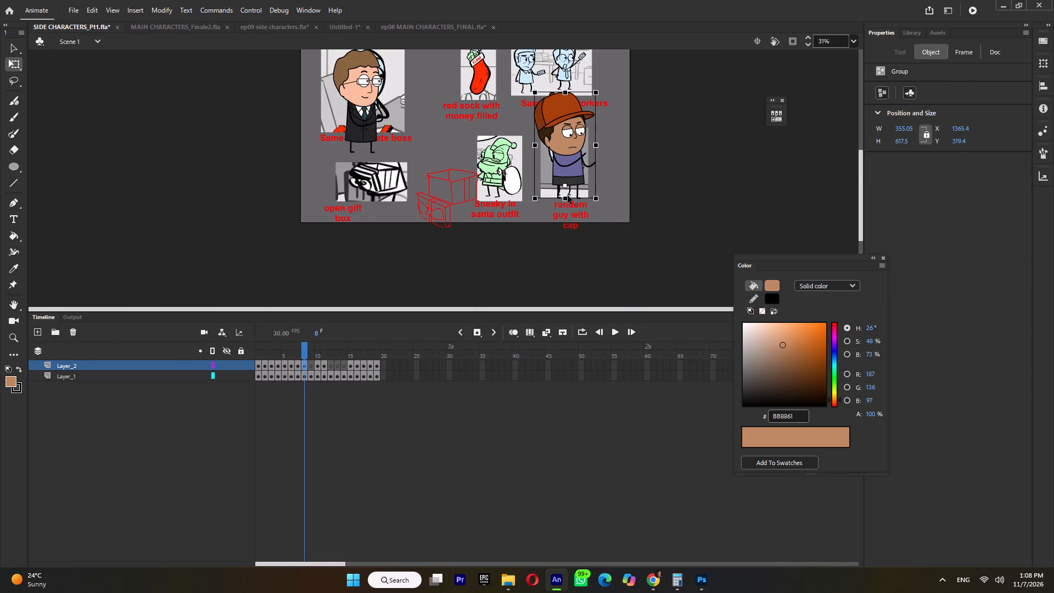
drag(568, 195, 568, 198)
double_click(570, 172)
double_click(636, 176)
drag(575, 176, 631, 193)
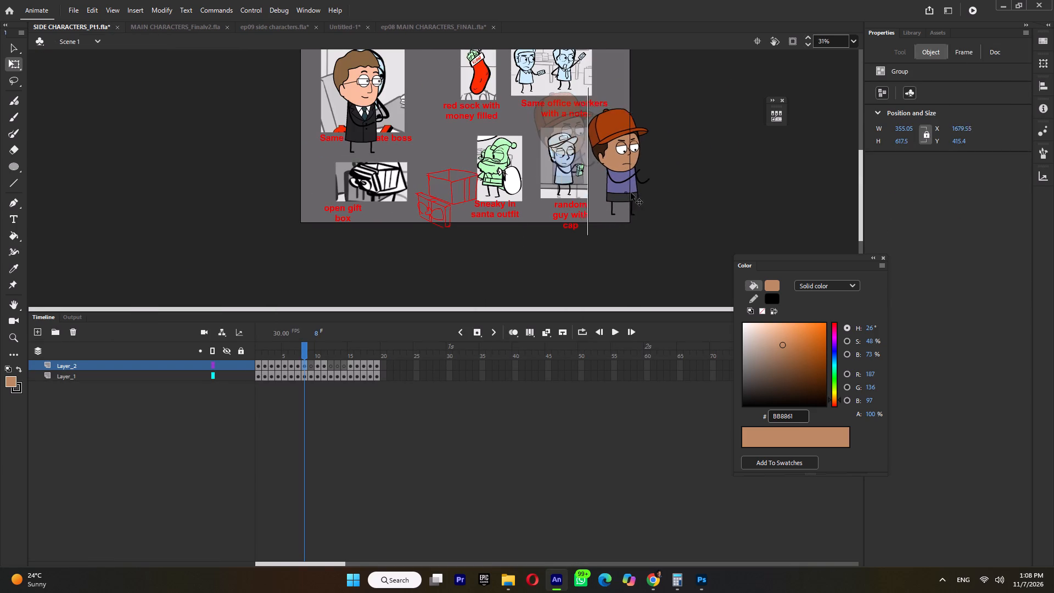
drag(631, 193, 633, 193)
ctrl+scroll(536, 231, down, 2)
key(ctrl+s)
Examine the Sneaky in santa outfit and Same office workers with a note storyboard images.
ctrl+scroll(486, 197, up, 6)
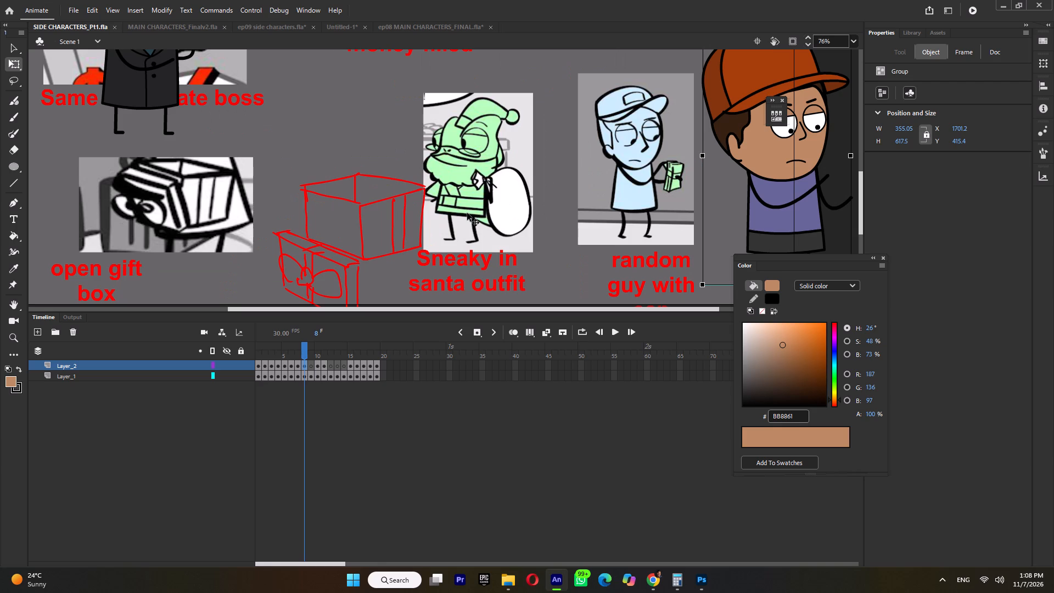
ctrl+scroll(467, 214, down, 3)
ctrl+scroll(472, 206, up, 4)
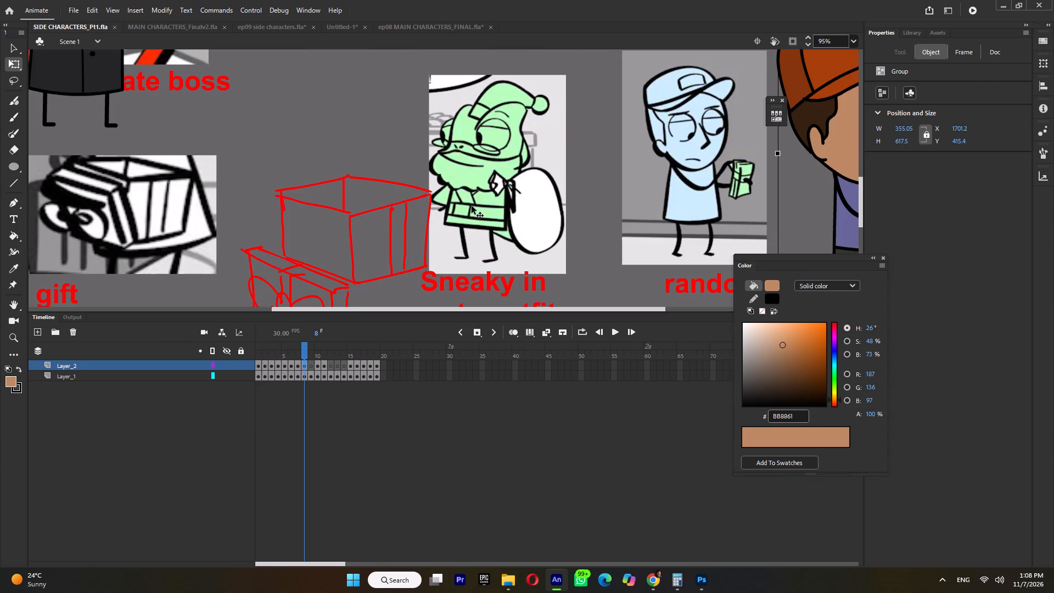
ctrl+scroll(472, 210, down, 4)
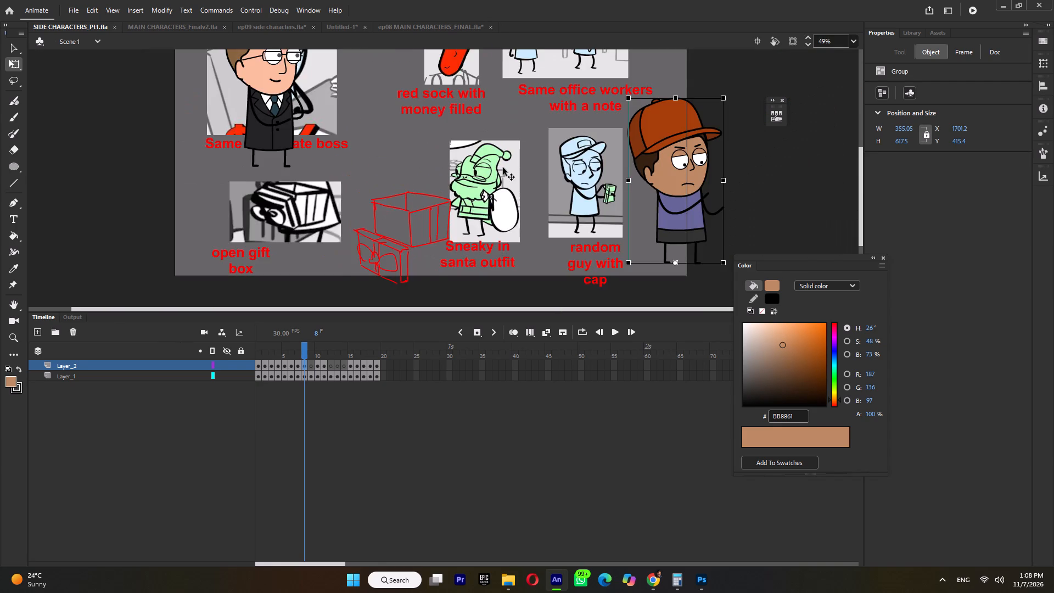
ctrl+scroll(503, 177, down, 2)
ctrl+scroll(554, 72, up, 4)
ctrl+scroll(564, 198, down, 4)
ctrl+scroll(559, 139, up, 3)
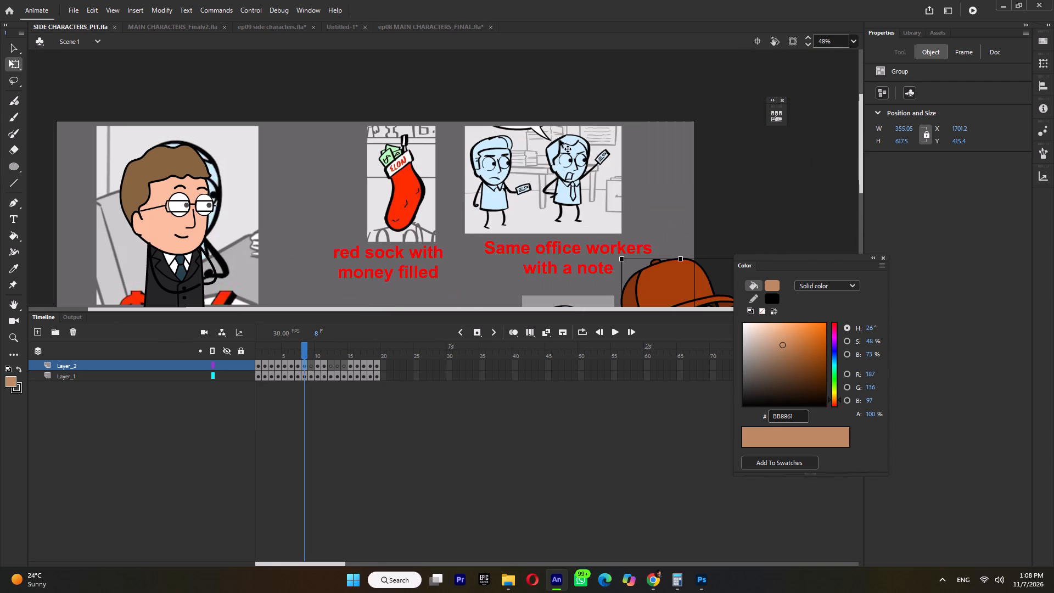
Look through the first nine frames of ep09 side characters.fla for reusable characters and props.
ctrl+scroll(570, 187, down, 2)
ctrl+scroll(423, 190, up, 3)
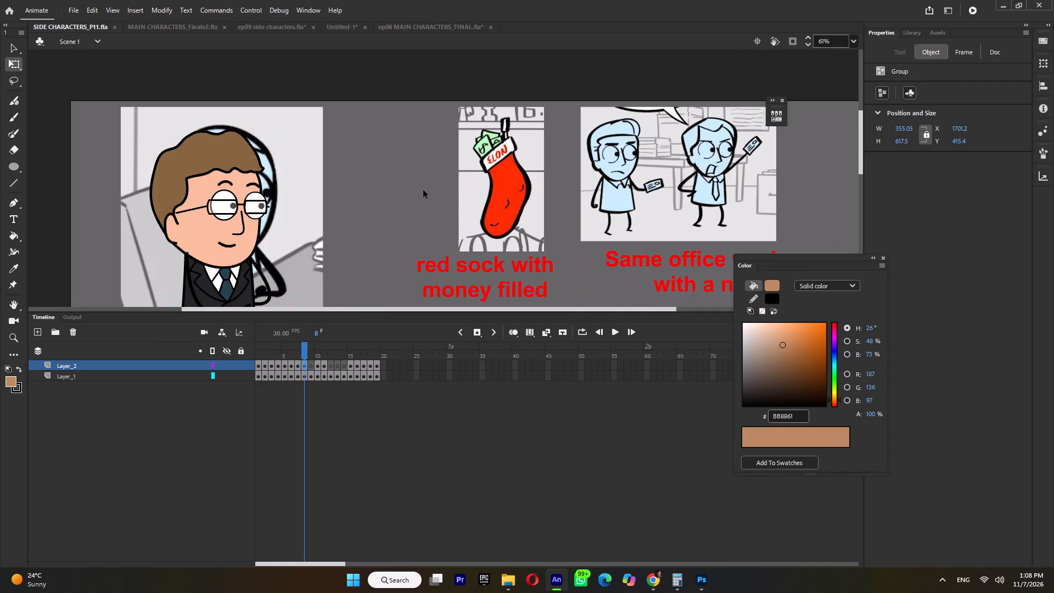
ctrl+scroll(423, 190, down, 5)
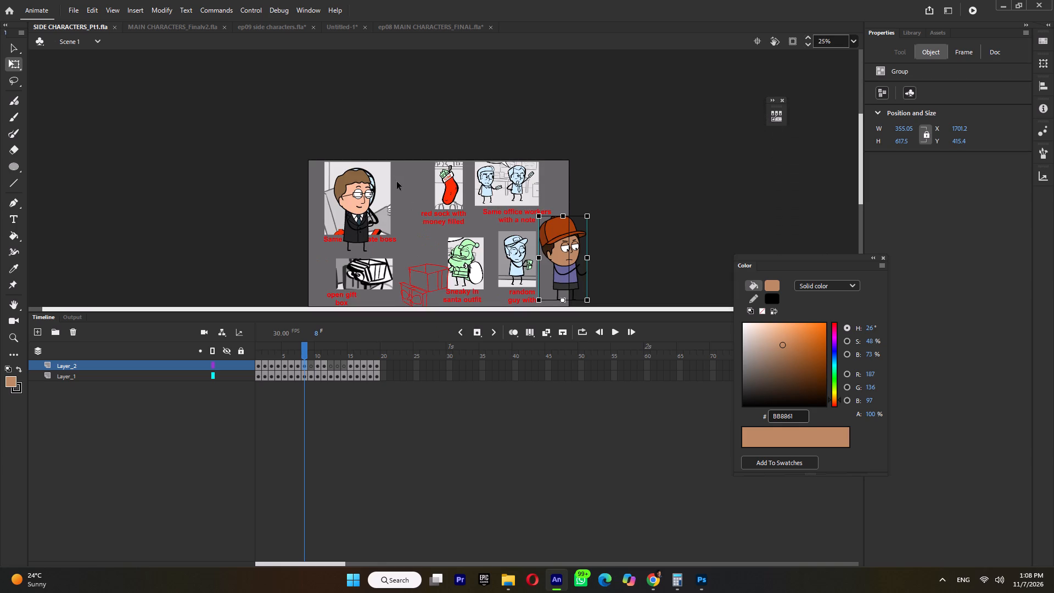
click(267, 30)
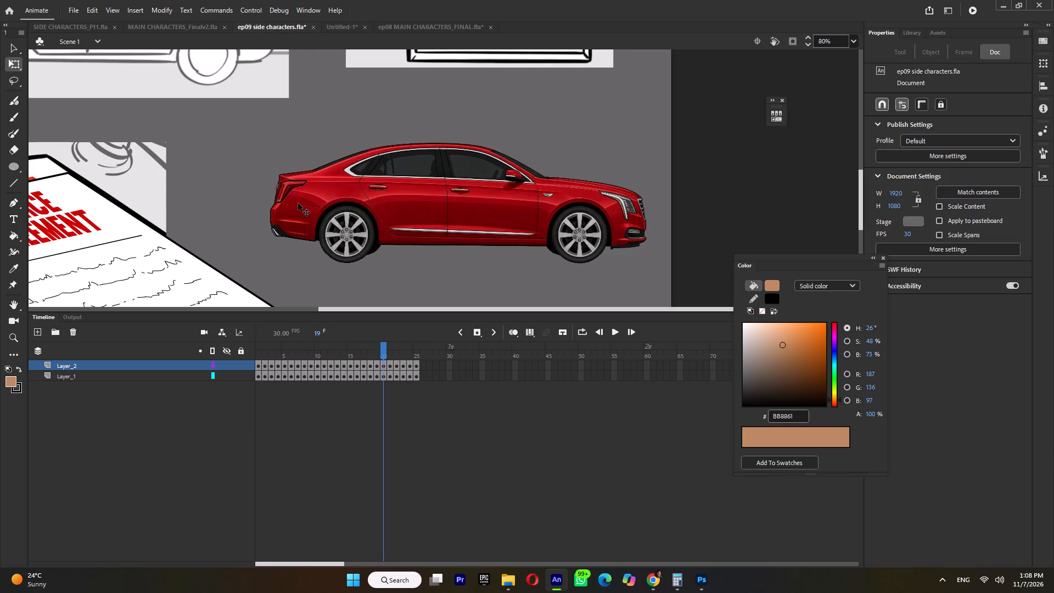
ctrl+scroll(299, 208, down, 9)
drag(261, 353, 265, 354)
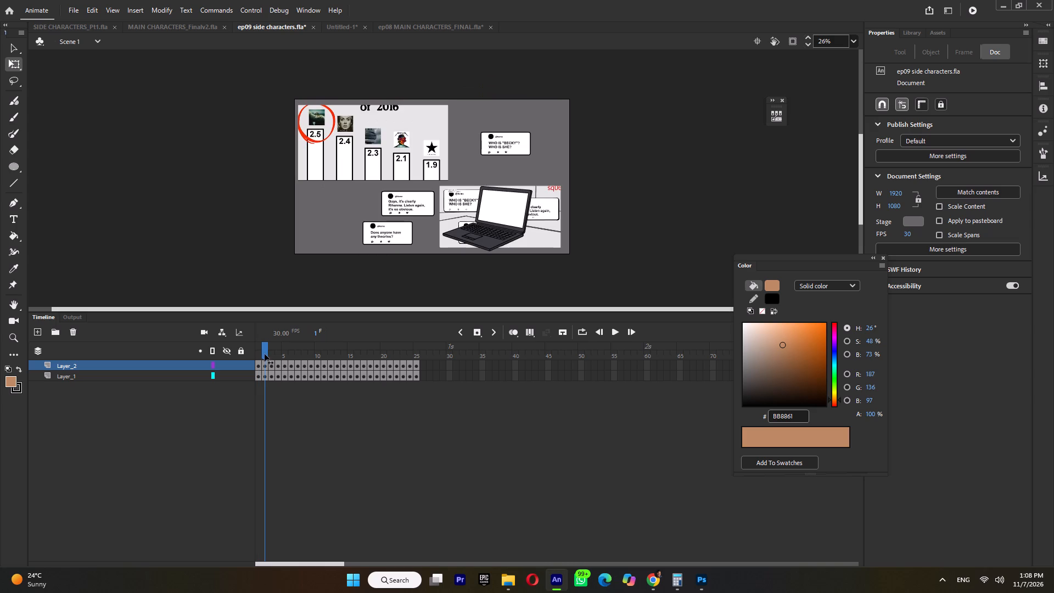
drag(265, 354, 276, 357)
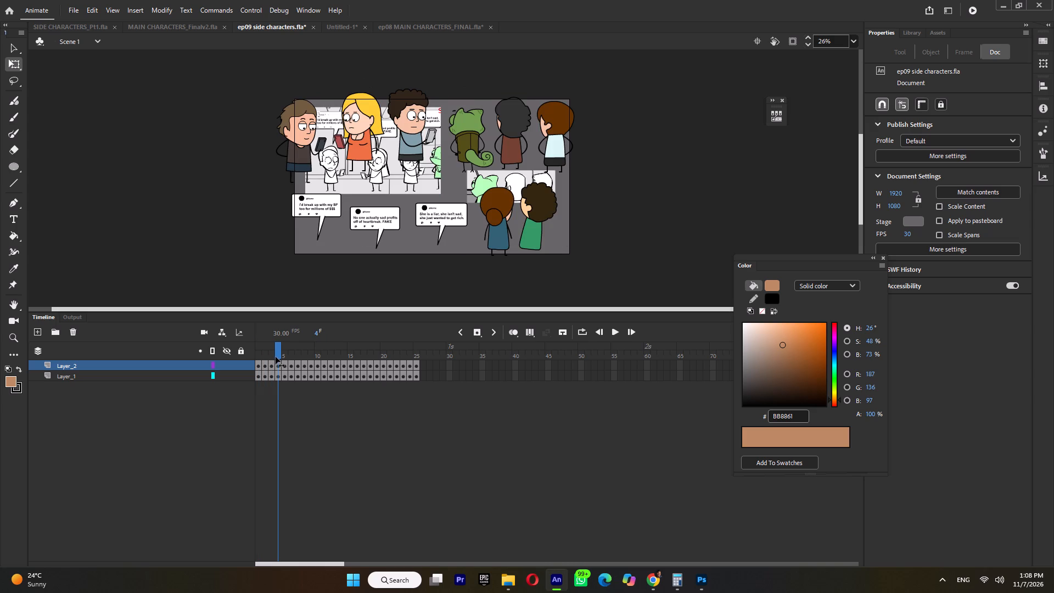
drag(276, 357, 284, 359)
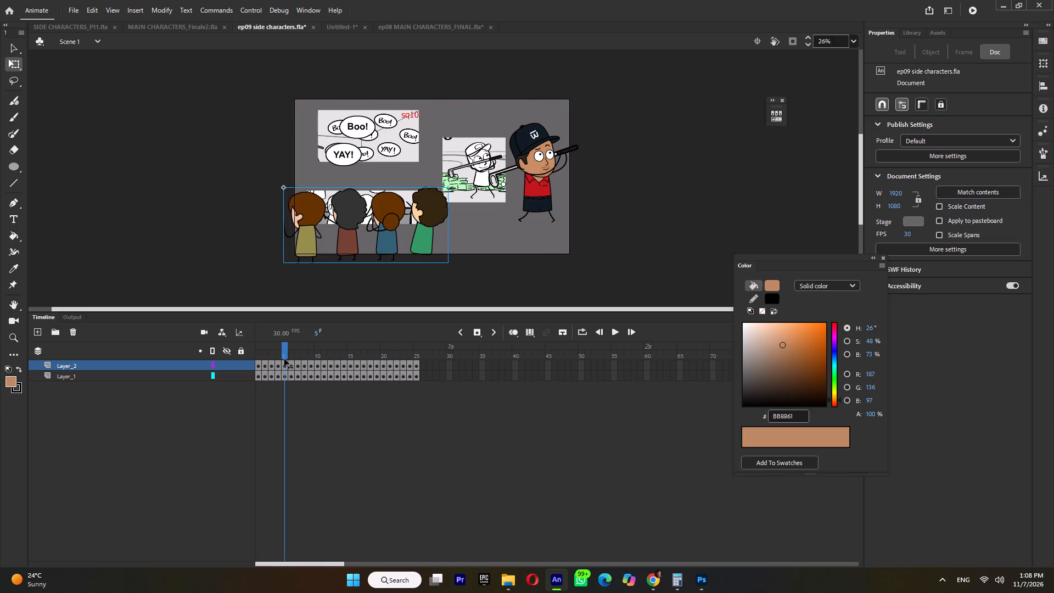
drag(284, 359, 296, 362)
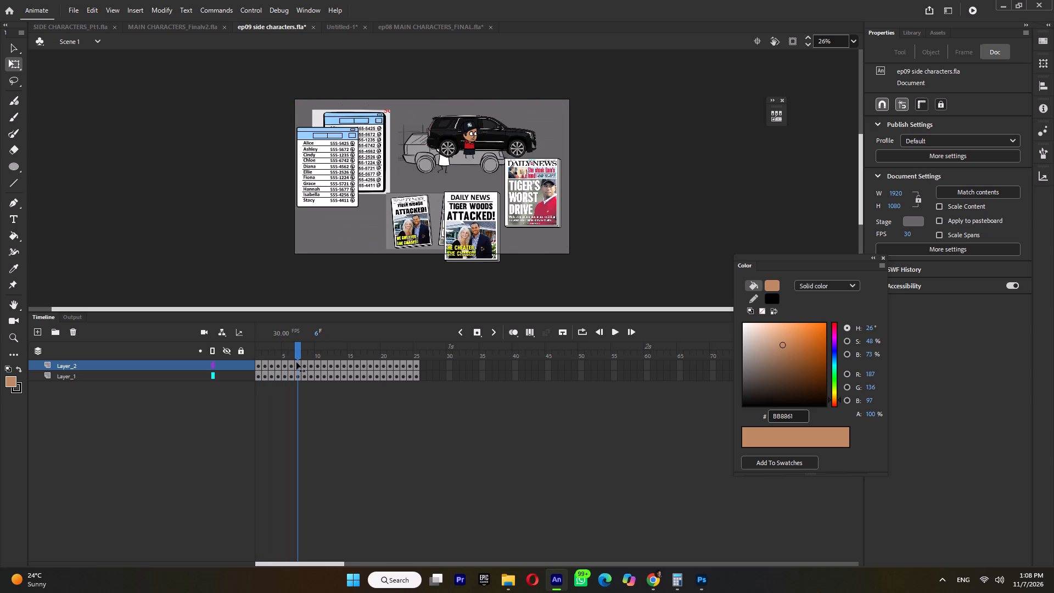
drag(296, 362, 313, 366)
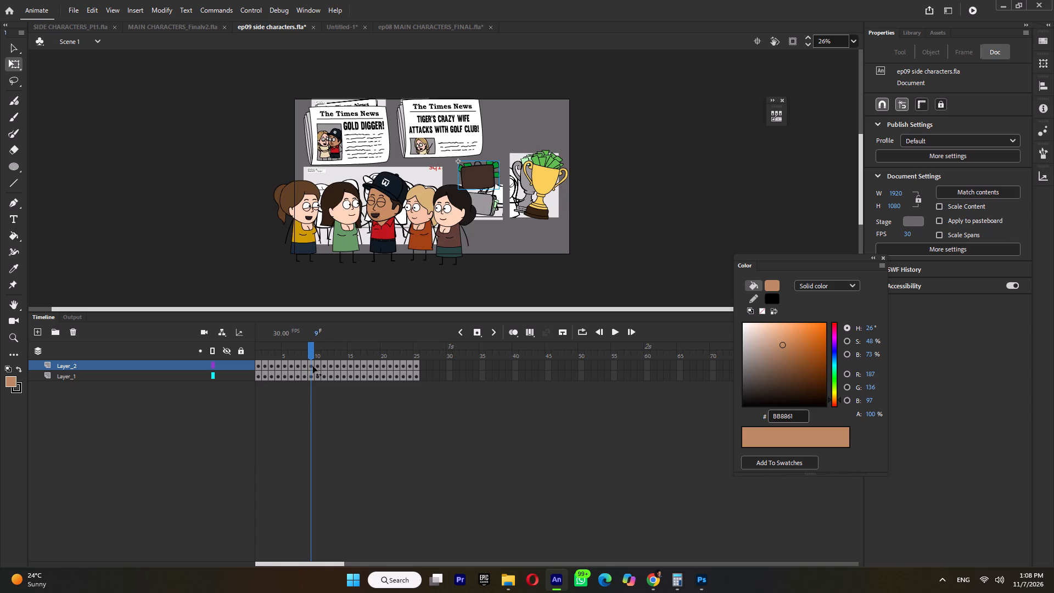
drag(313, 366, 313, 366)
Open the money-filled trophy in frame 9 and copy only its gold cup, leaving out the cash.
double_click(536, 170)
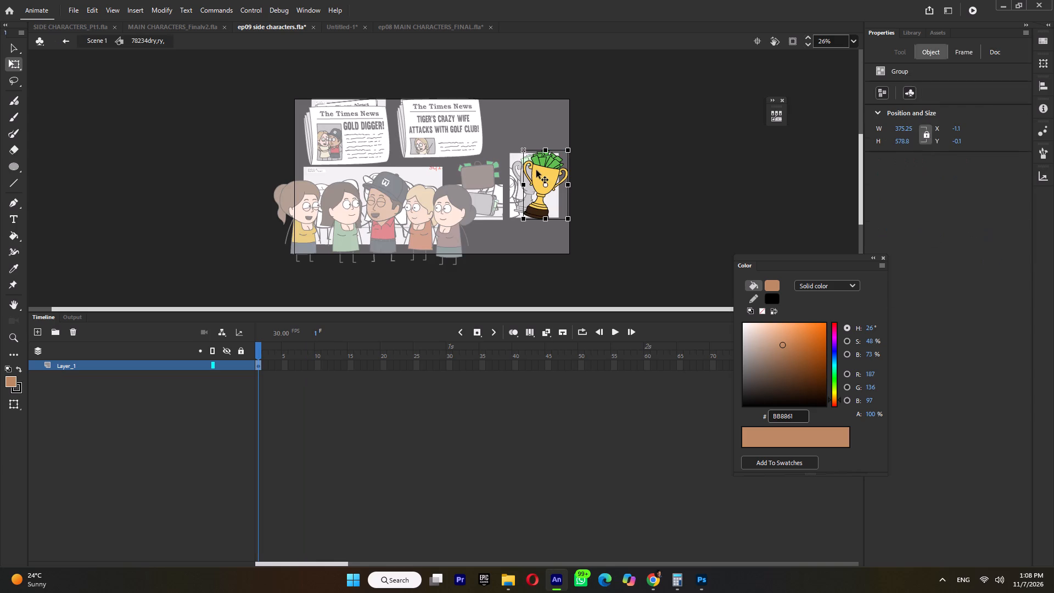
triple_click(551, 158)
click(606, 159)
drag(545, 192, 532, 231)
key(ctrl+z)
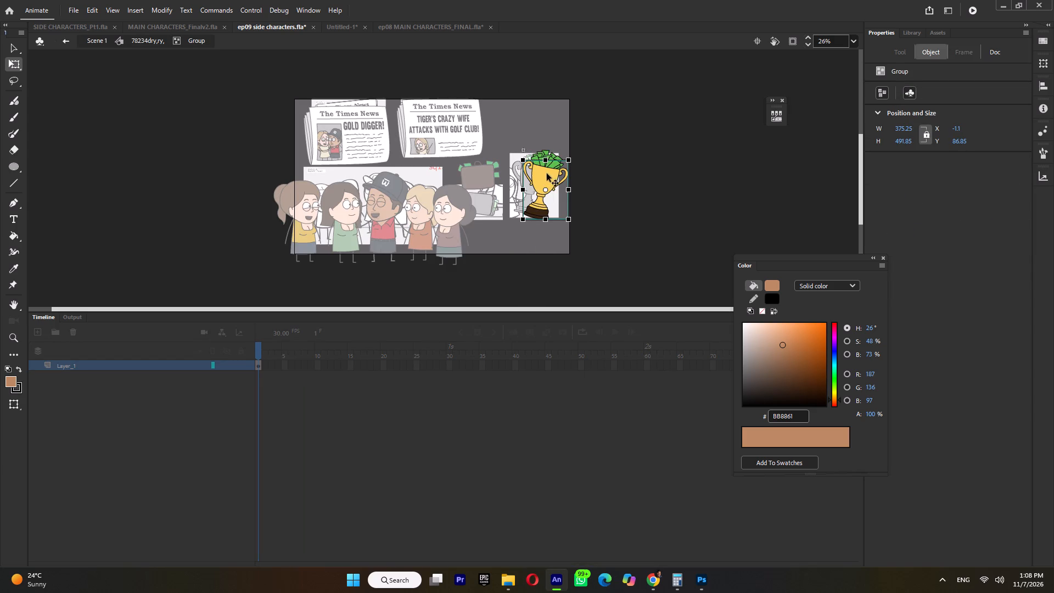
drag(540, 172, 528, 216)
key(ctrl+z)
right_click(541, 170)
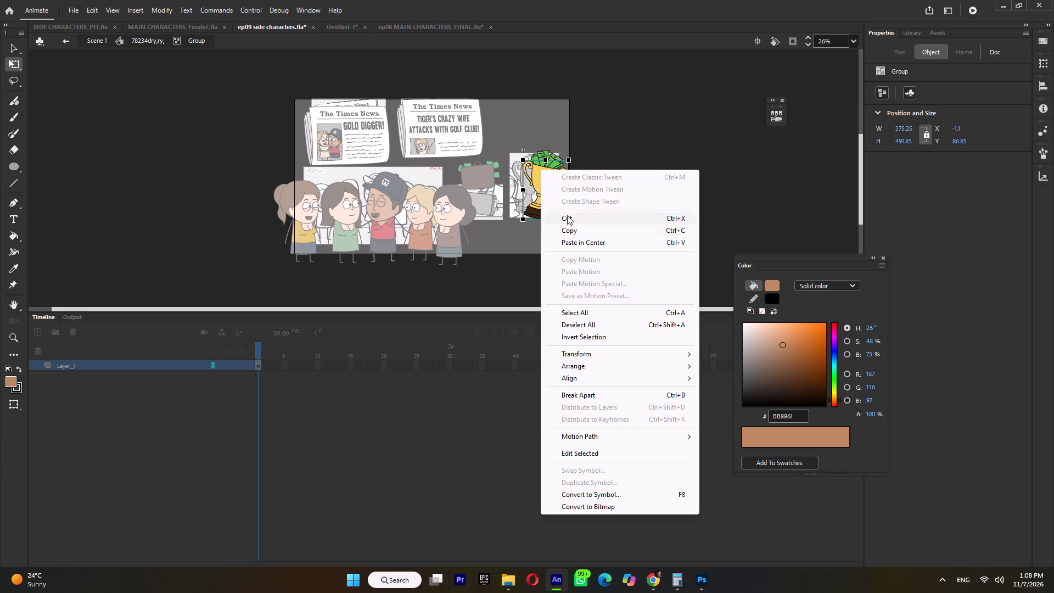
click(570, 228)
triple_click(537, 174)
double_click(605, 178)
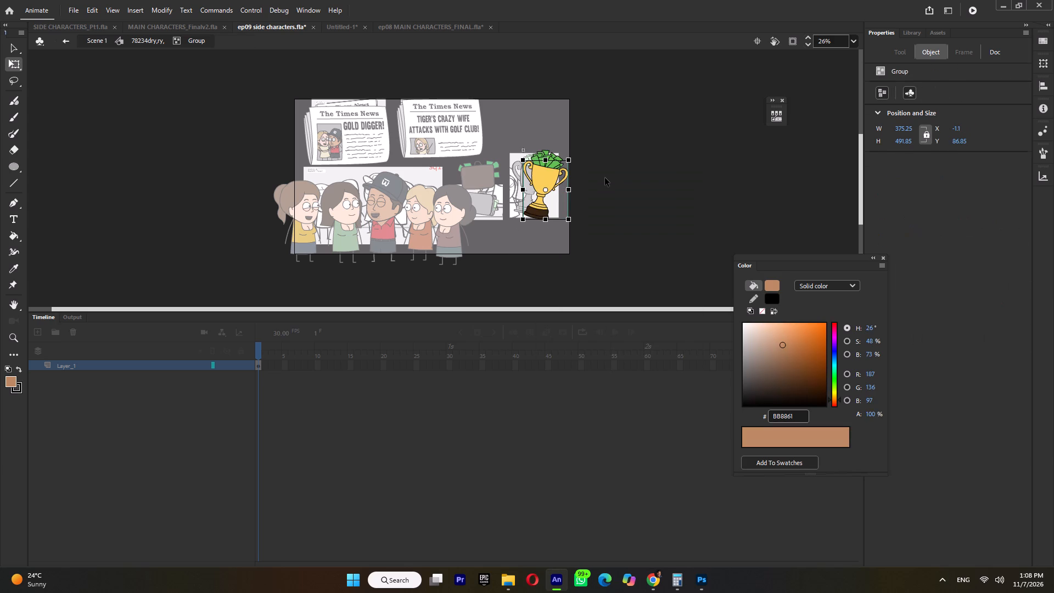
double_click(602, 178)
Paste the trophy into frame 15 of SIDE CHARACTERS_Pt1.fla, tilt it, place it beside the trophy sketch at about X 1855, Y 79, and save.
click(53, 27)
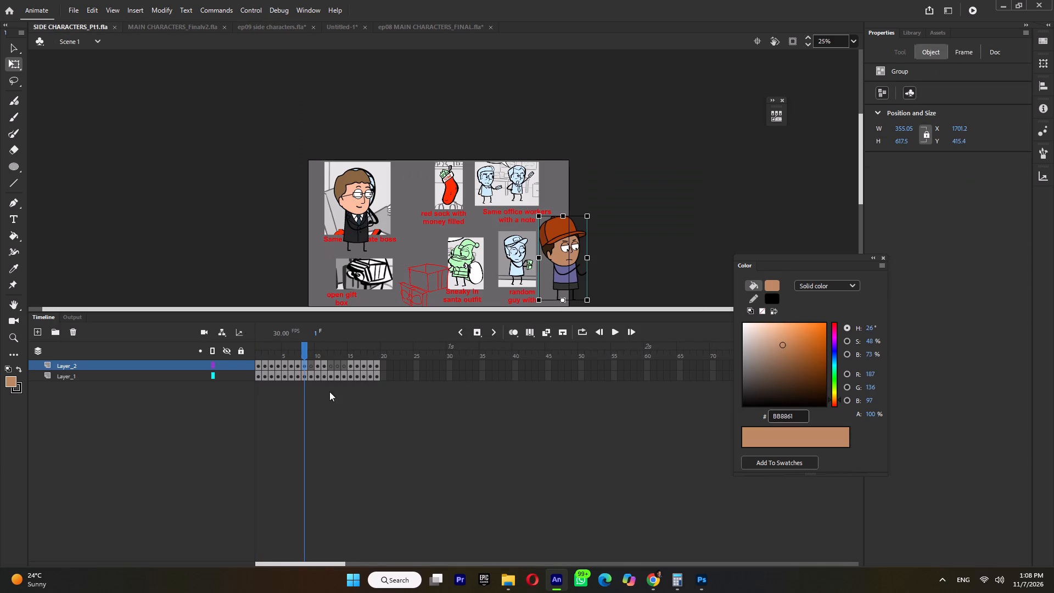
drag(302, 351, 315, 354)
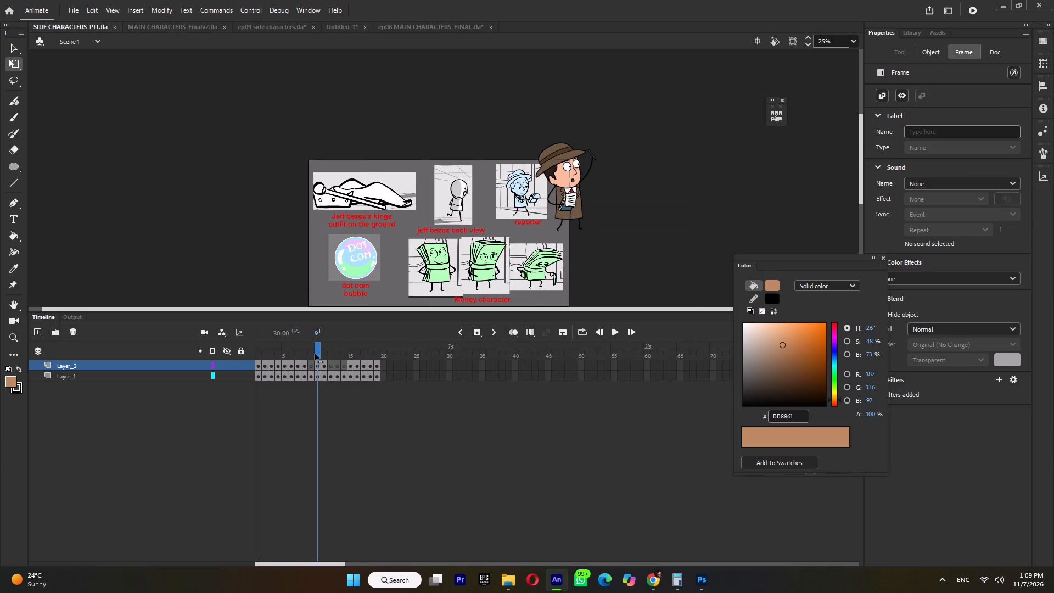
drag(315, 354, 317, 355)
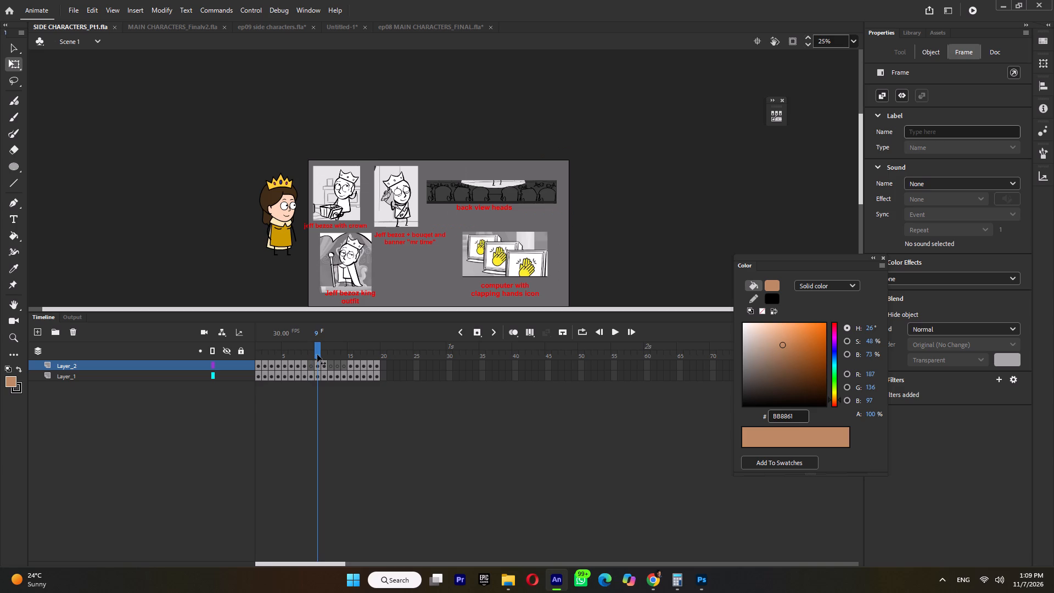
drag(317, 355, 333, 359)
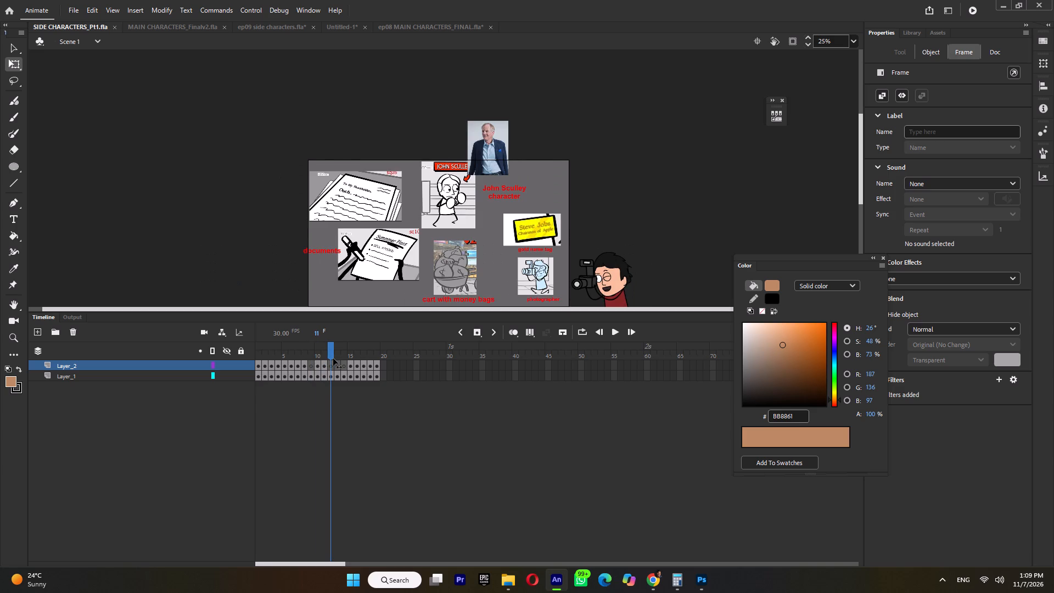
drag(333, 359, 340, 359)
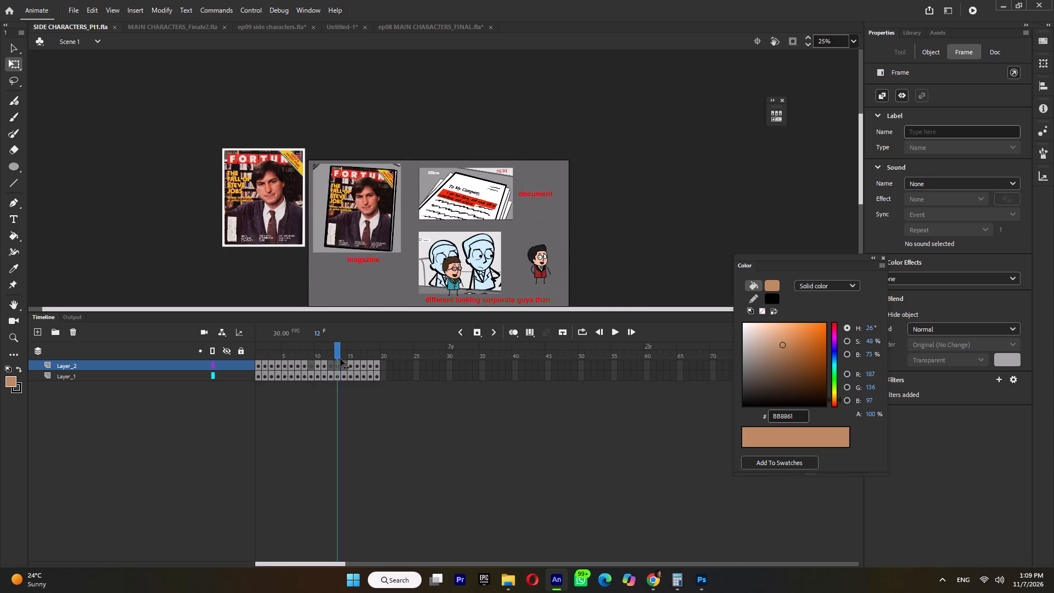
drag(340, 359, 351, 360)
right_click(627, 181)
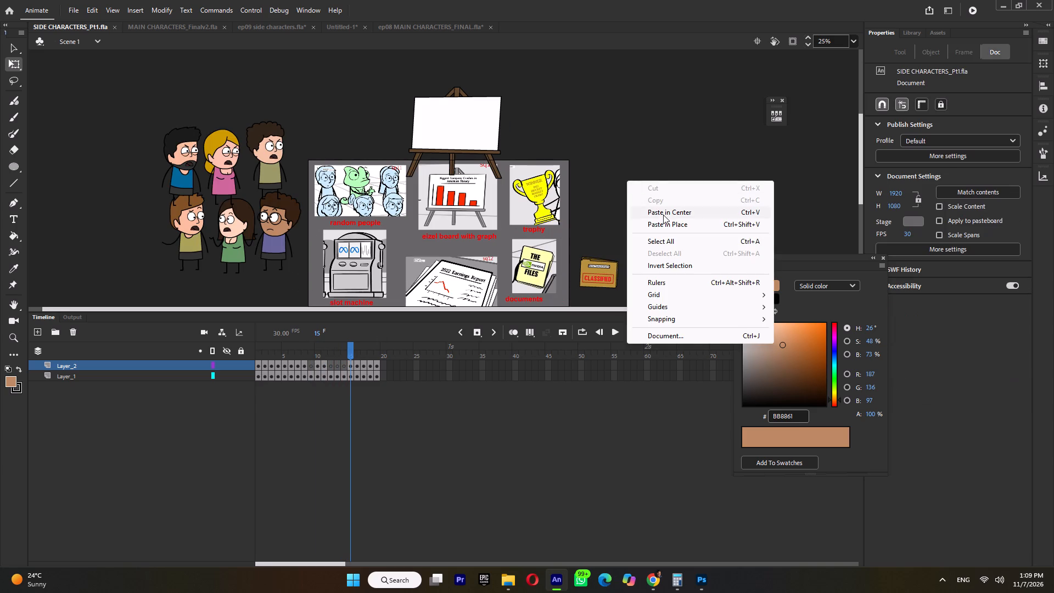
click(663, 215)
drag(480, 160, 465, 153)
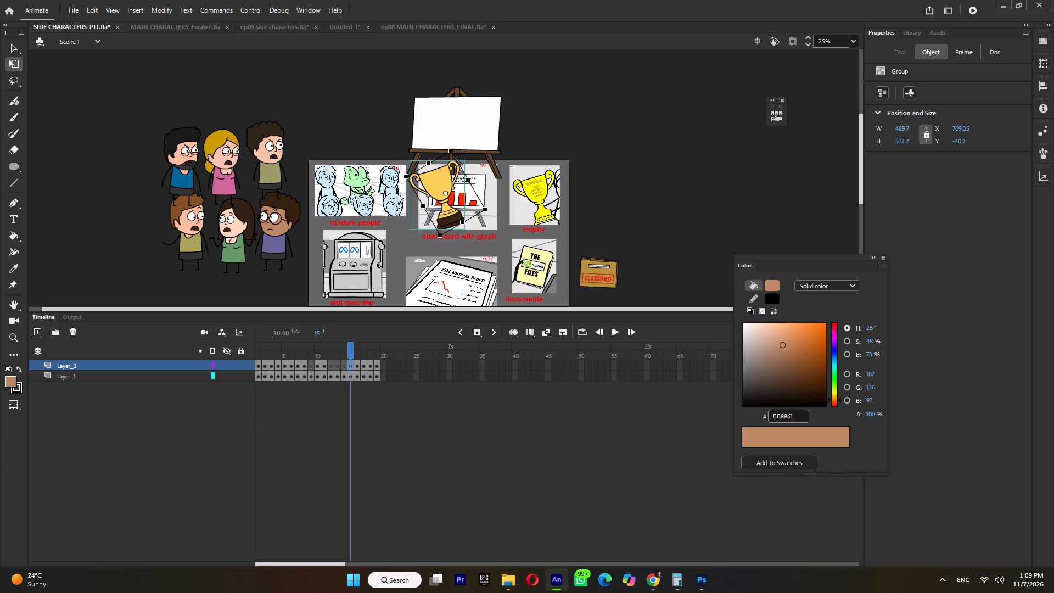
drag(448, 175, 598, 183)
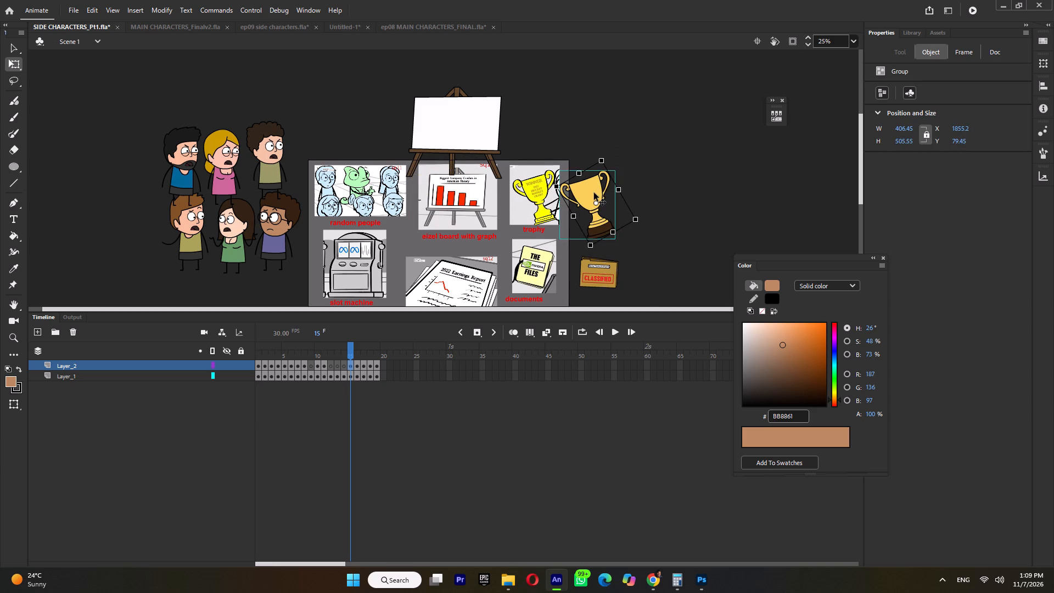
ctrl+scroll(598, 193, up, 2)
key(ctrl+s)
ctrl+scroll(626, 193, down, 3)
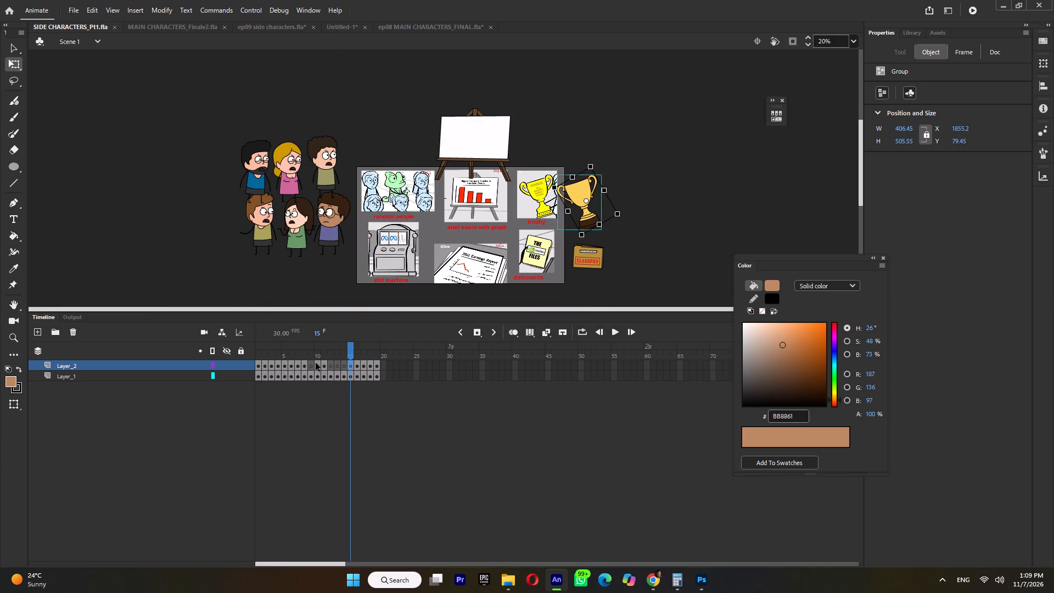
Review the storyboard in frames 14 to 10, and compare it with the artwork across all frames of ep09 side characters.fla.
drag(349, 350, 346, 351)
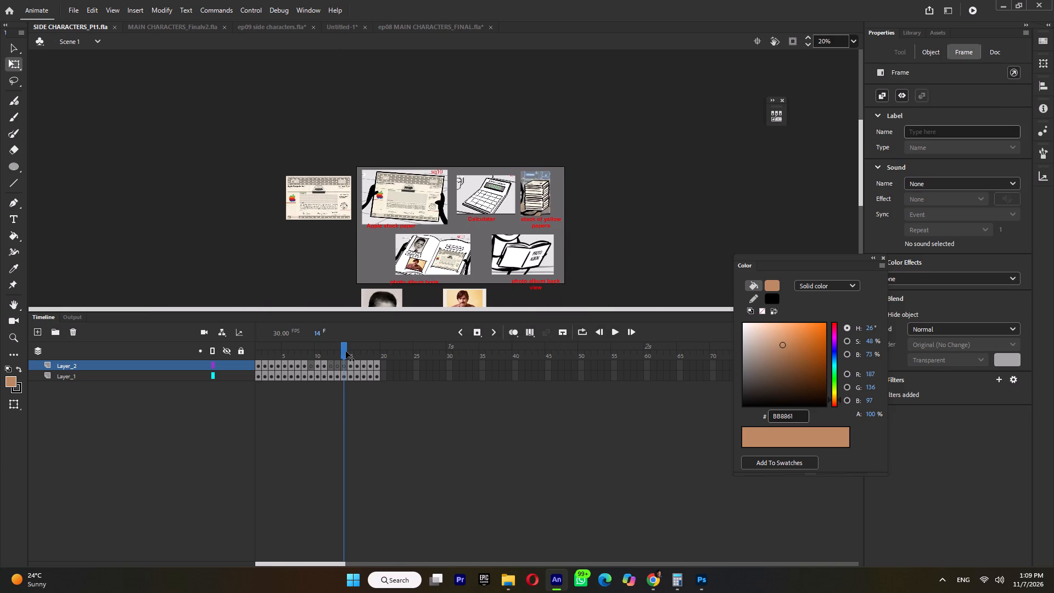
drag(346, 351, 336, 354)
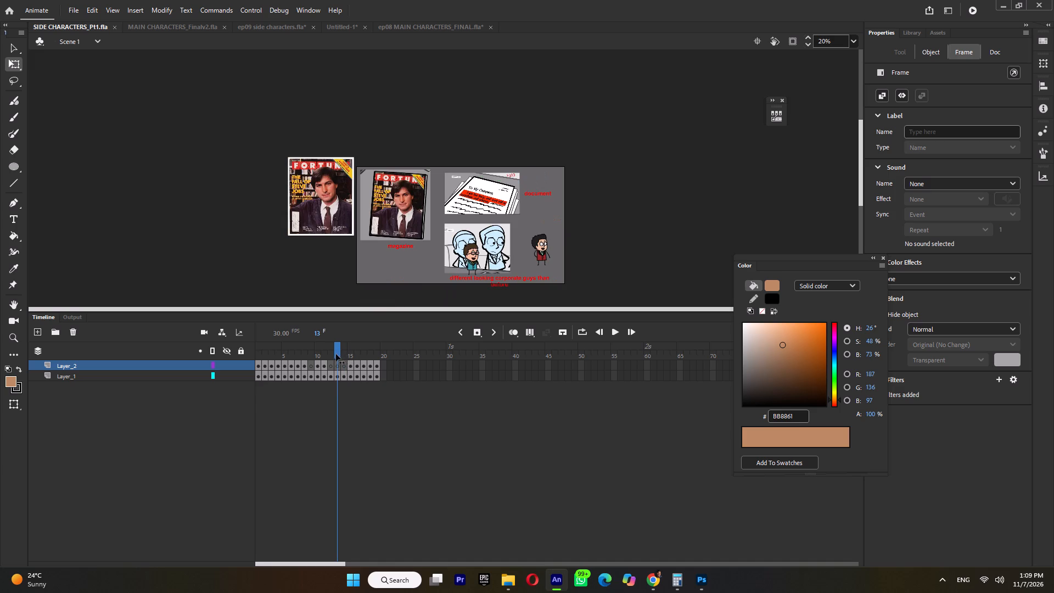
drag(336, 354, 317, 349)
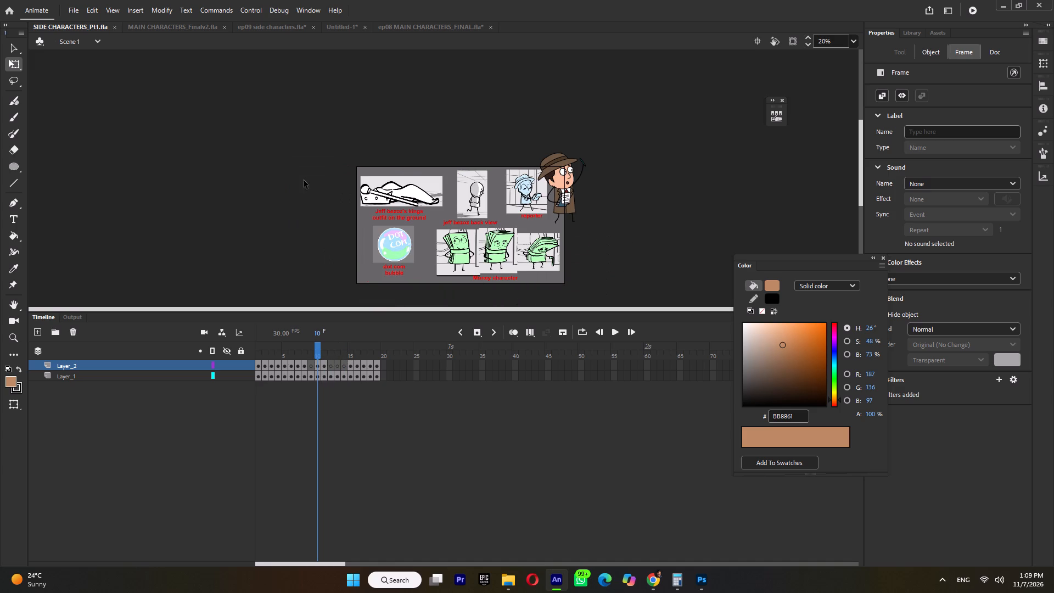
click(205, 26)
click(272, 29)
ctrl+scroll(323, 193, down, 3)
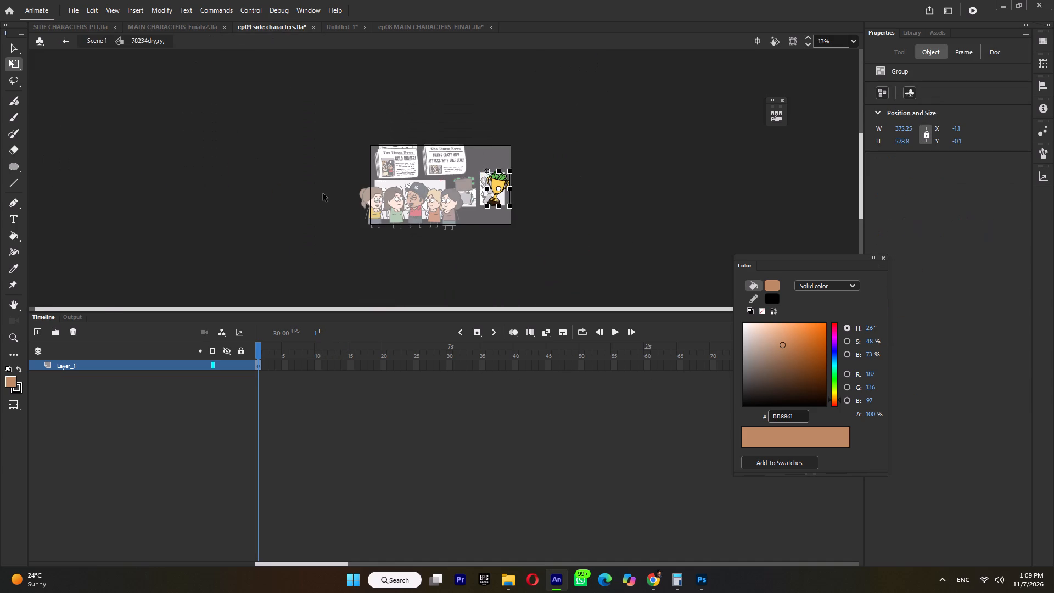
double_click(304, 175)
click(259, 349)
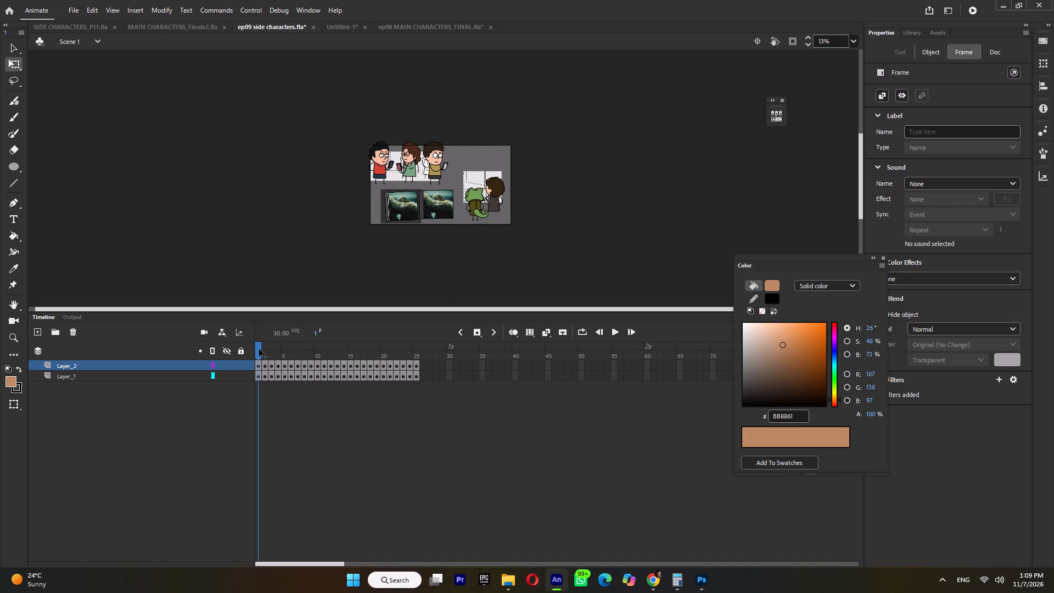
drag(261, 353, 346, 371)
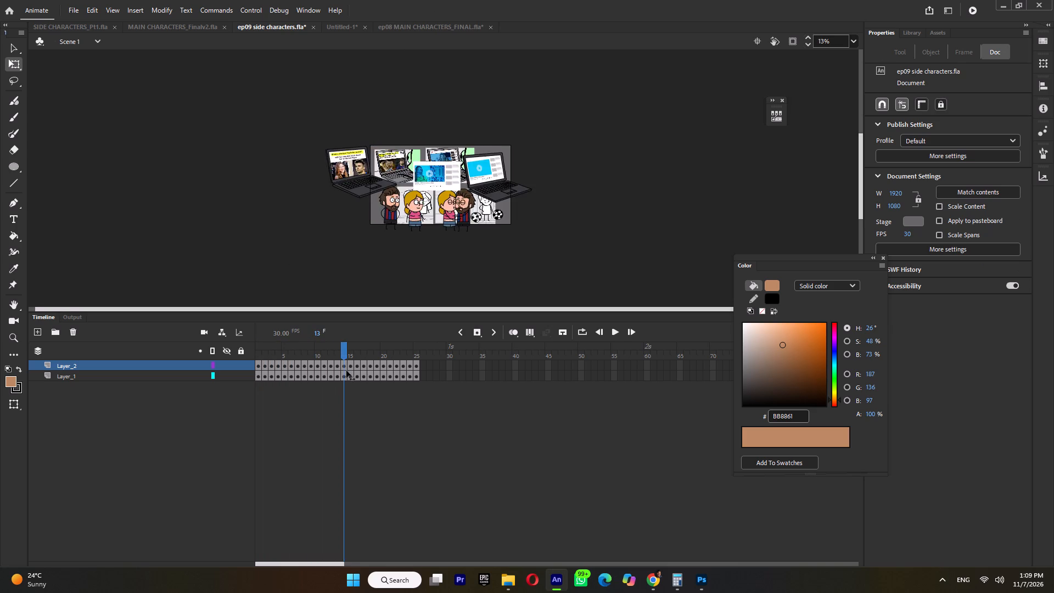
drag(346, 371, 378, 374)
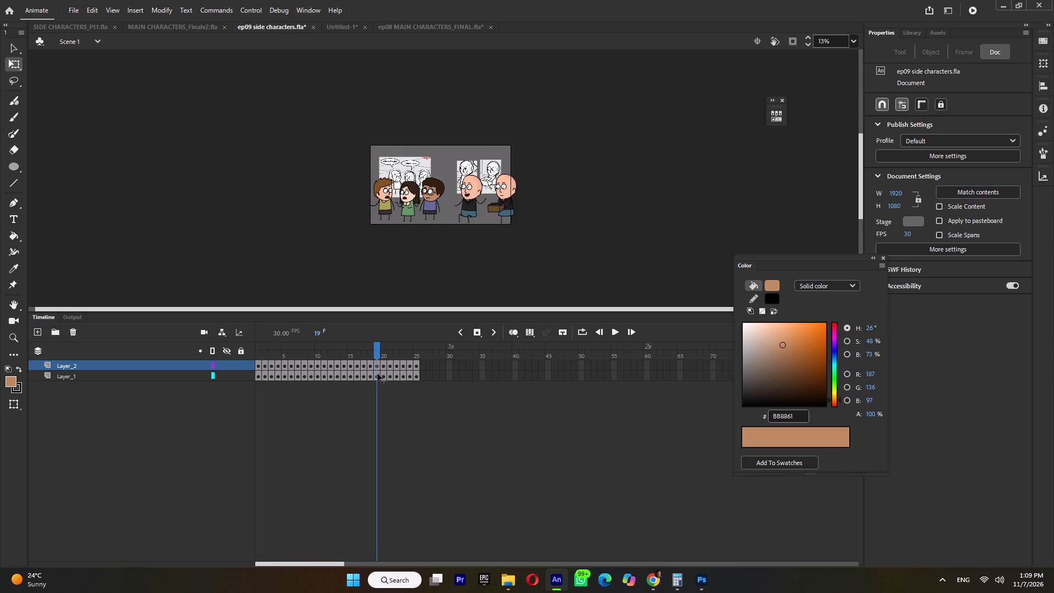
drag(378, 374, 399, 376)
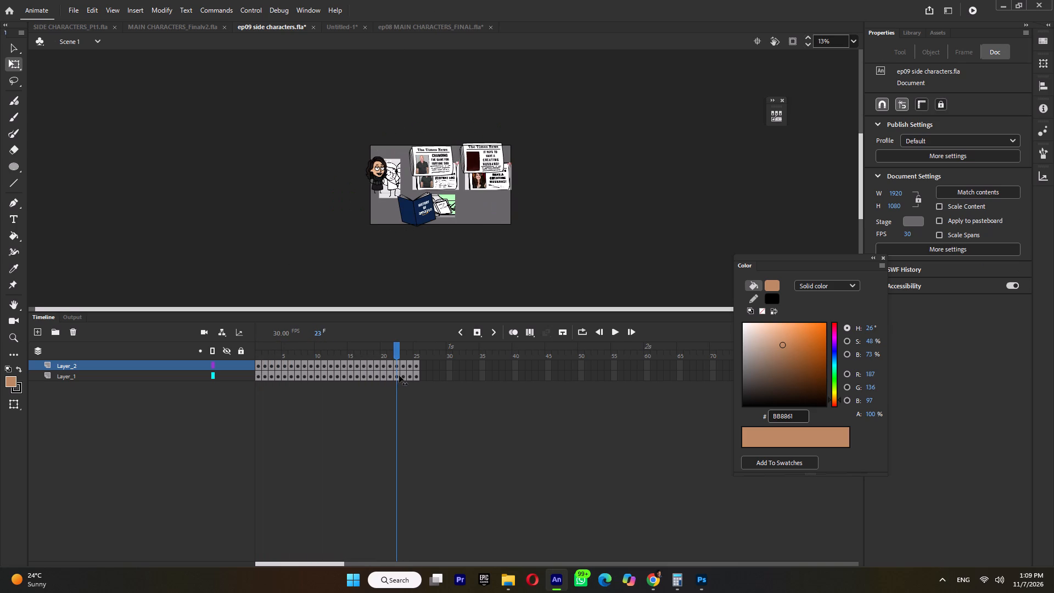
drag(399, 376, 414, 379)
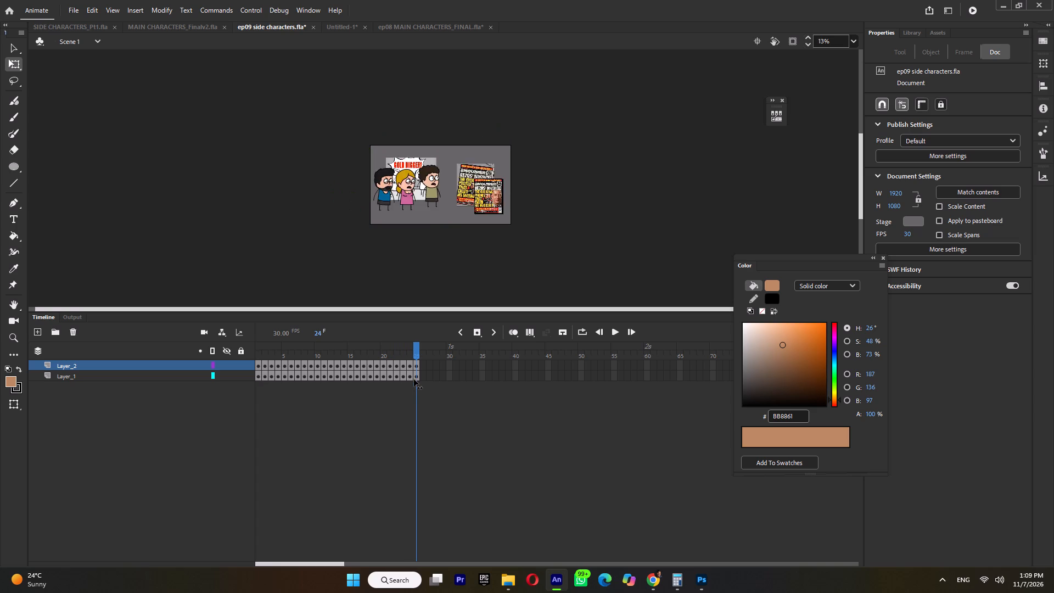
drag(414, 379, 428, 370)
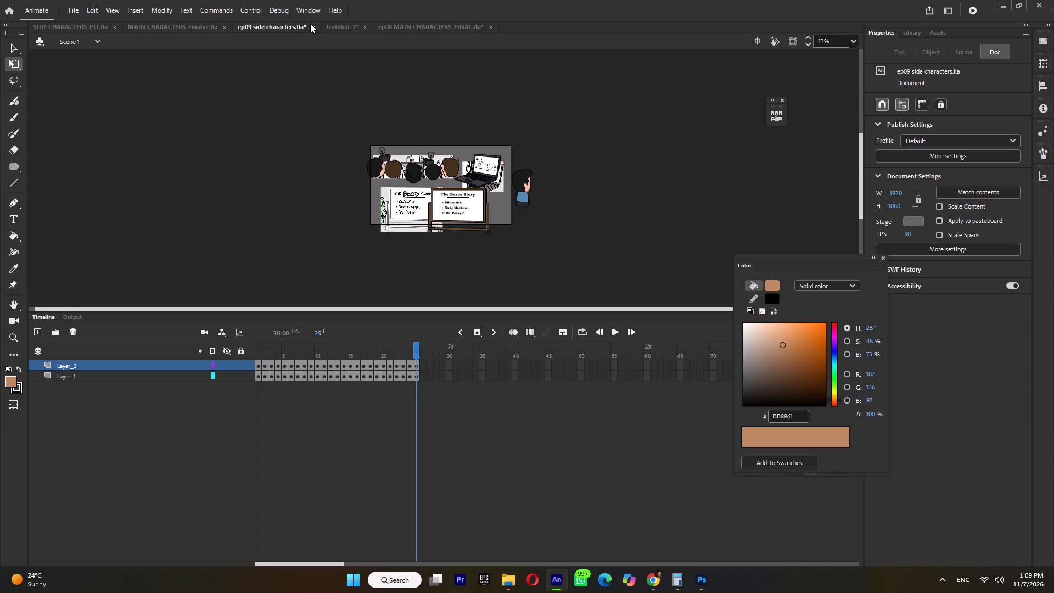
Close ep09 side characters.fla without saving its changes.
click(310, 24)
click(311, 25)
click(536, 312)
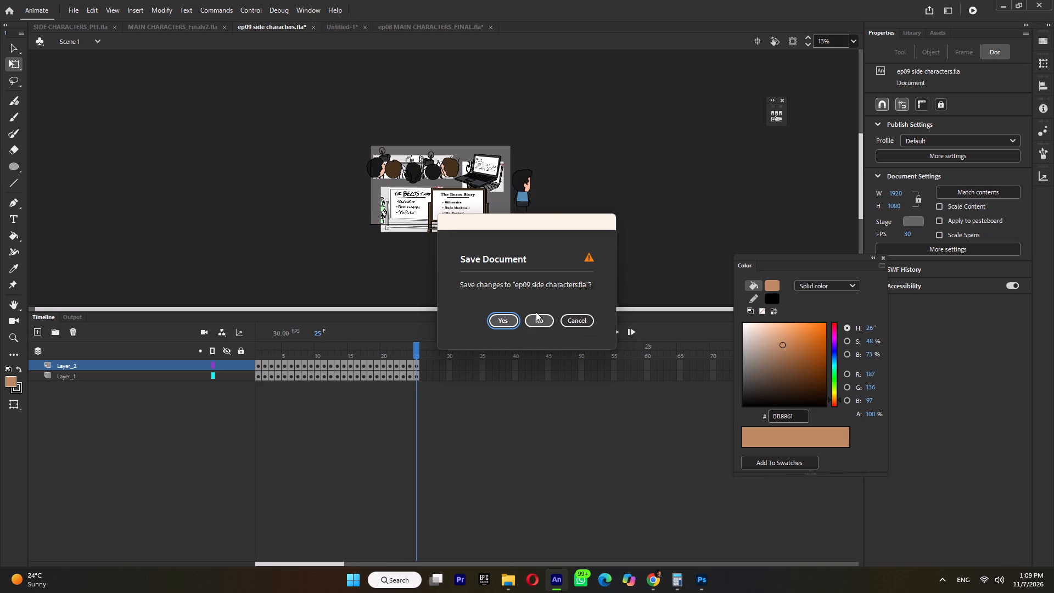
click(536, 321)
click(186, 24)
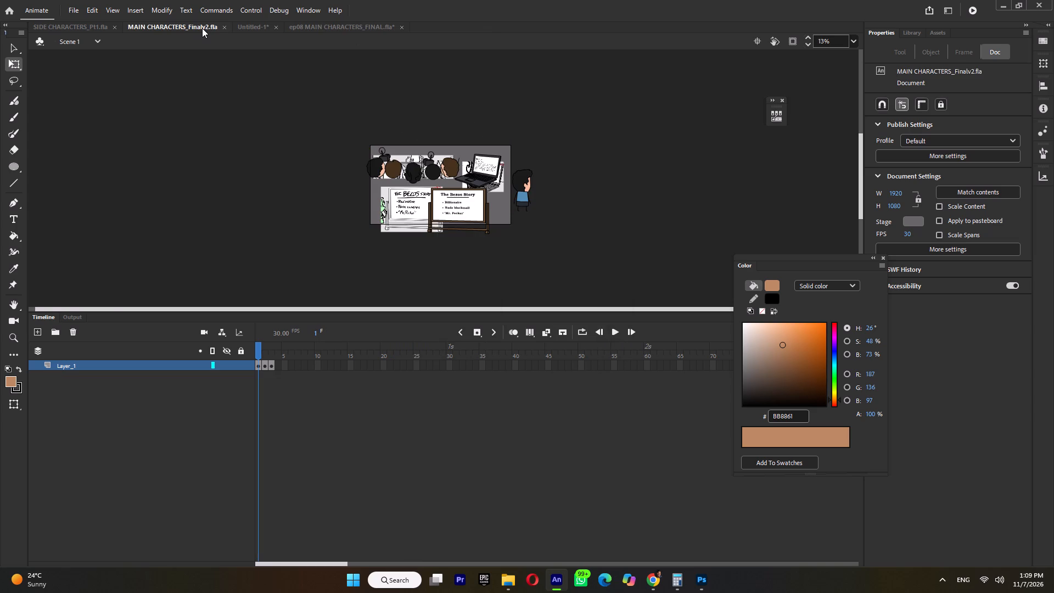
click(202, 28)
click(75, 30)
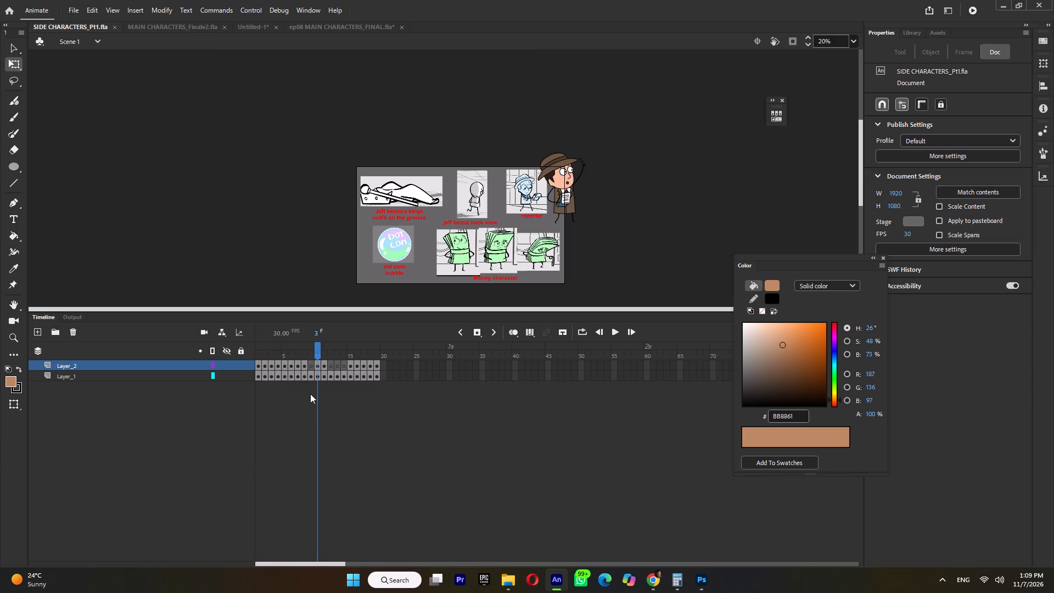
drag(378, 350, 369, 354)
ctrl+scroll(458, 248, up, 2)
ctrl+scroll(531, 145, up, 4)
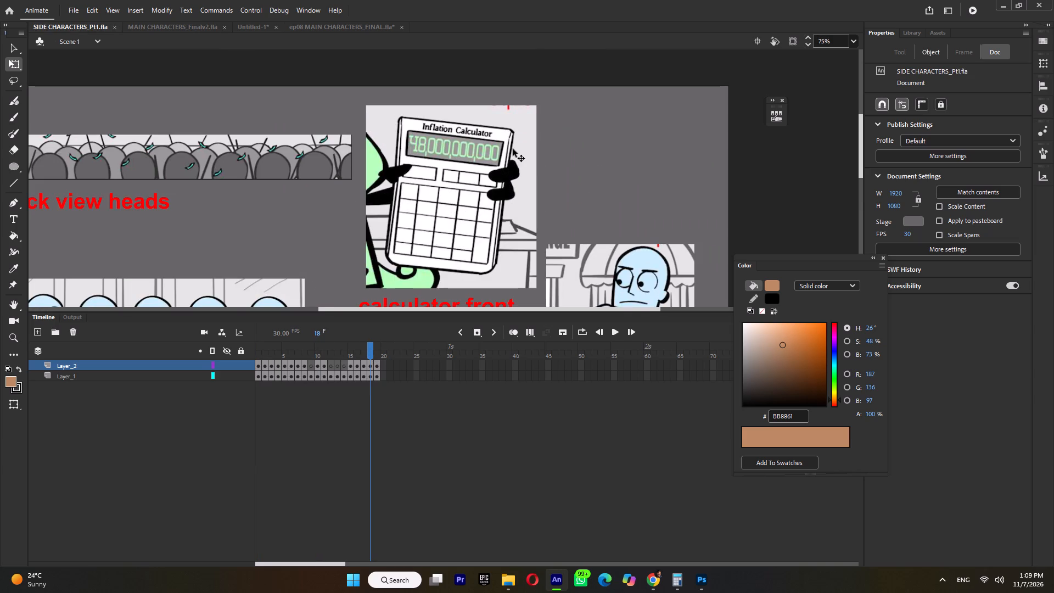